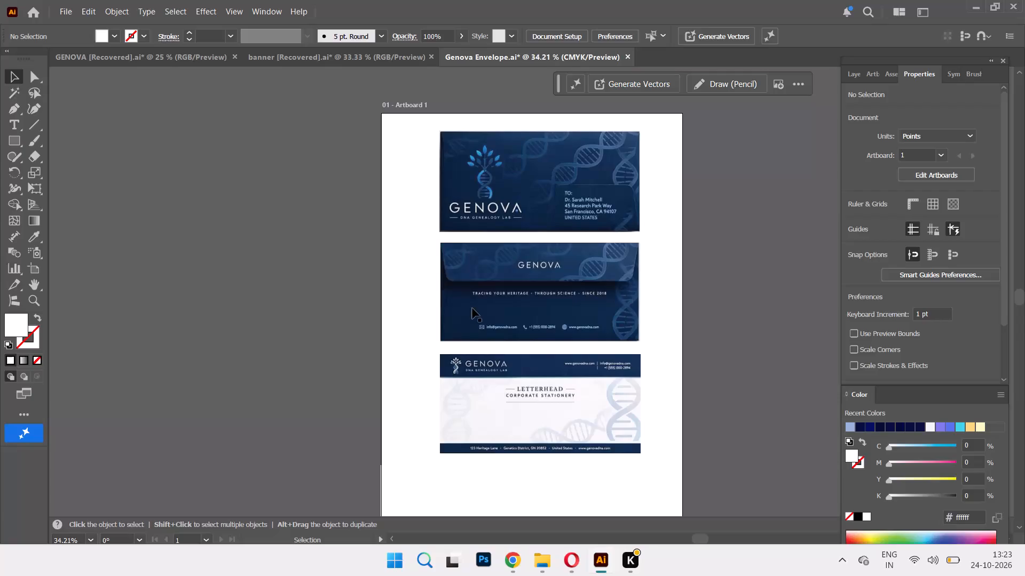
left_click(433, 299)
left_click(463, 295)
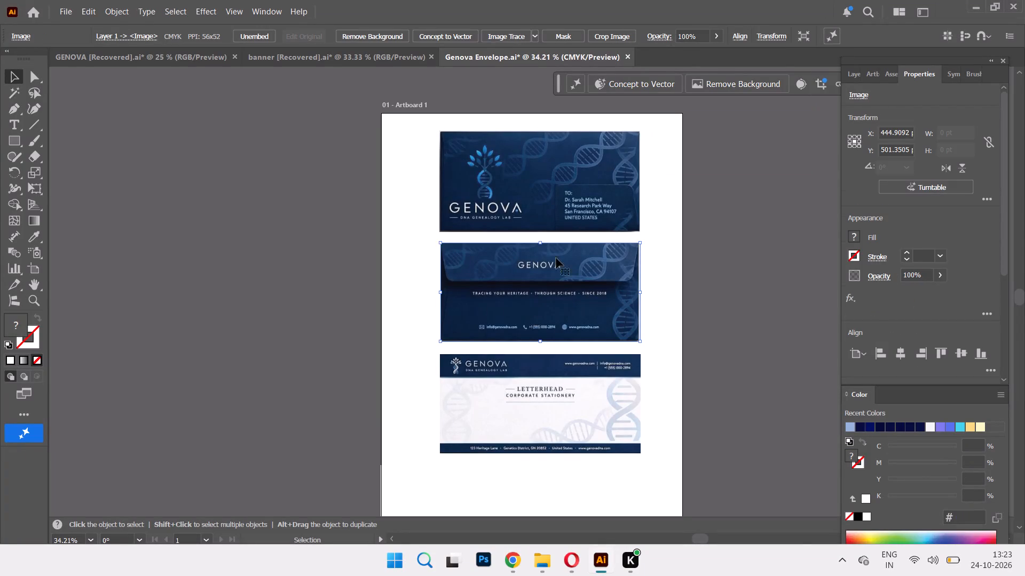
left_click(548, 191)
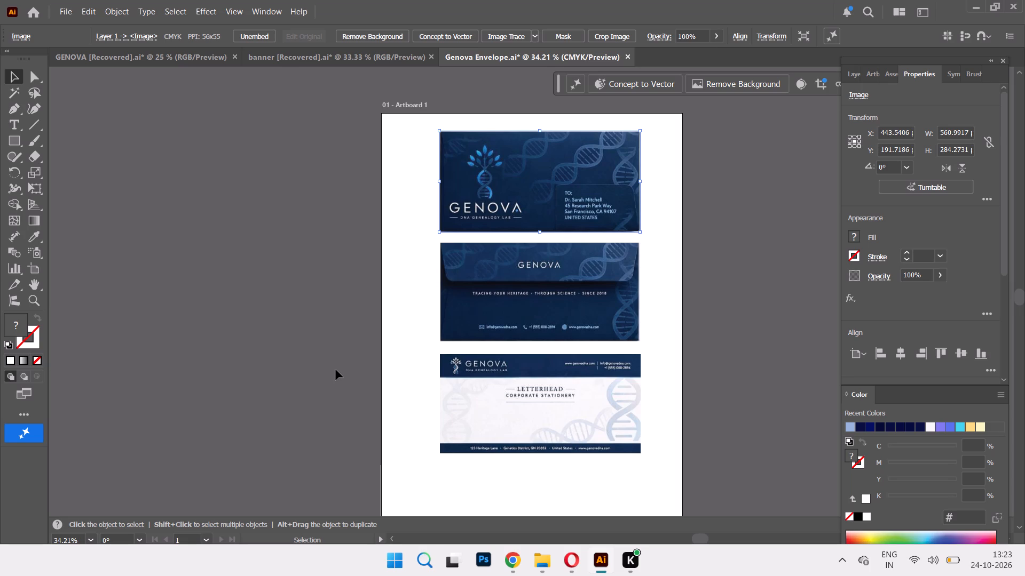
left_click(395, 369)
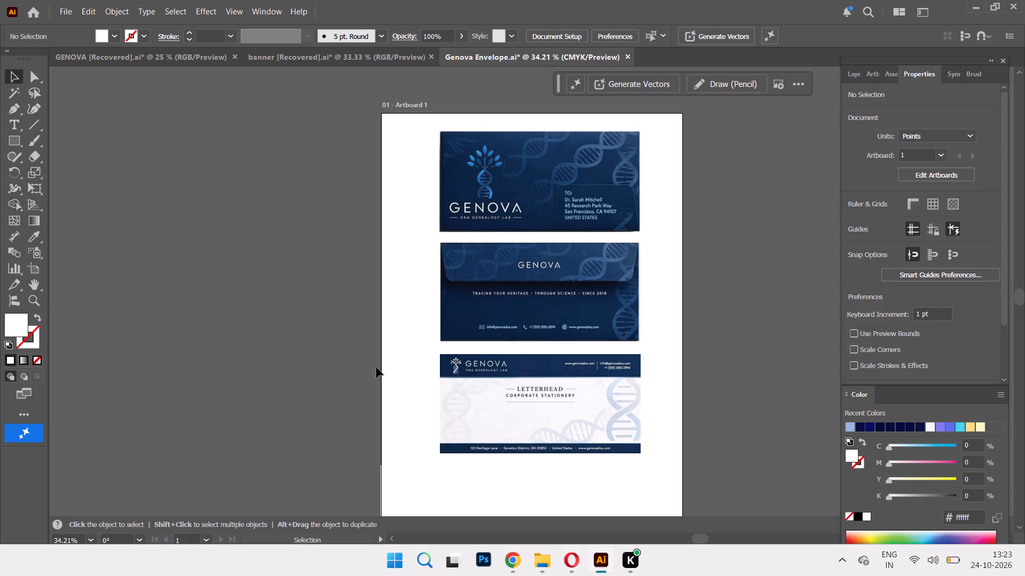
Move the front envelope, back envelope and letterhead images off the artboard into the empty canvas on its left.
left_click(453, 143)
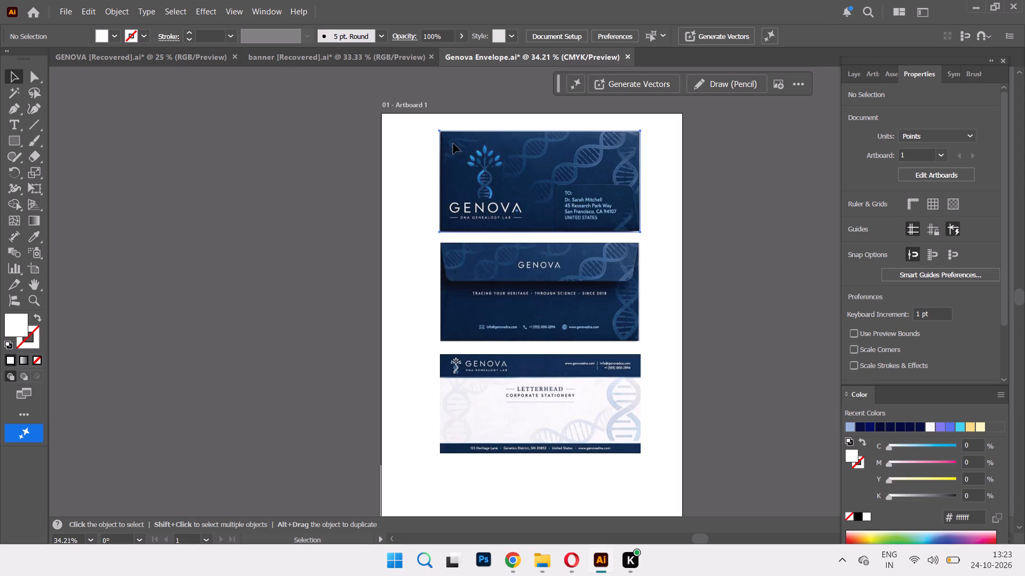
left_click_drag(601, 191, 329, 193)
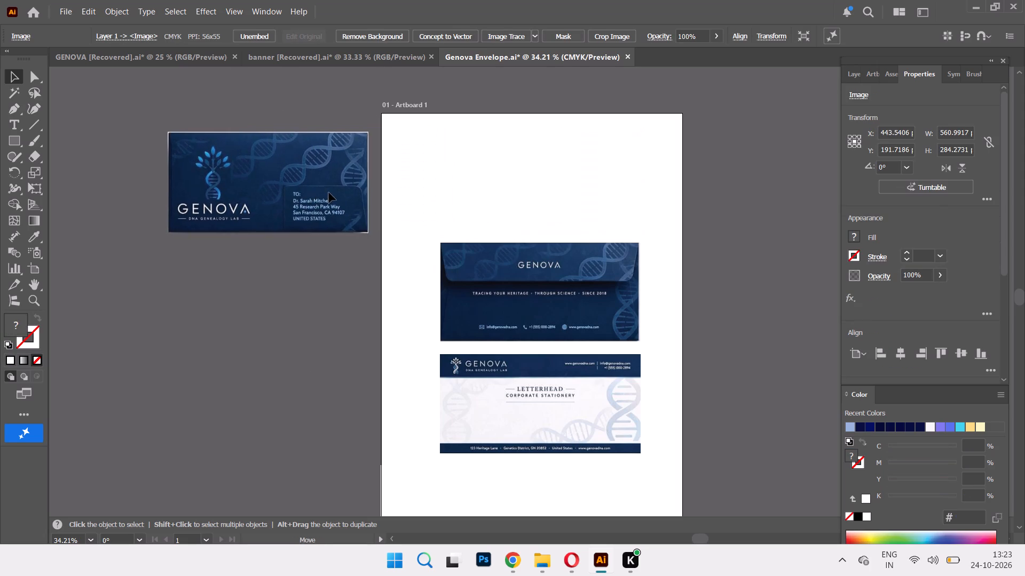
left_click_drag(329, 193, 330, 194)
left_click_drag(500, 258, 221, 271)
left_click_drag(620, 383, 508, 395)
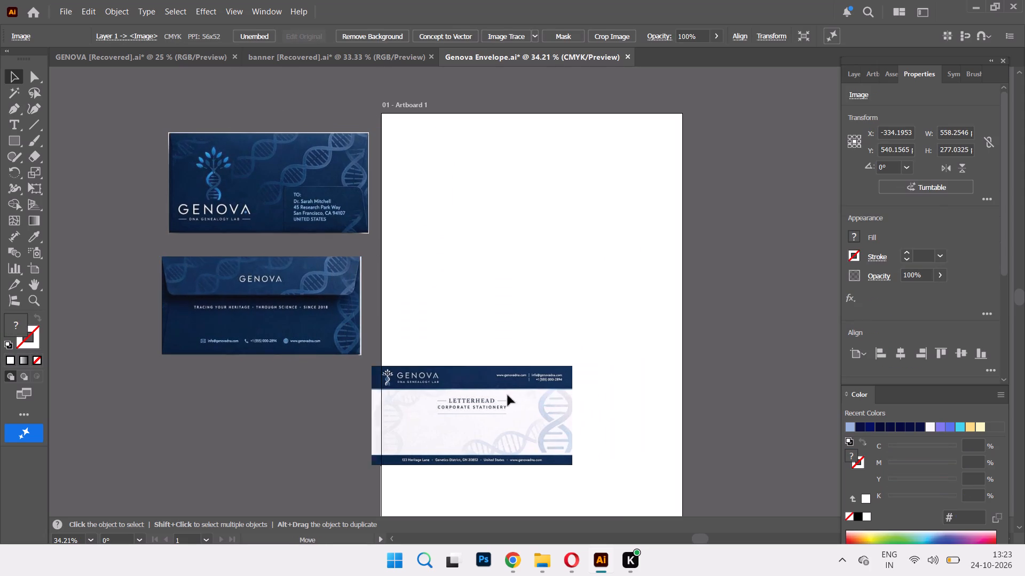
left_click_drag(508, 395, 333, 401)
Arrange the three images beside the artboard in a tight vertical stack: front envelope, back envelope, letterhead.
left_click_drag(301, 202, 287, 201)
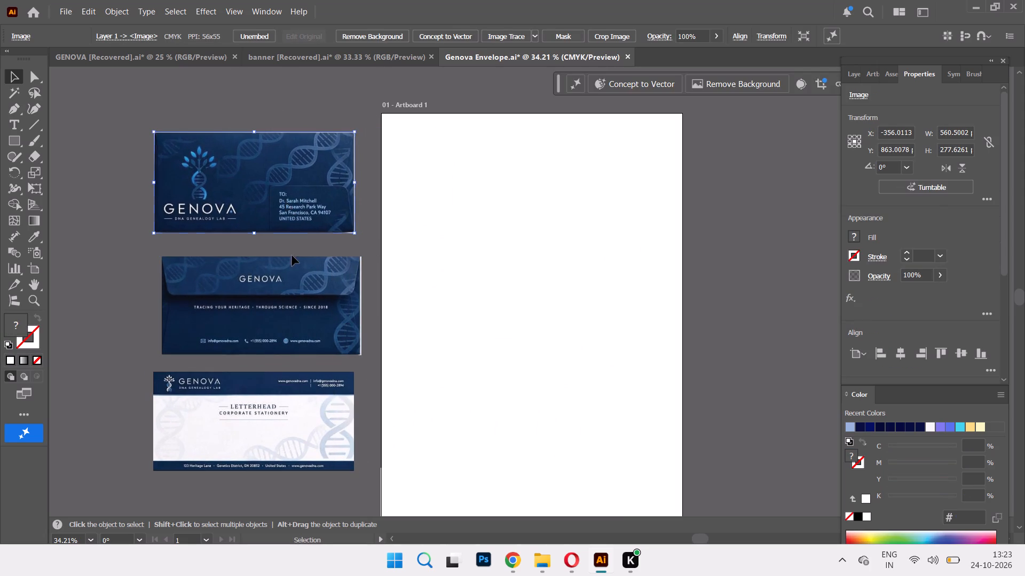
left_click_drag(294, 283, 286, 262)
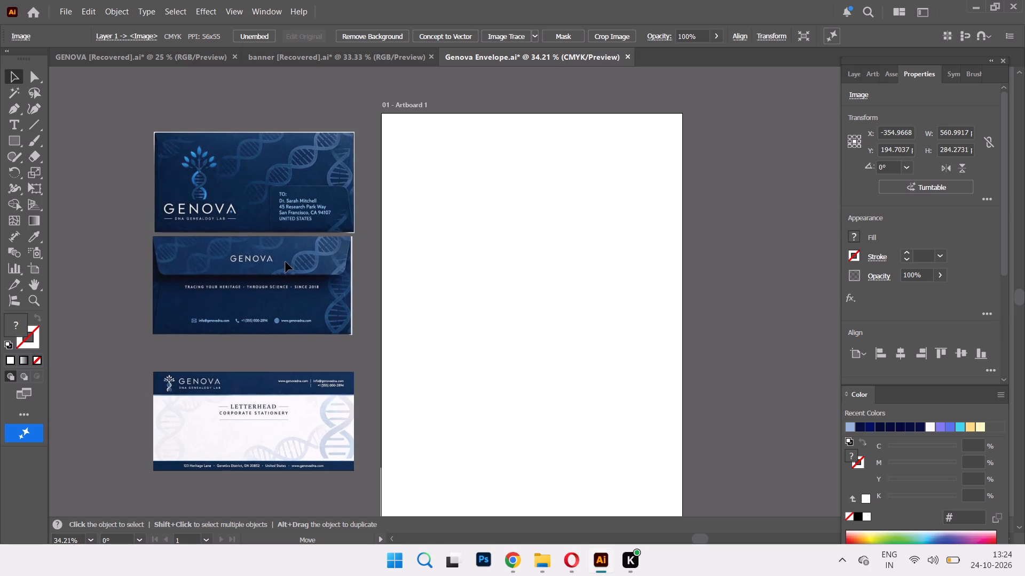
left_click_drag(286, 262, 287, 262)
left_click_drag(262, 417, 266, 385)
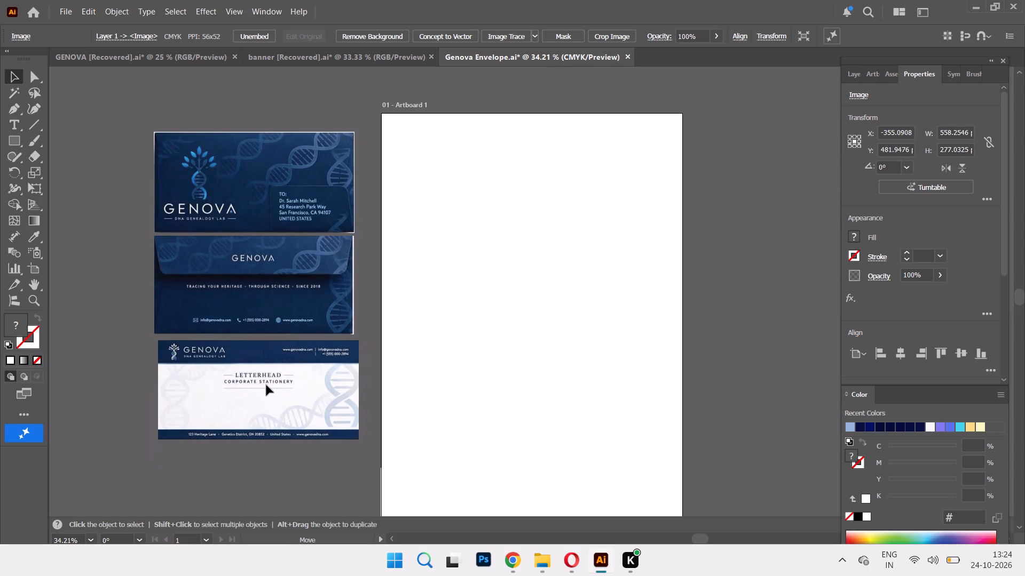
left_click_drag(266, 385, 261, 382)
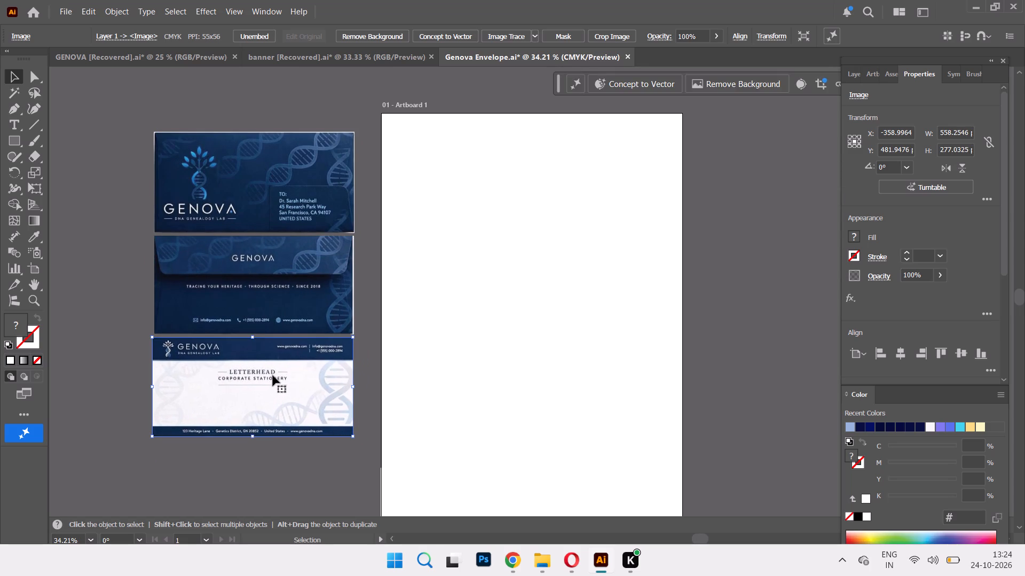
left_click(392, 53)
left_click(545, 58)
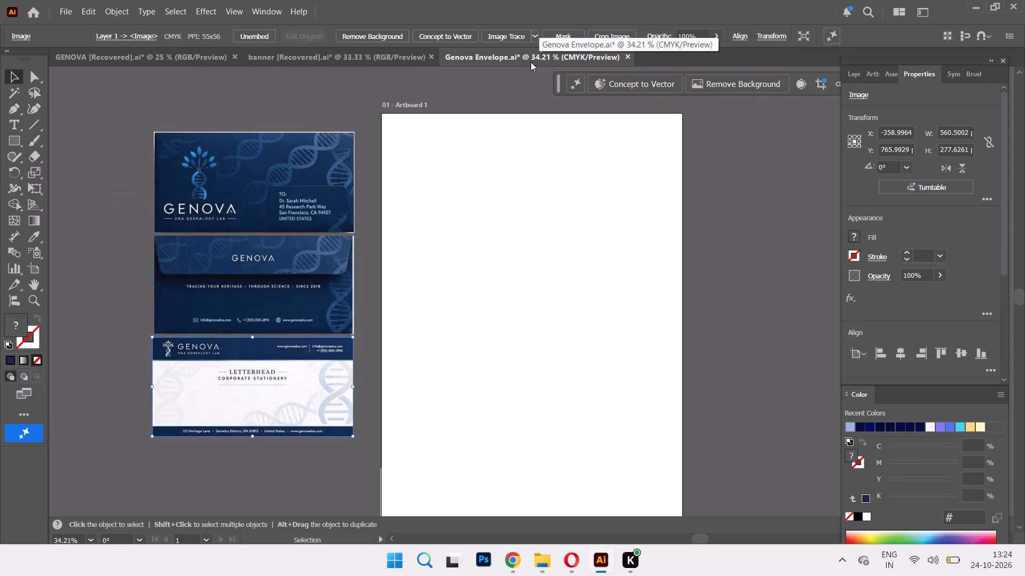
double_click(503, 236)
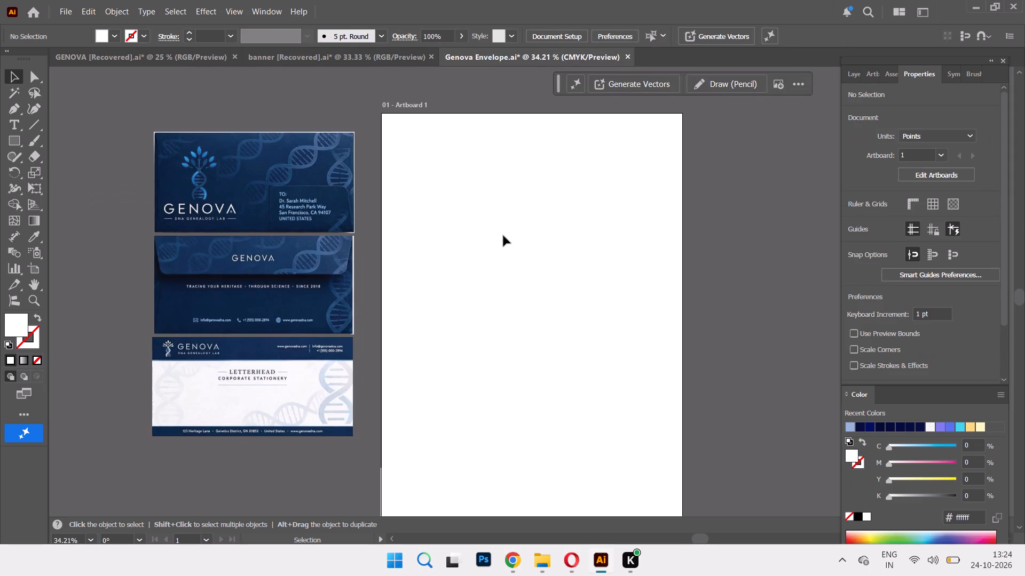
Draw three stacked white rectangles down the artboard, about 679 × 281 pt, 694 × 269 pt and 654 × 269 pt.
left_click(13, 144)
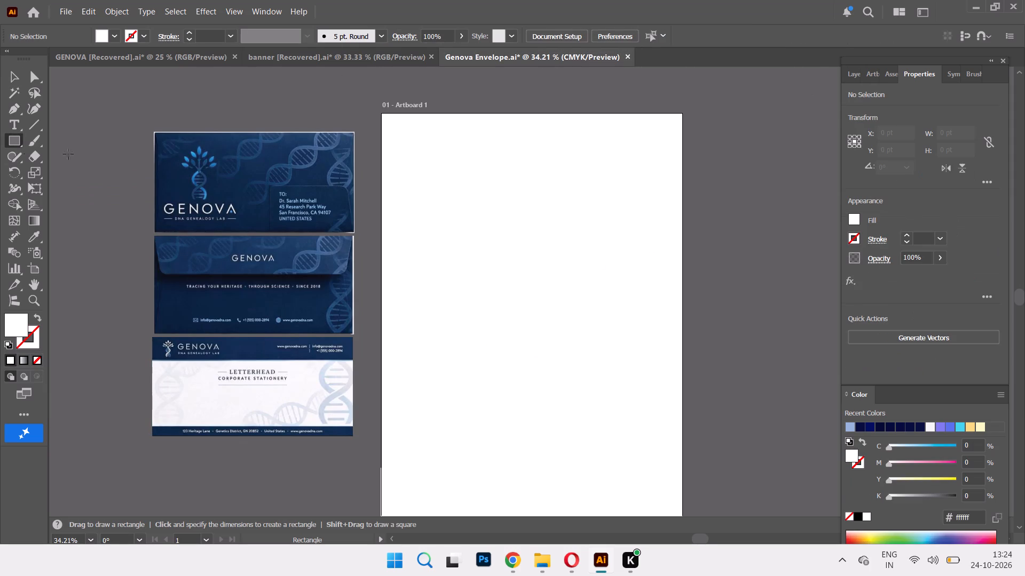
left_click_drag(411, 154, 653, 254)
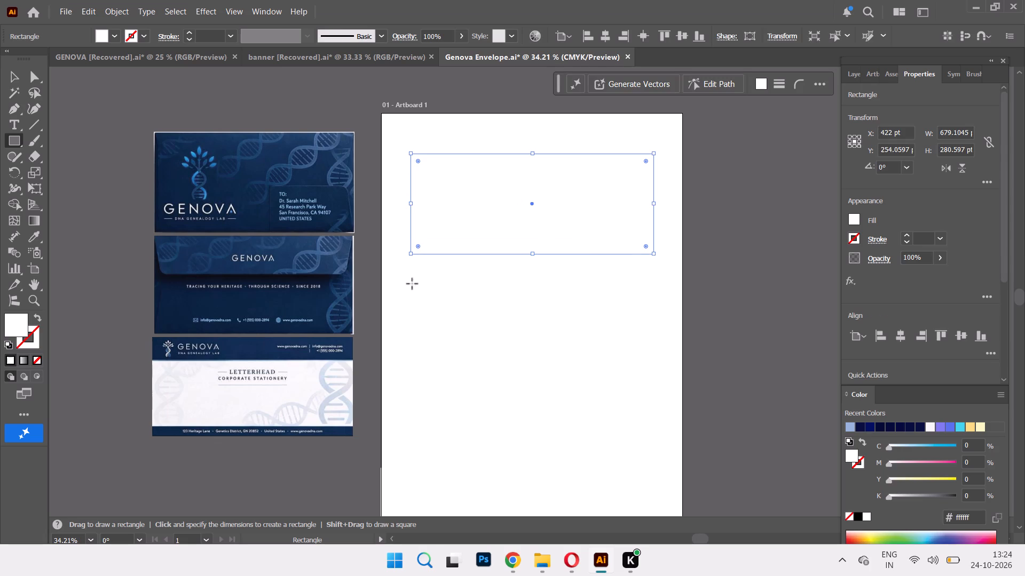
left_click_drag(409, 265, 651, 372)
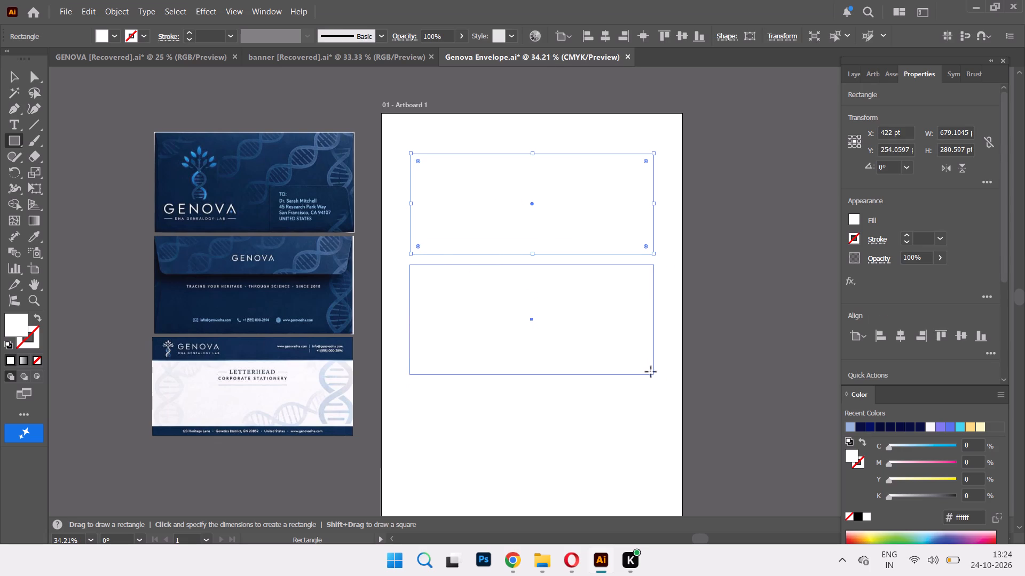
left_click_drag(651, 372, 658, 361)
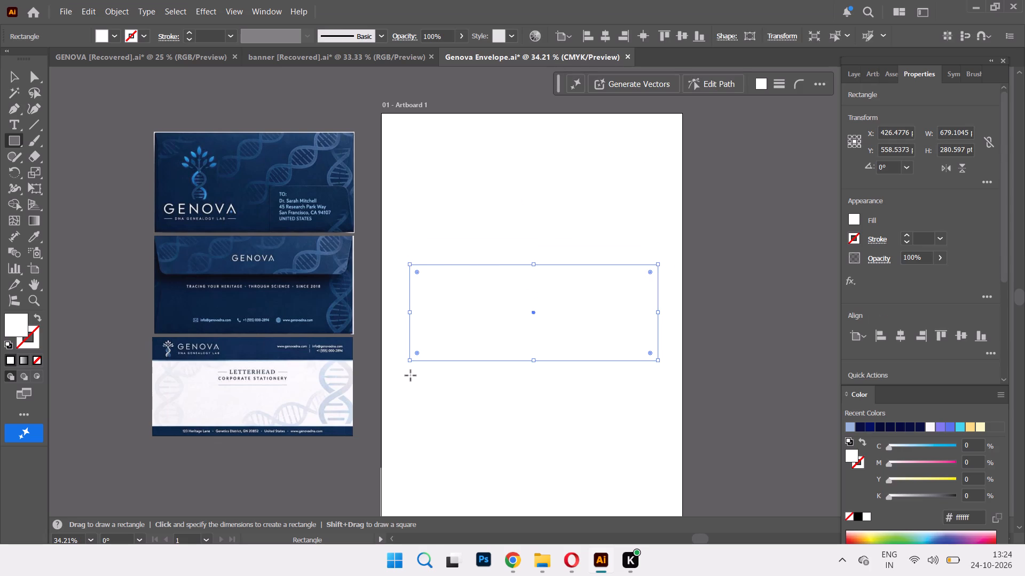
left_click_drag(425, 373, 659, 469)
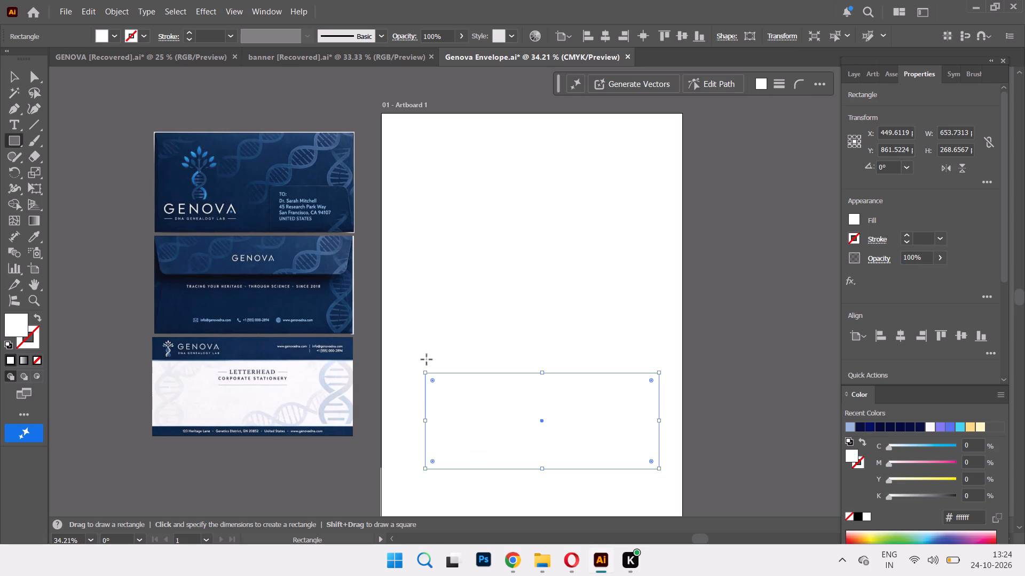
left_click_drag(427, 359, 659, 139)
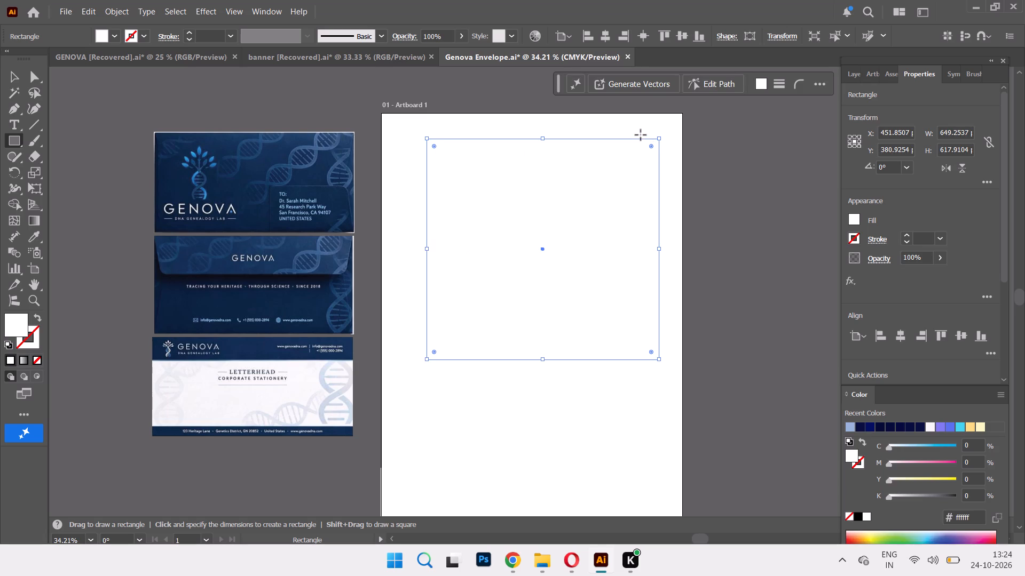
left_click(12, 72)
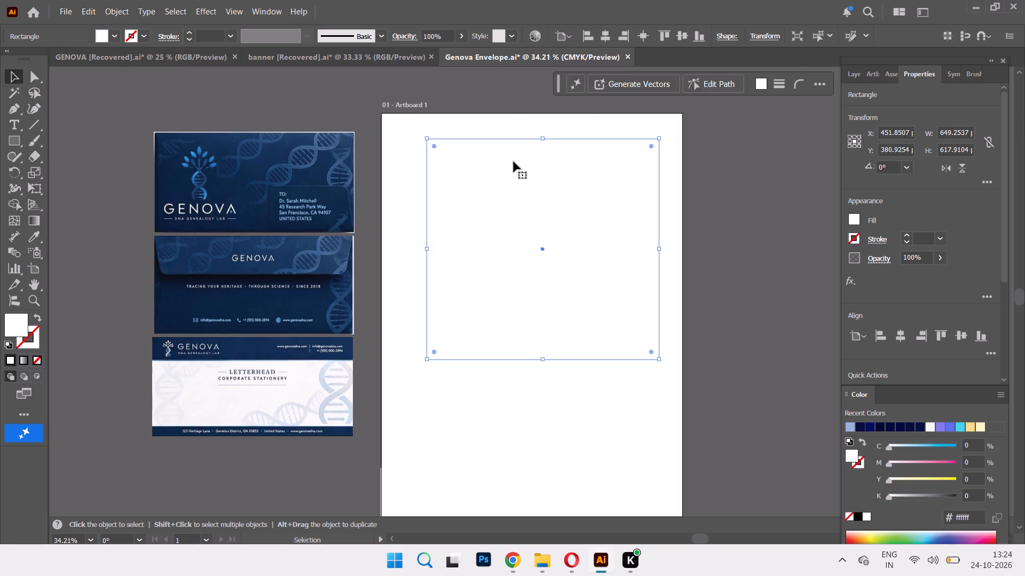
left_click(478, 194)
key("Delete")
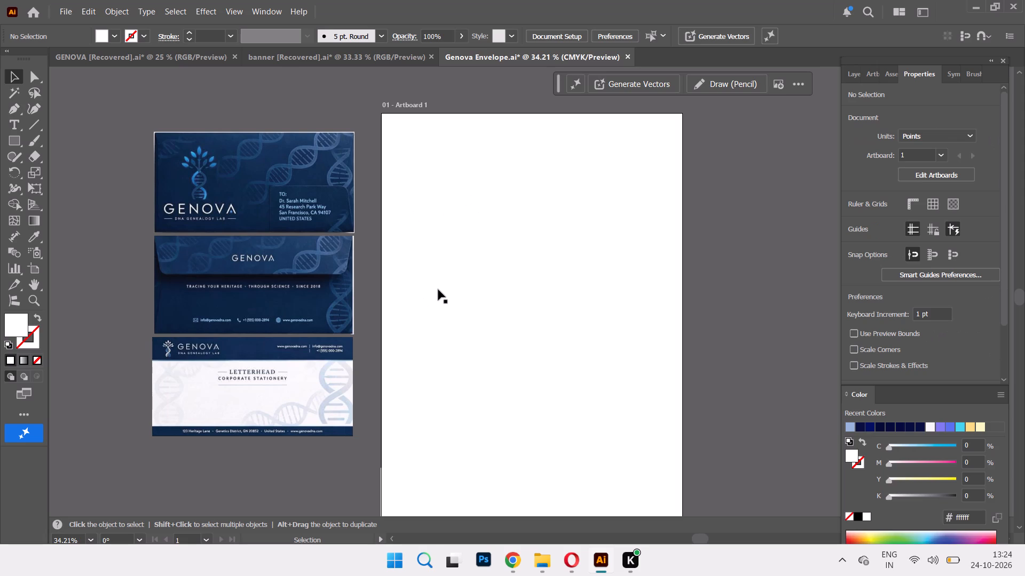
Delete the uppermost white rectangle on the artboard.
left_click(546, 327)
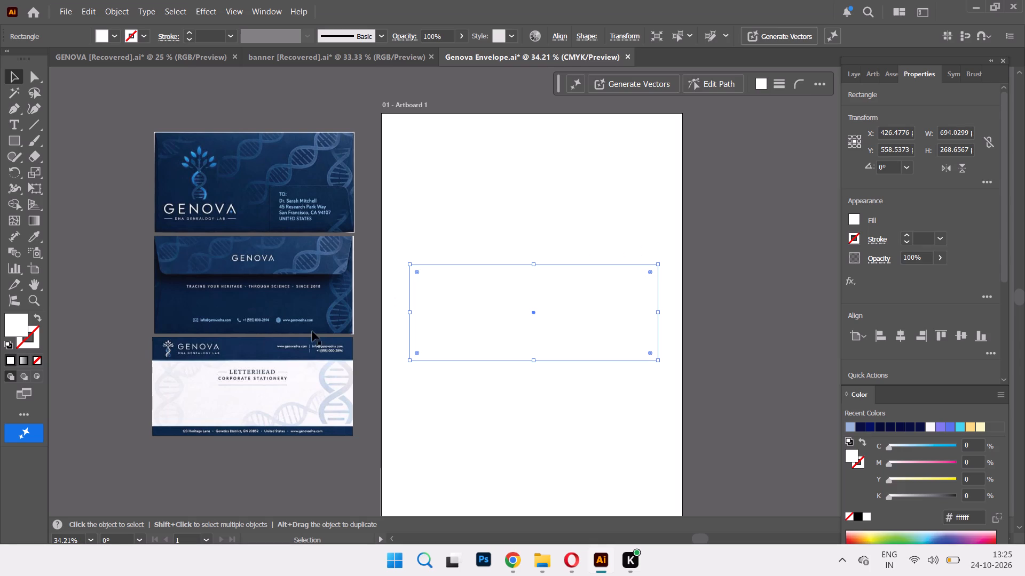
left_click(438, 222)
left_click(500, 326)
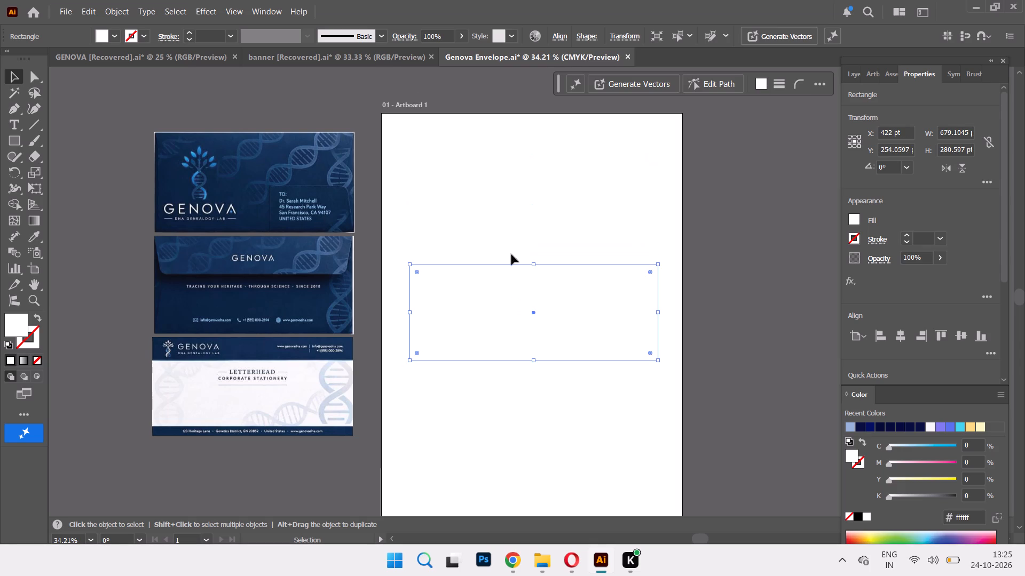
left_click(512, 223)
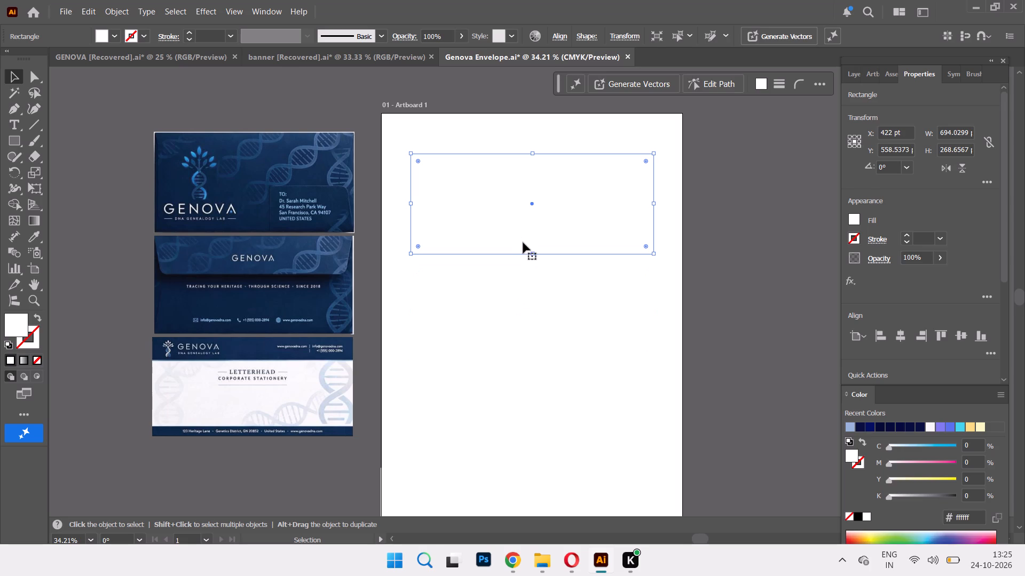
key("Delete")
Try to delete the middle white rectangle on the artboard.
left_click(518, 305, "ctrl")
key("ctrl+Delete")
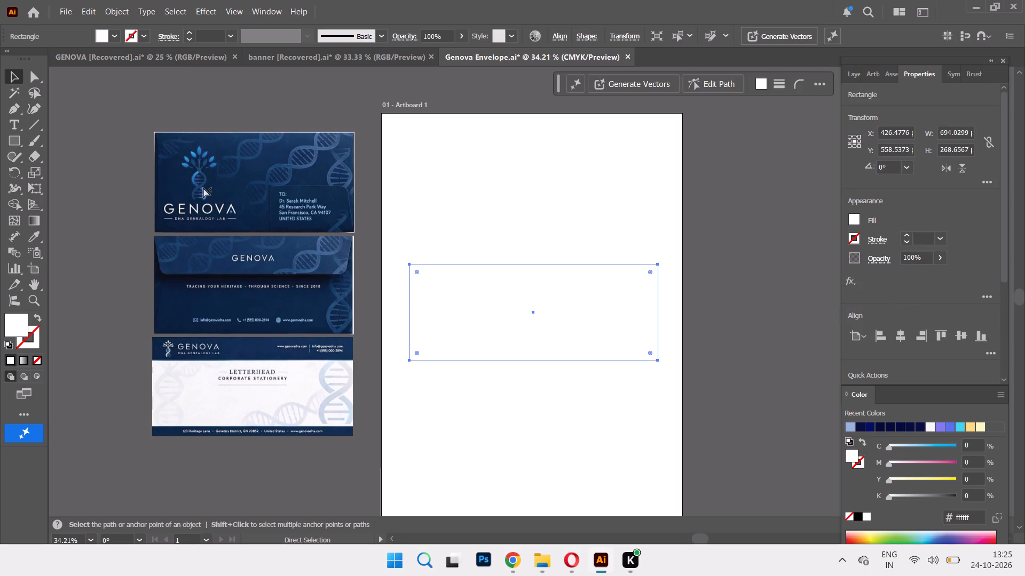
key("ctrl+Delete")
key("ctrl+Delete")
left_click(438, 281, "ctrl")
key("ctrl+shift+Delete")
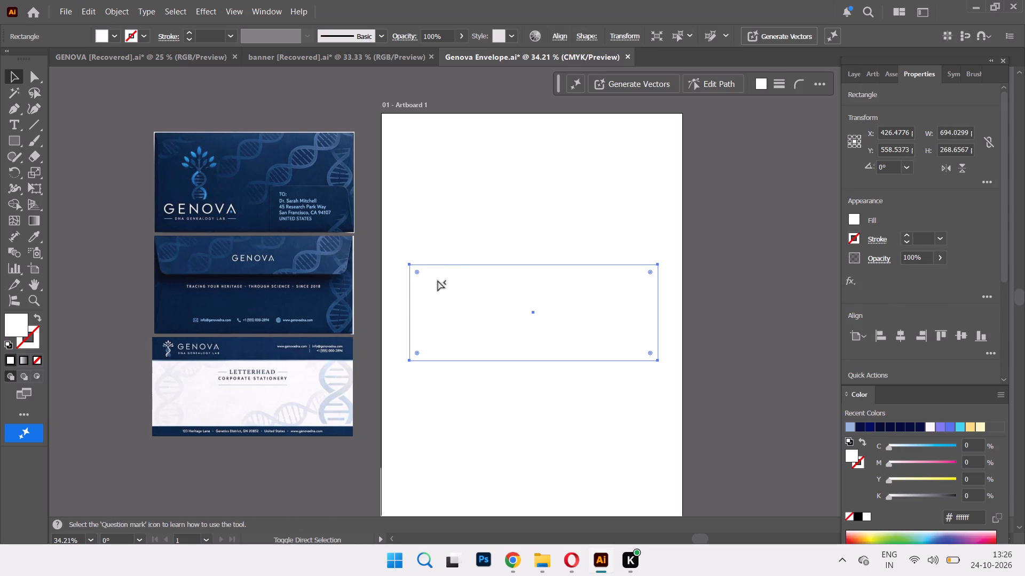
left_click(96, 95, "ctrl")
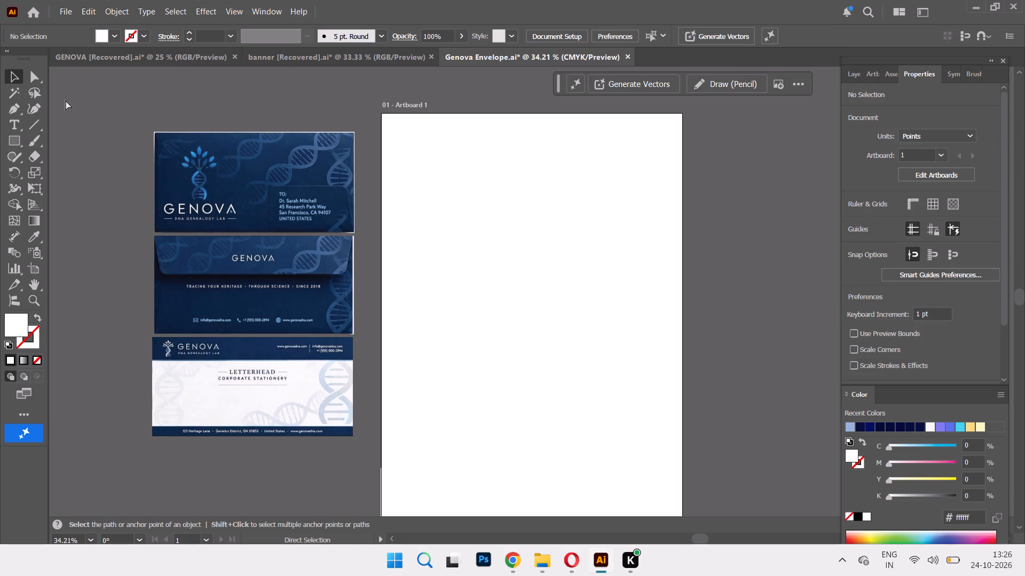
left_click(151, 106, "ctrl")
Move the front envelope image onto the artboard and shift it down toward the page's lower half.
left_click_drag(196, 185, 462, 214, "ctrl")
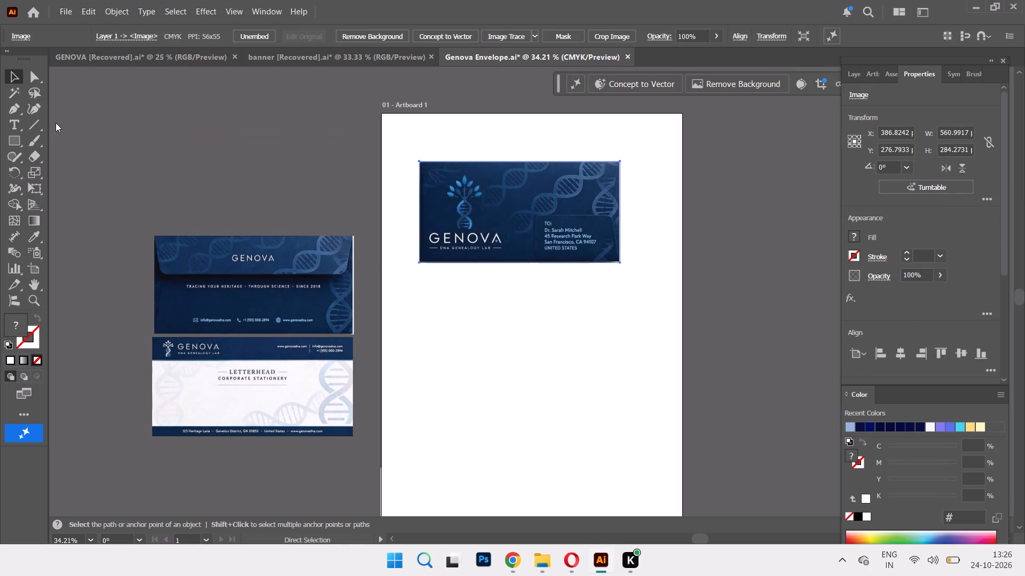
left_click(233, 133, "ctrl")
left_click(561, 217, "ctrl")
left_click_drag(509, 262, 511, 273, "ctrl")
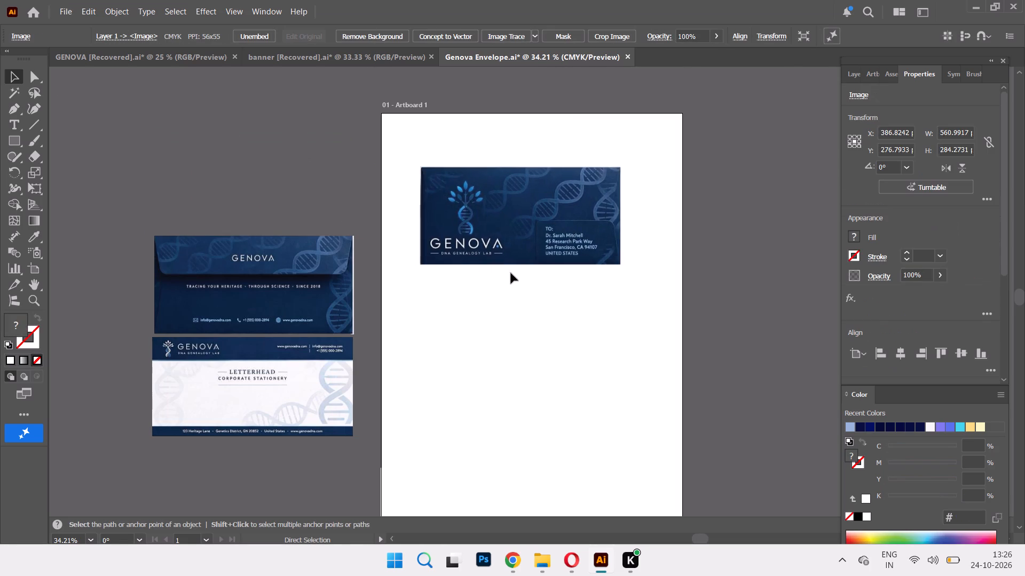
left_click_drag(511, 273, 496, 411, "ctrl")
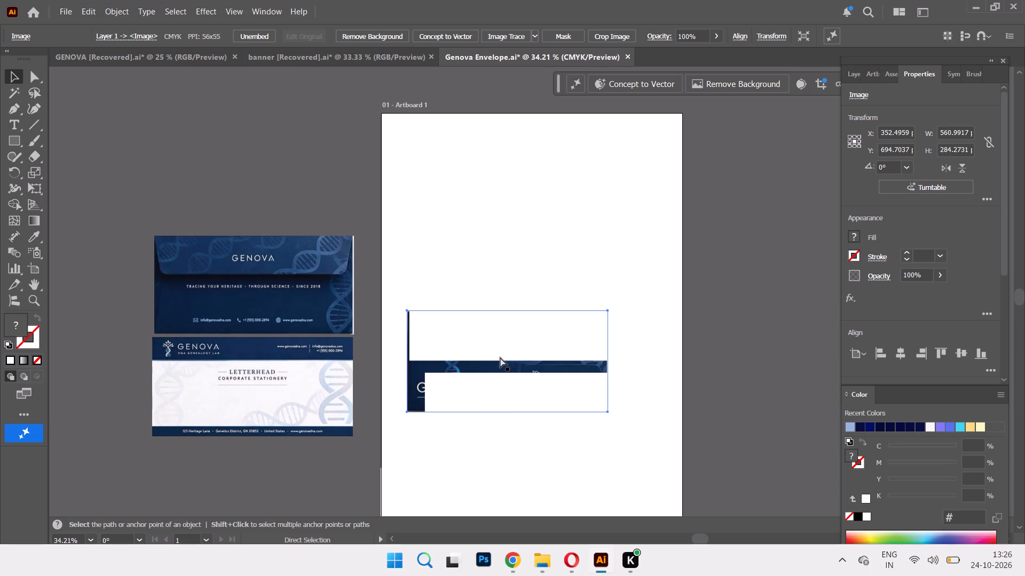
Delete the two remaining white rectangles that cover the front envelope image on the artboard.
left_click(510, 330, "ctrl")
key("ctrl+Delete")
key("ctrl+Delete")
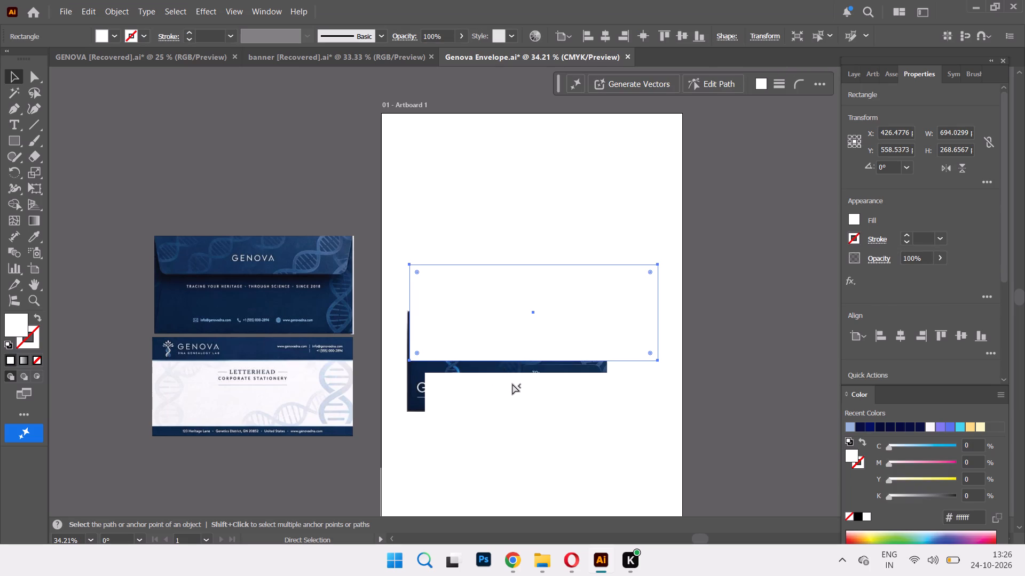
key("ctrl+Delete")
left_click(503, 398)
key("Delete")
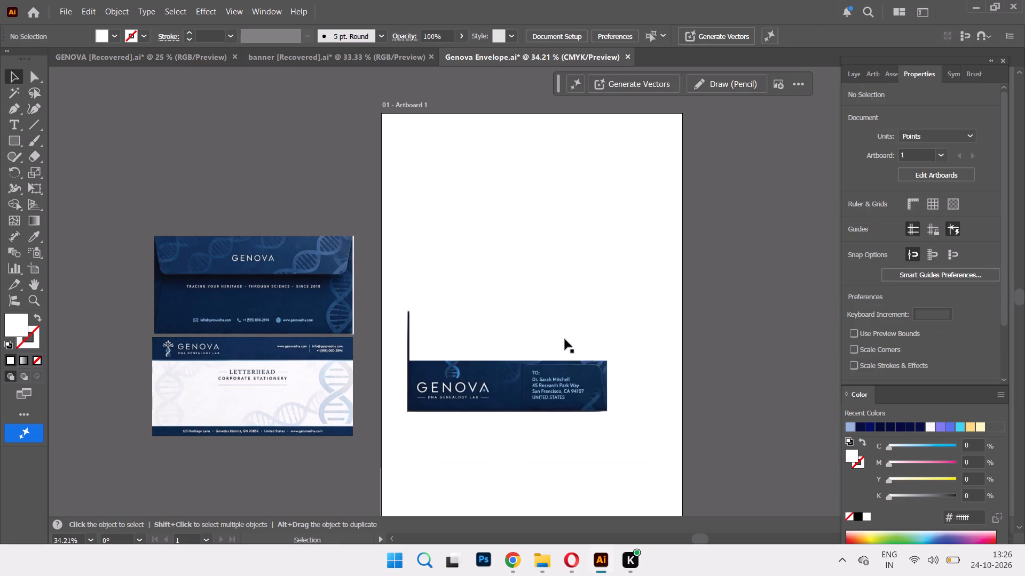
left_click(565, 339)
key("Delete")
Move the front envelope image into the artboard's upper half and stretch it to about 945 pt wide and 727 pt high.
left_click_drag(484, 372, 510, 219)
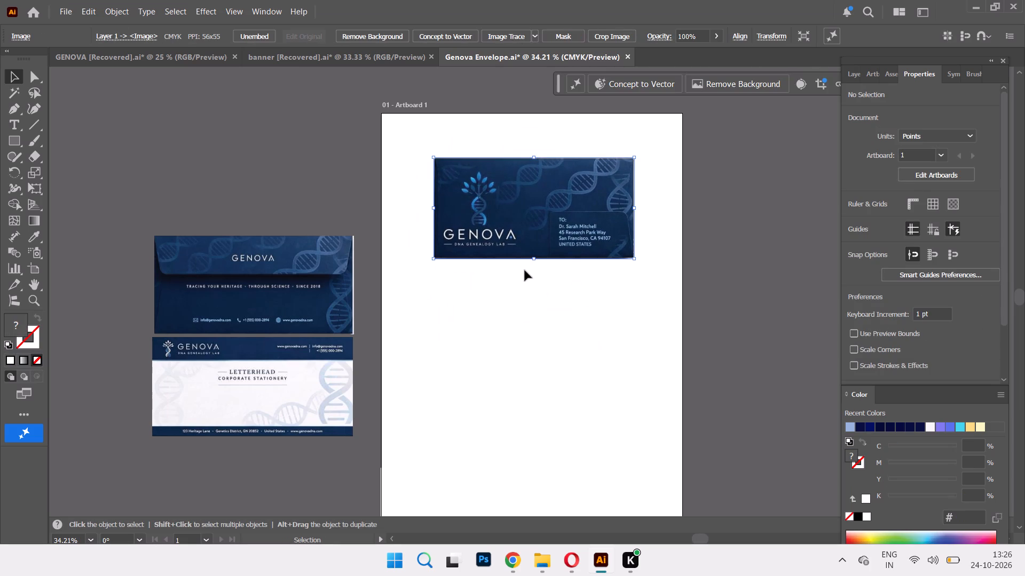
left_click_drag(535, 259, 522, 417)
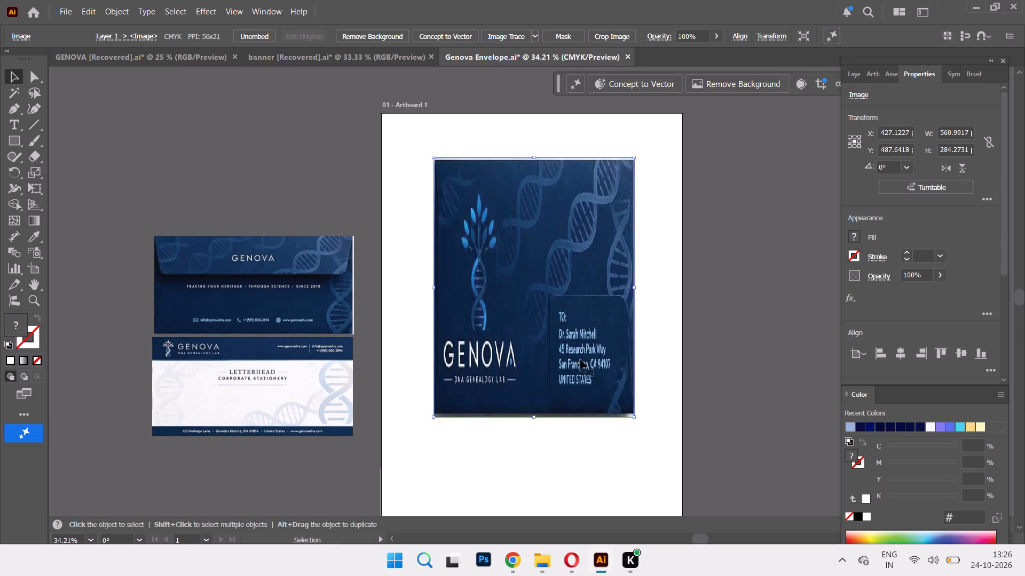
left_click_drag(633, 289, 661, 292)
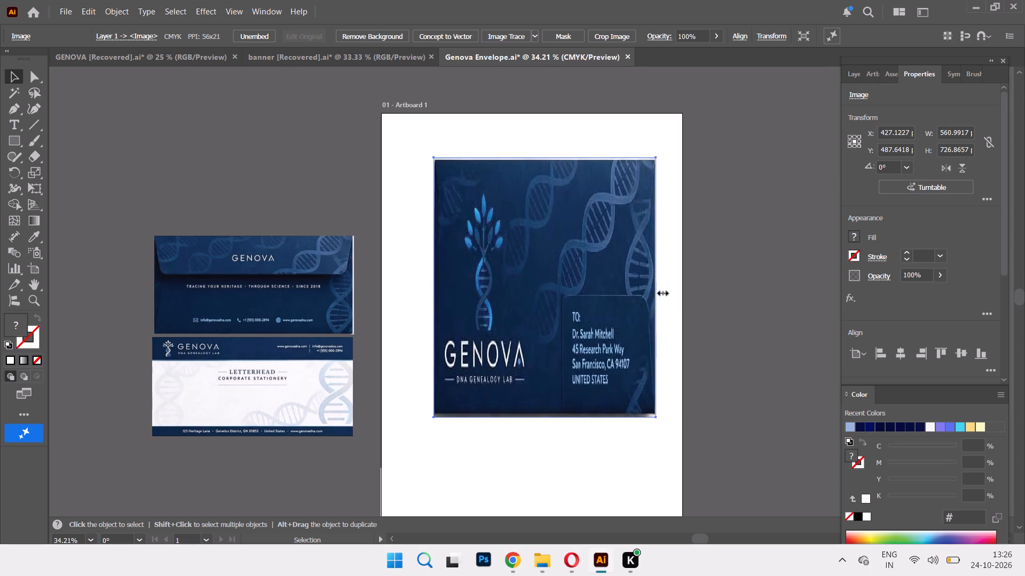
left_click_drag(661, 292, 686, 292)
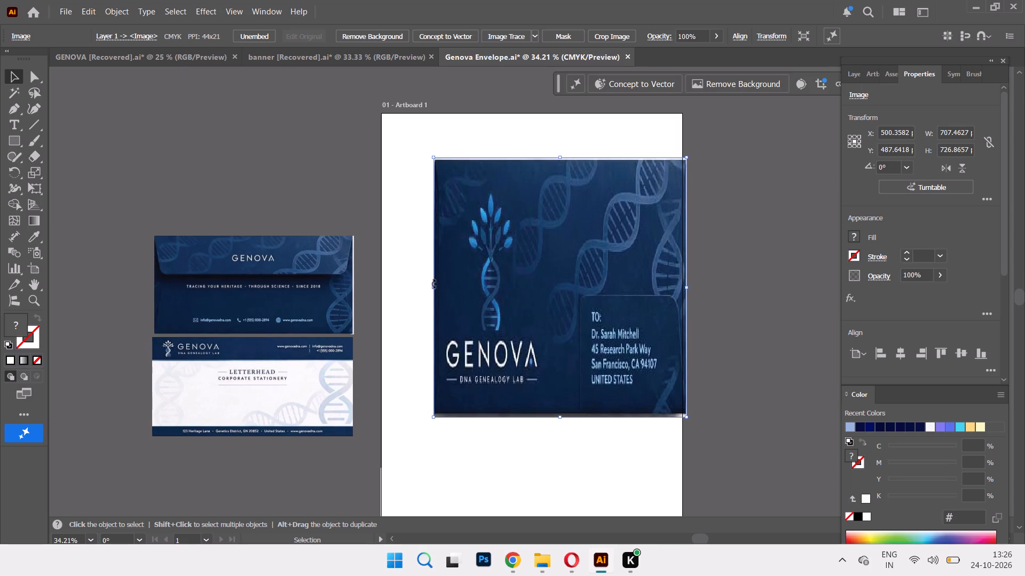
left_click_drag(435, 286, 349, 269)
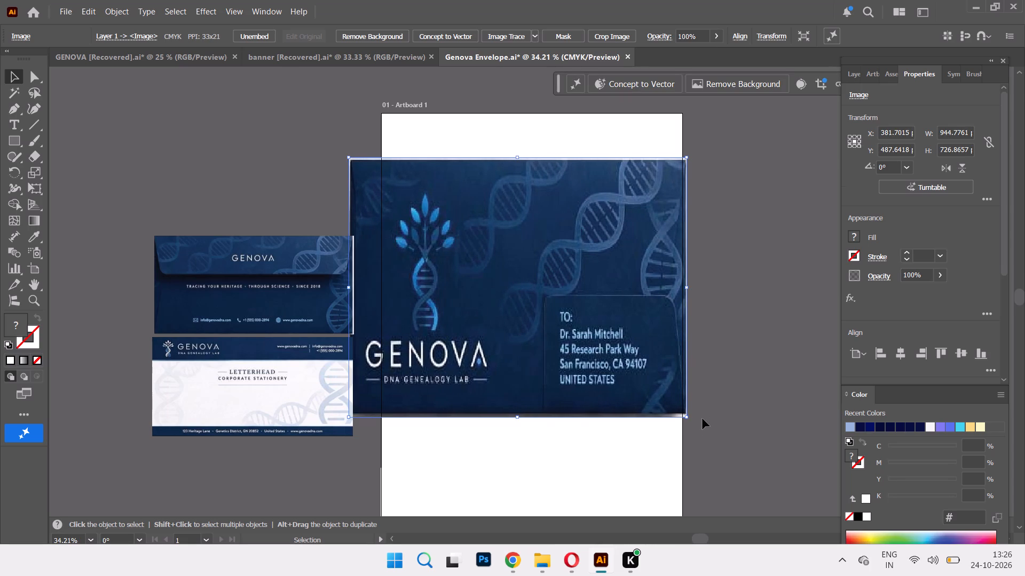
Reduce the front envelope image to about 745 by 460 pt and place it within the artboard near its upper edge.
left_click_drag(684, 413, 598, 309)
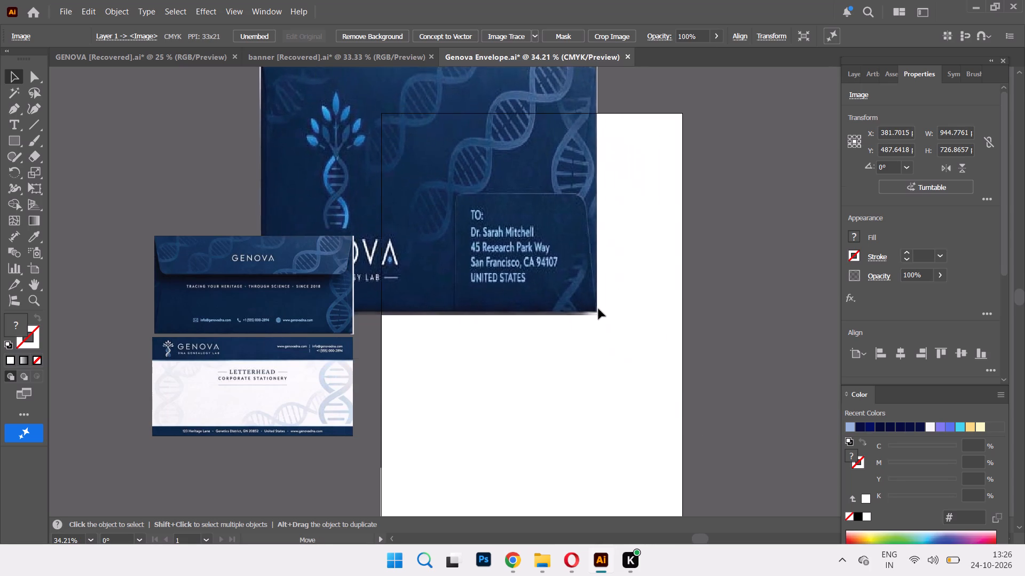
left_click_drag(598, 309, 692, 428)
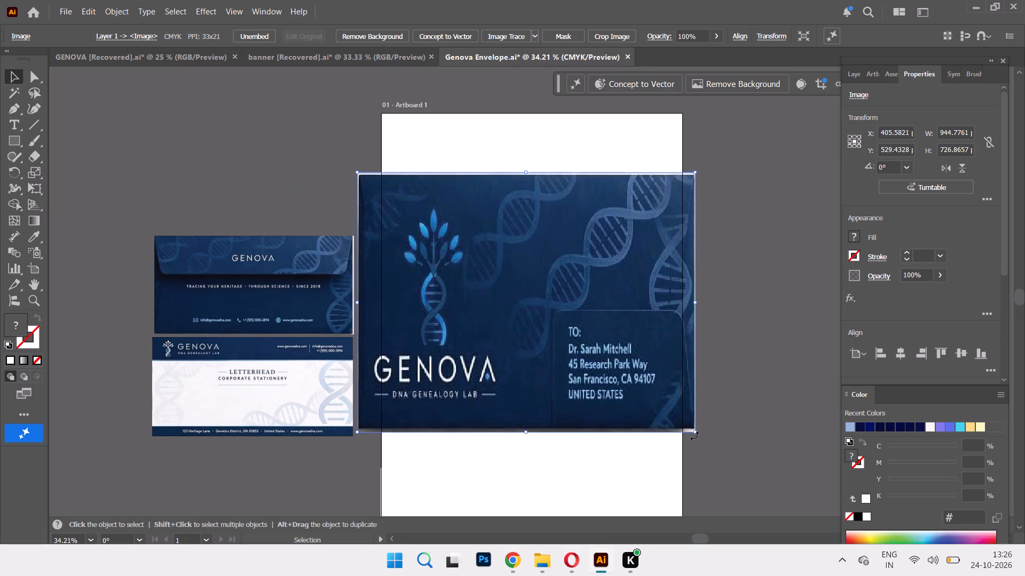
left_click_drag(693, 430, 629, 327)
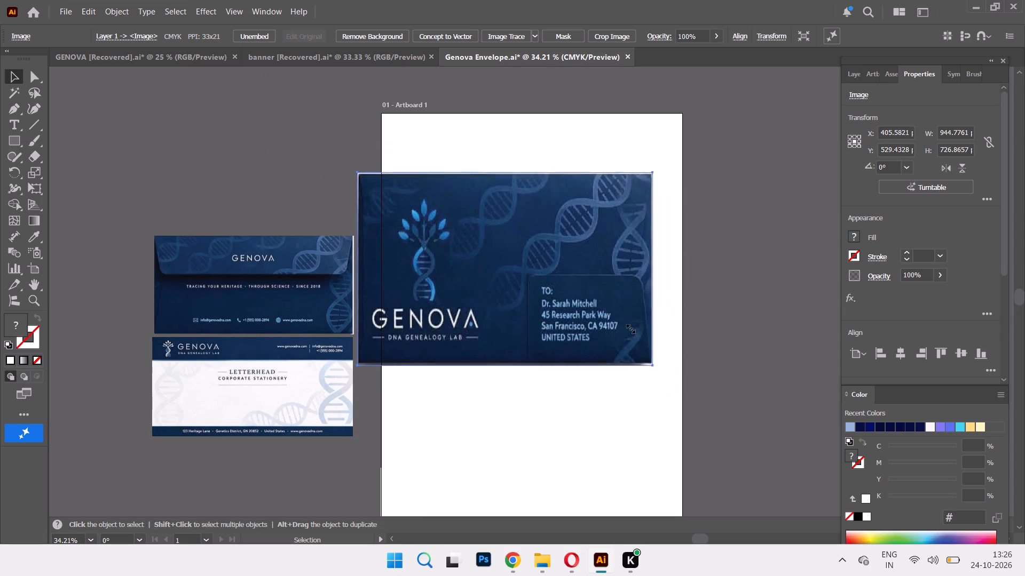
left_click_drag(629, 327, 624, 337)
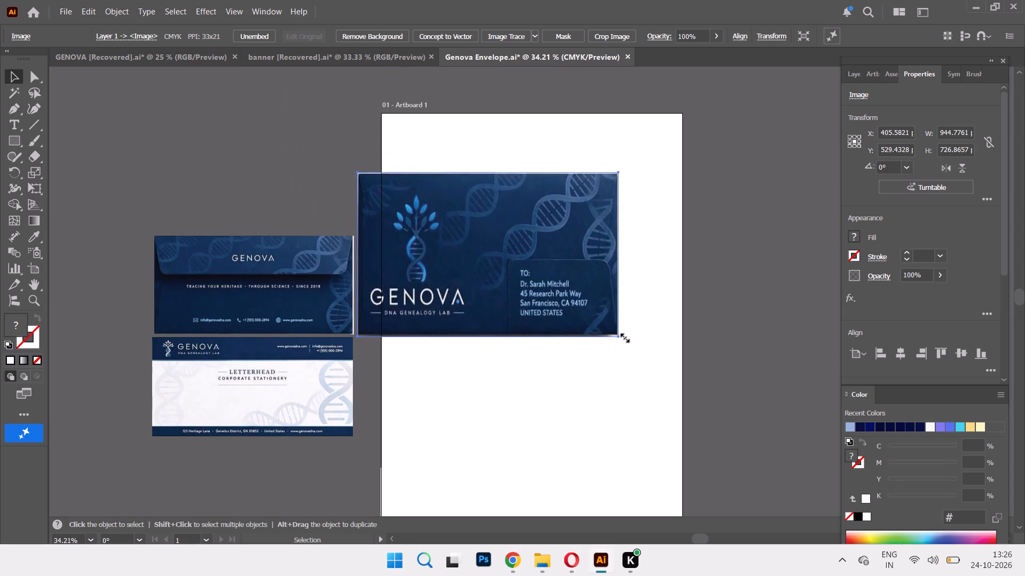
left_click_drag(624, 337, 620, 339)
left_click_drag(526, 312, 565, 270)
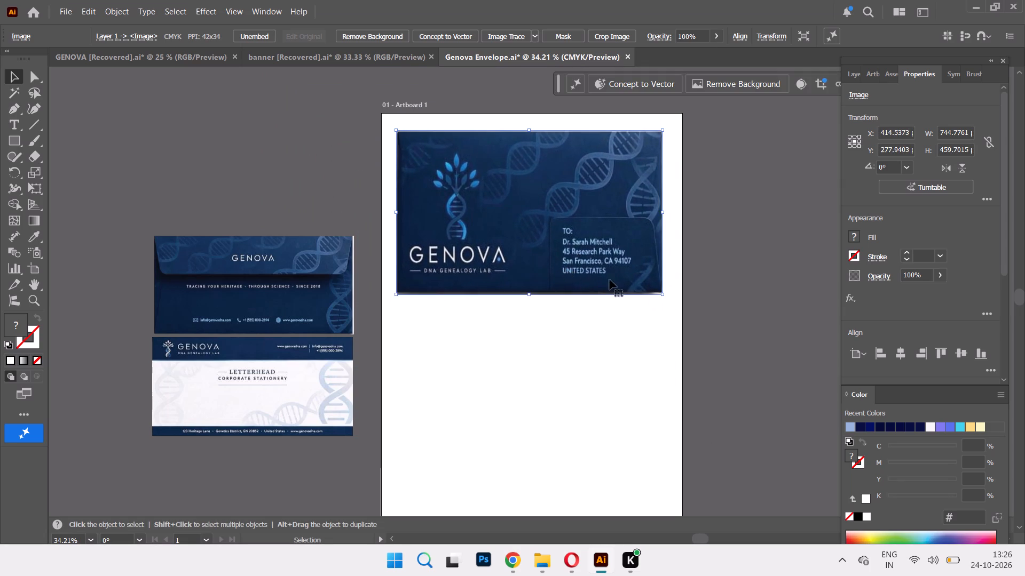
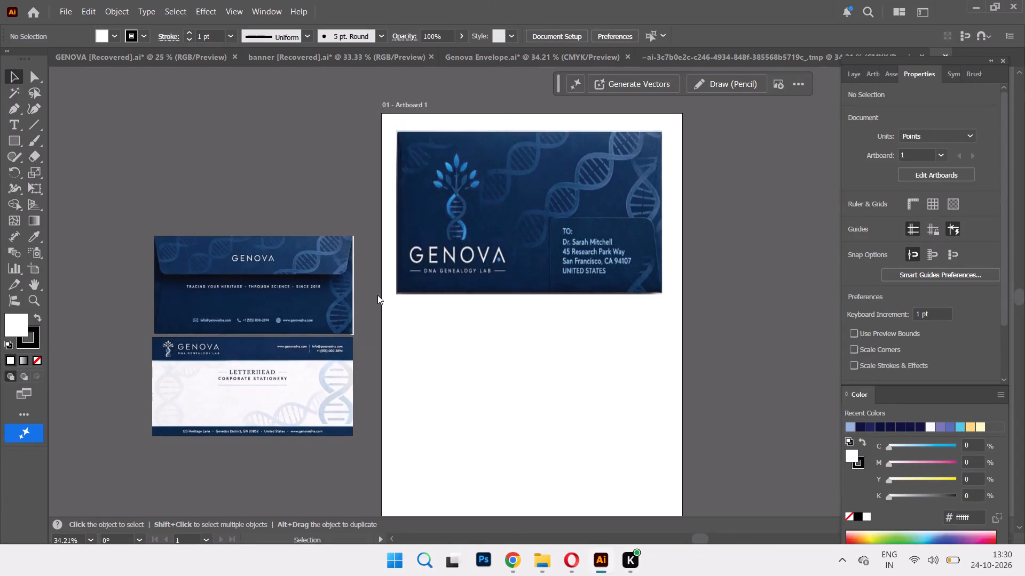
Crop the dark blue DNA envelope background image in the WhatsApp Image document to a frame 1080 pt wide and about 720 pt high.
left_click(539, 244)
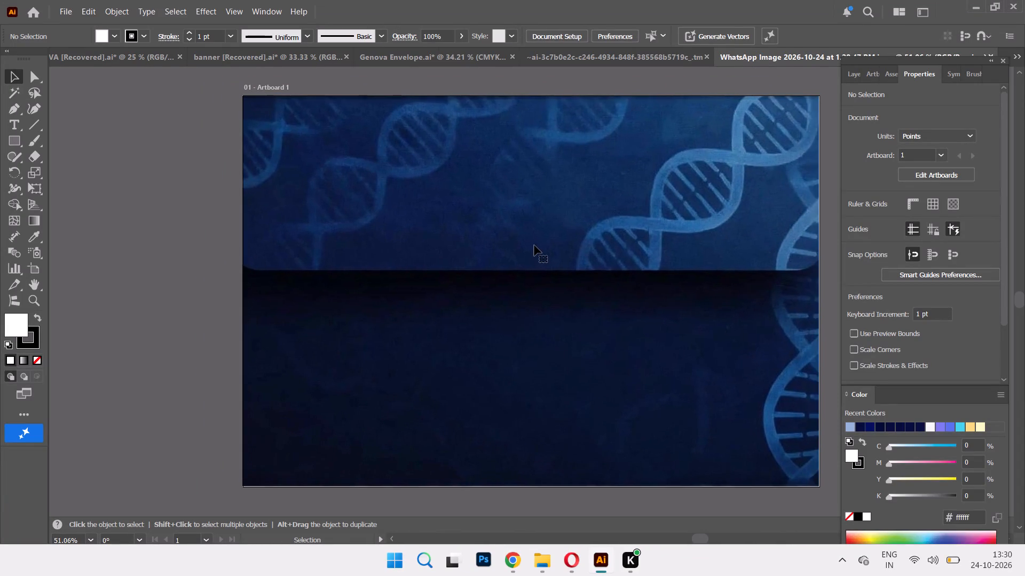
left_click(604, 38)
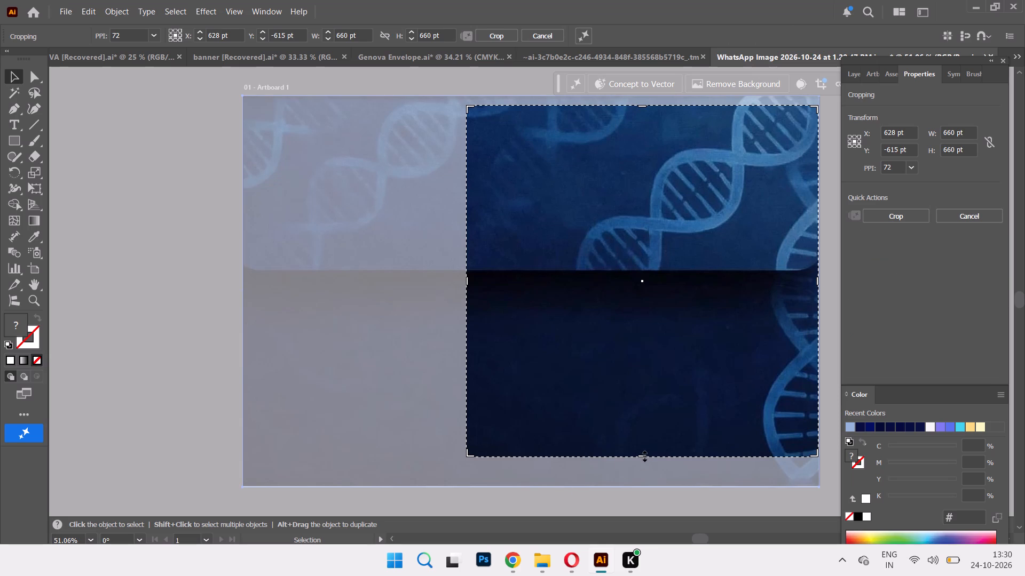
left_click_drag(643, 455, 640, 484)
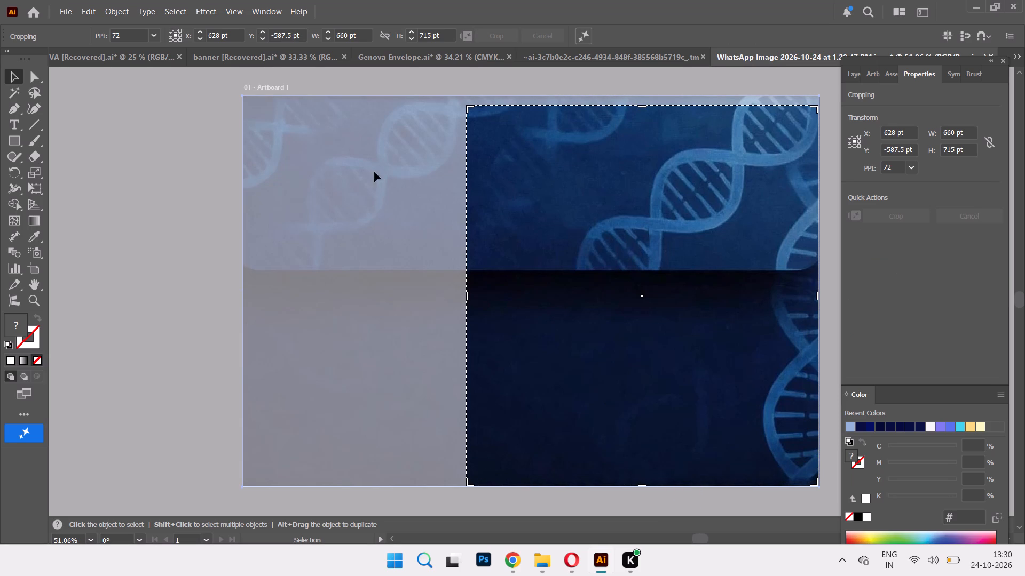
left_click_drag(467, 295, 362, 286)
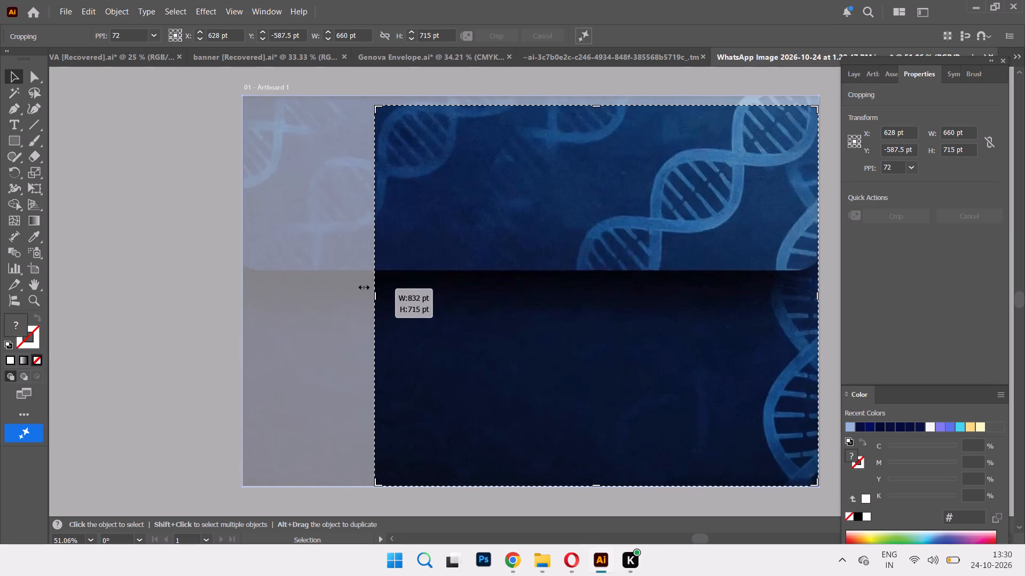
left_click_drag(362, 286, 243, 305)
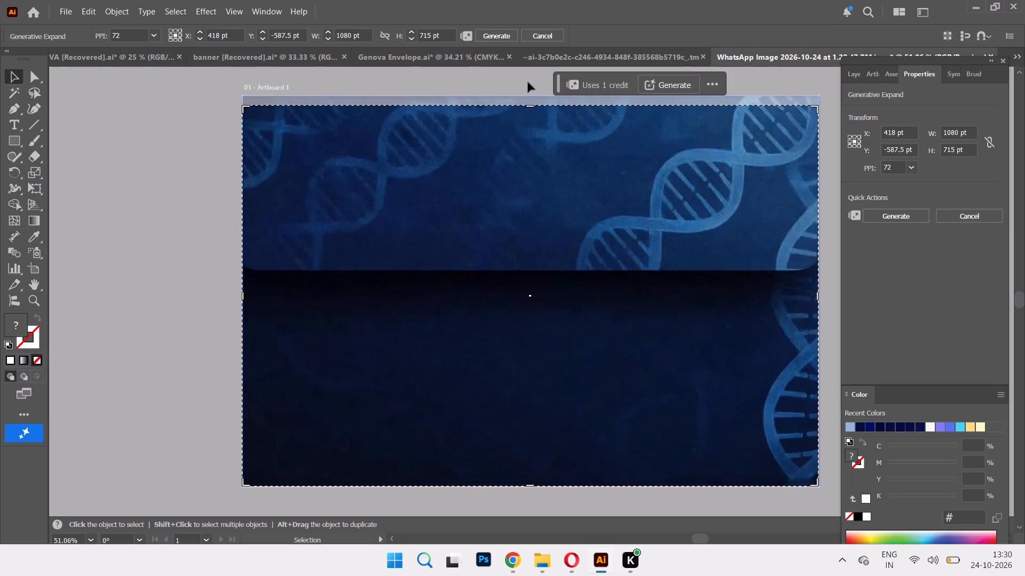
left_click_drag(531, 106, 530, 98)
left_click(530, 98)
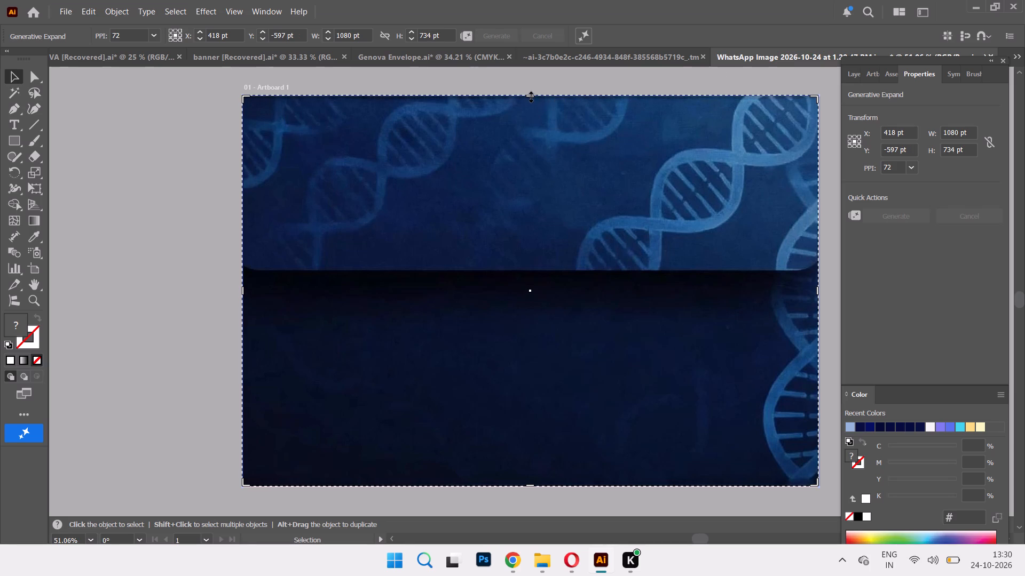
left_click_drag(529, 485, 528, 476)
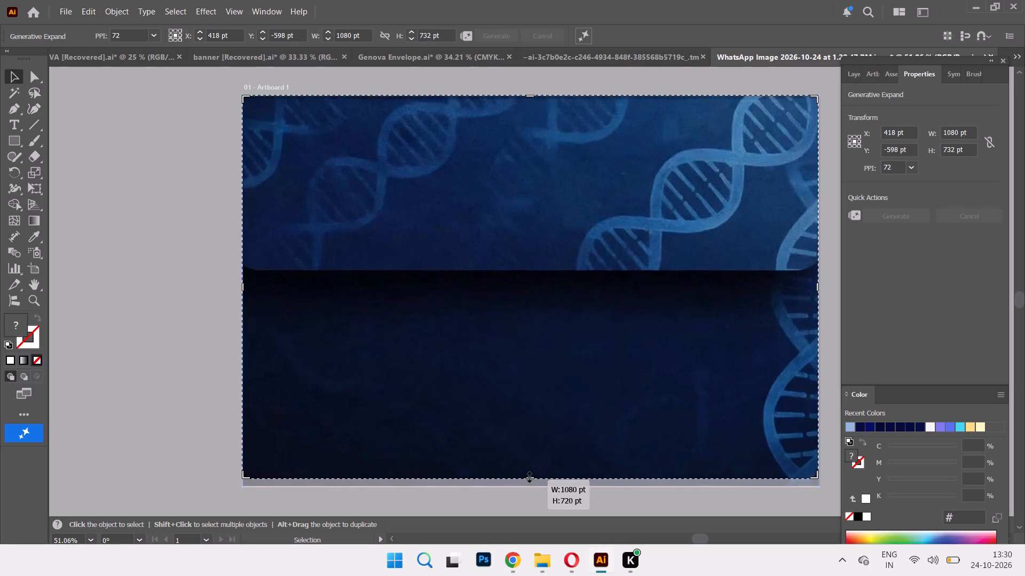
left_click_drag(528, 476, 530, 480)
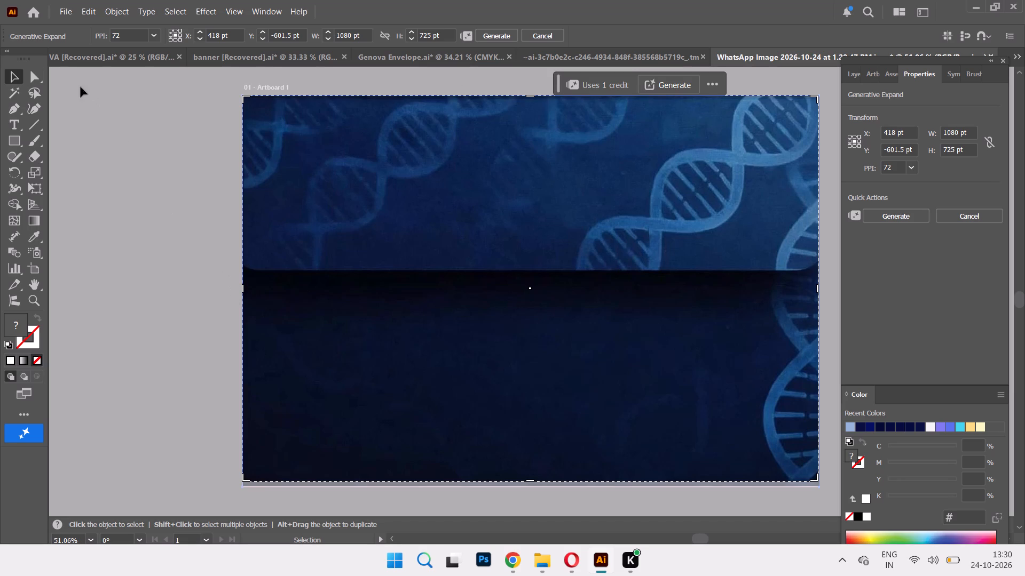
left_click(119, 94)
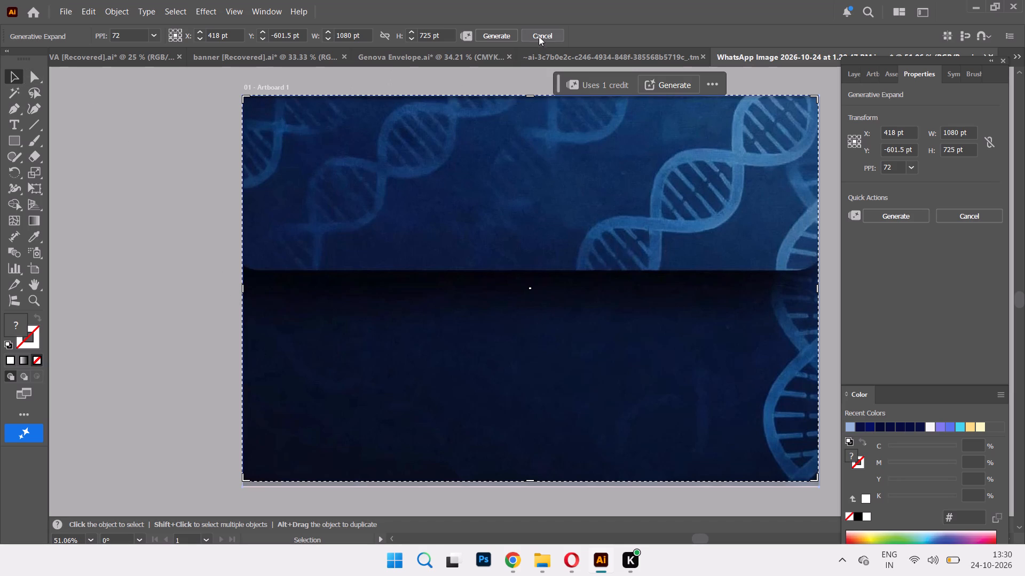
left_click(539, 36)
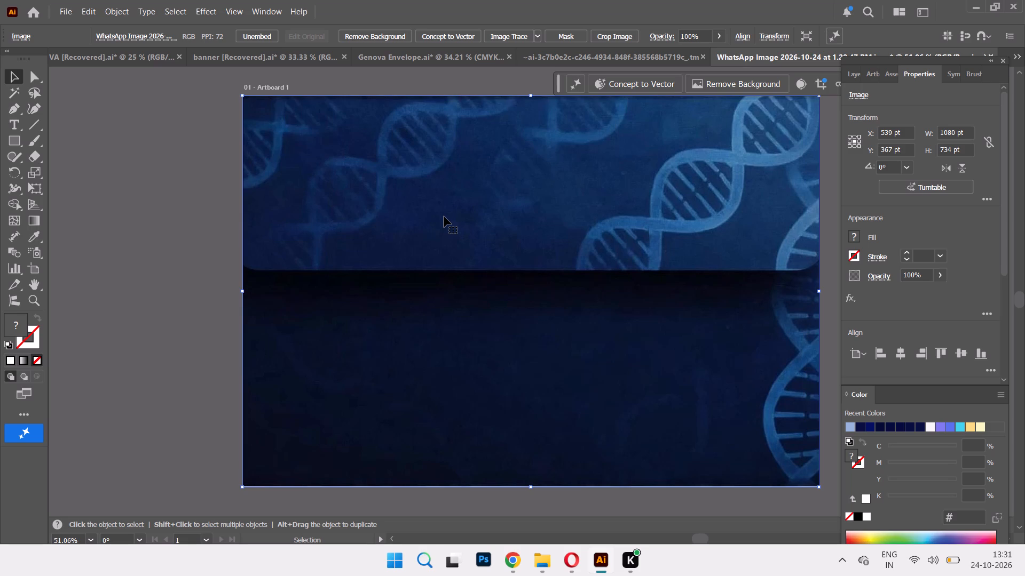
In the Genova Envelope document, move the front envelope image off the artboard to the space above the back envelope reference.
left_click(459, 62)
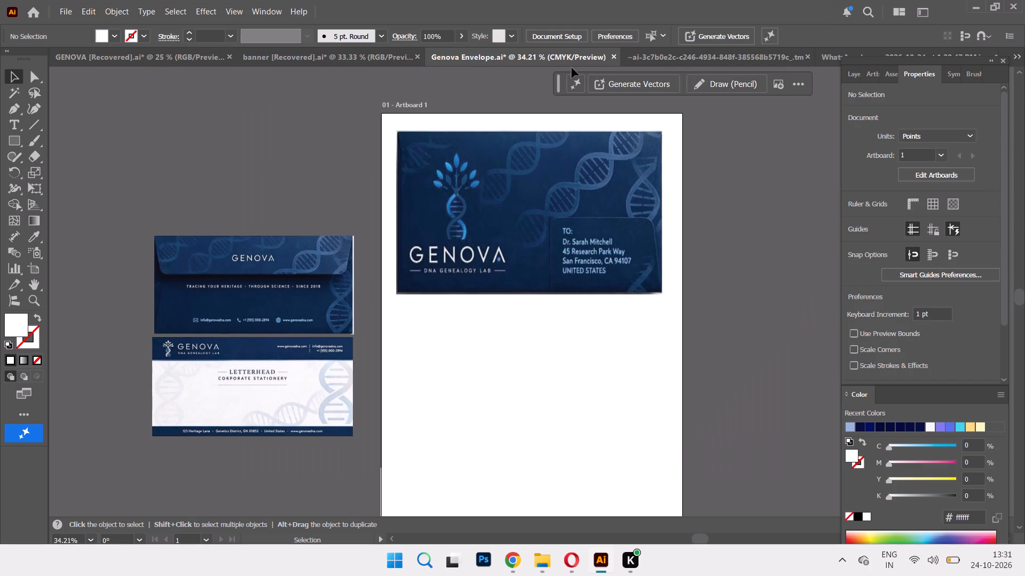
left_click_drag(522, 206, 206, 174)
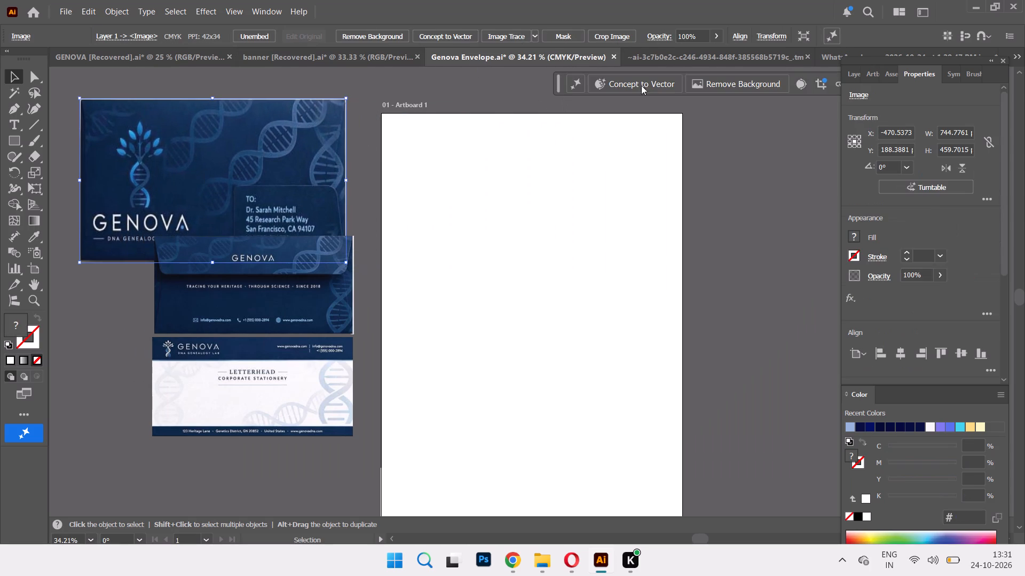
Bring the blank back envelope image from the WhatsApp Image document onto the Genova Envelope artboard.
left_click(725, 58)
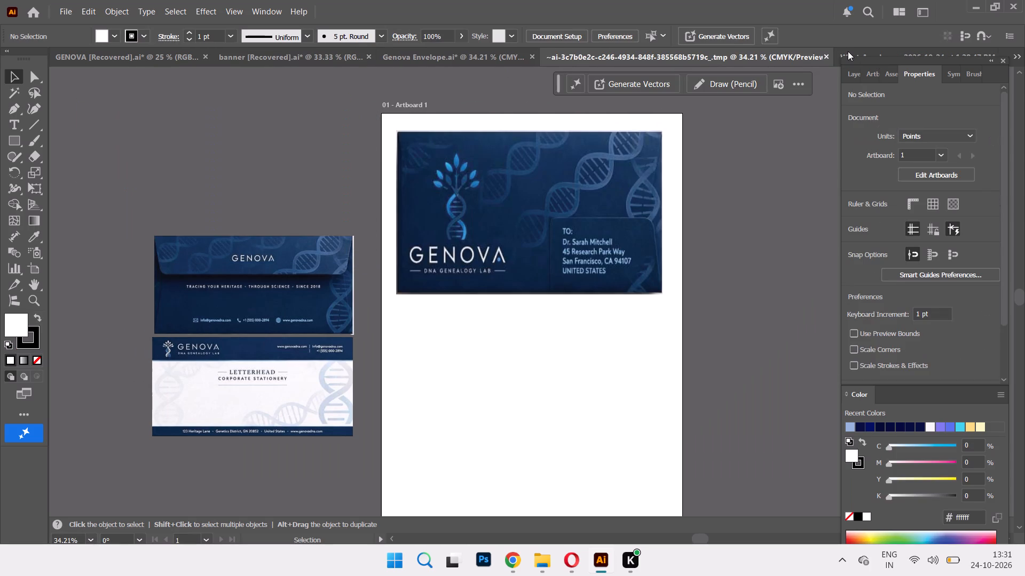
left_click(848, 51)
left_click_drag(732, 168, 426, 58)
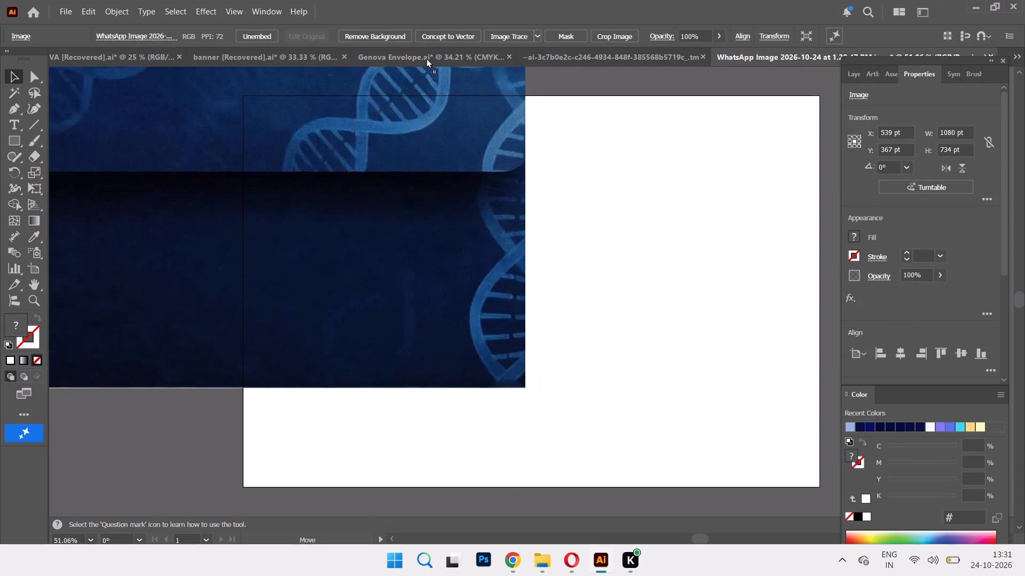
left_click_drag(426, 58, 680, 185)
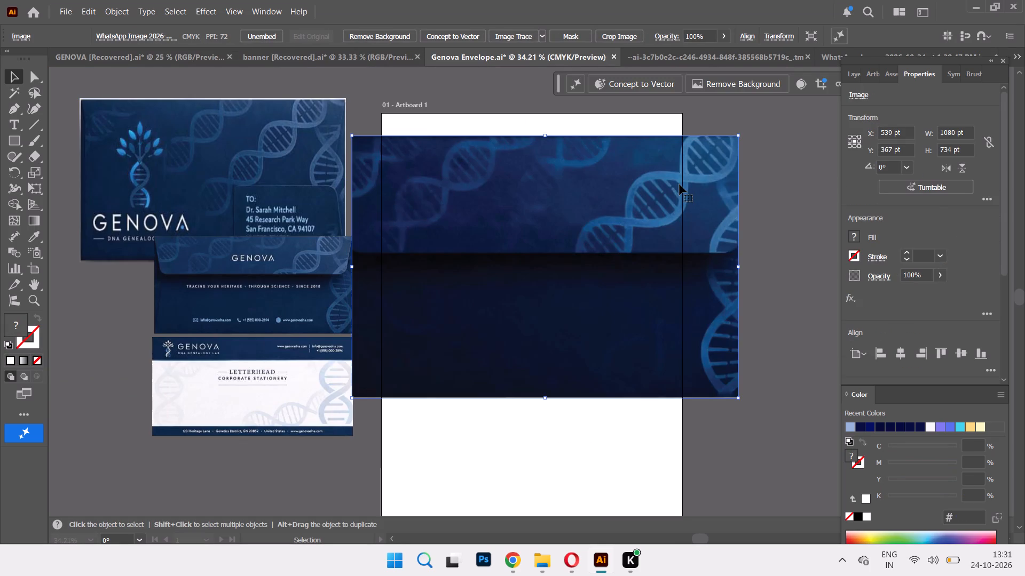
Reduce the blank back envelope image to about 506 by 304 pt and place it centrally in the artboard's upper half.
left_click_drag(739, 134, 724, 156)
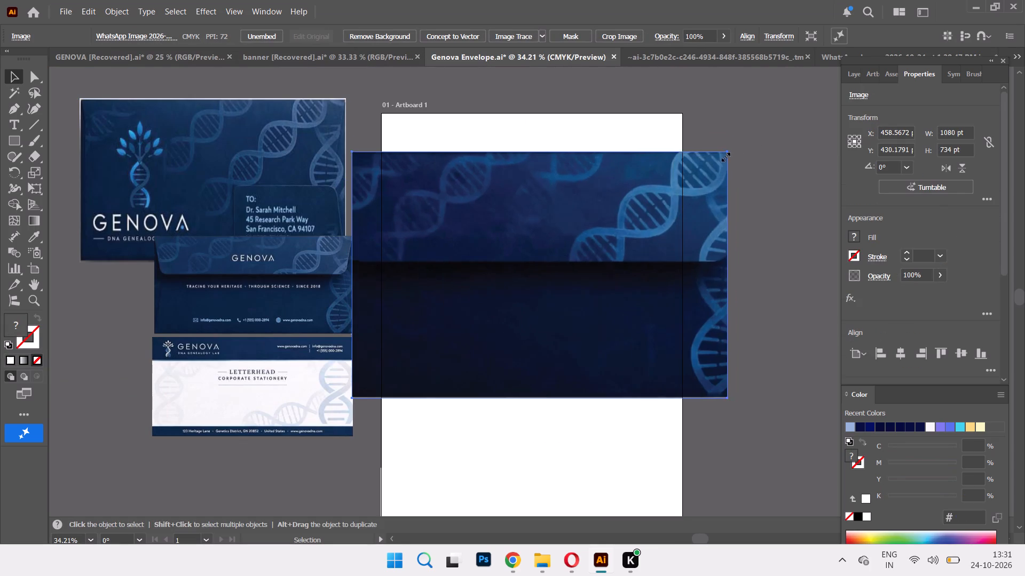
left_click_drag(724, 156, 554, 268)
left_click_drag(497, 317, 577, 221)
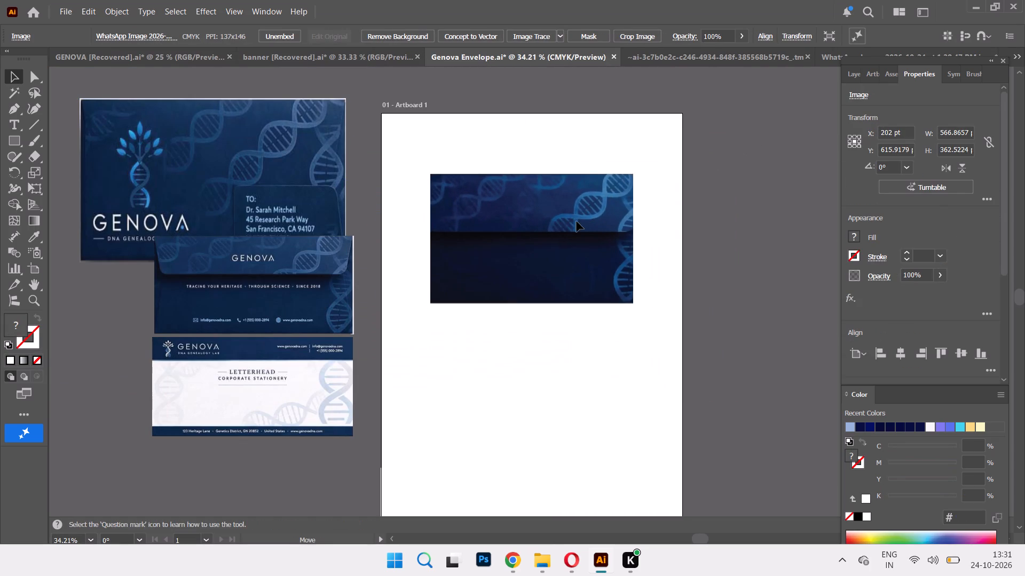
left_click_drag(577, 221, 574, 213)
left_click_drag(587, 244, 589, 230)
left_click_drag(589, 227, 587, 221)
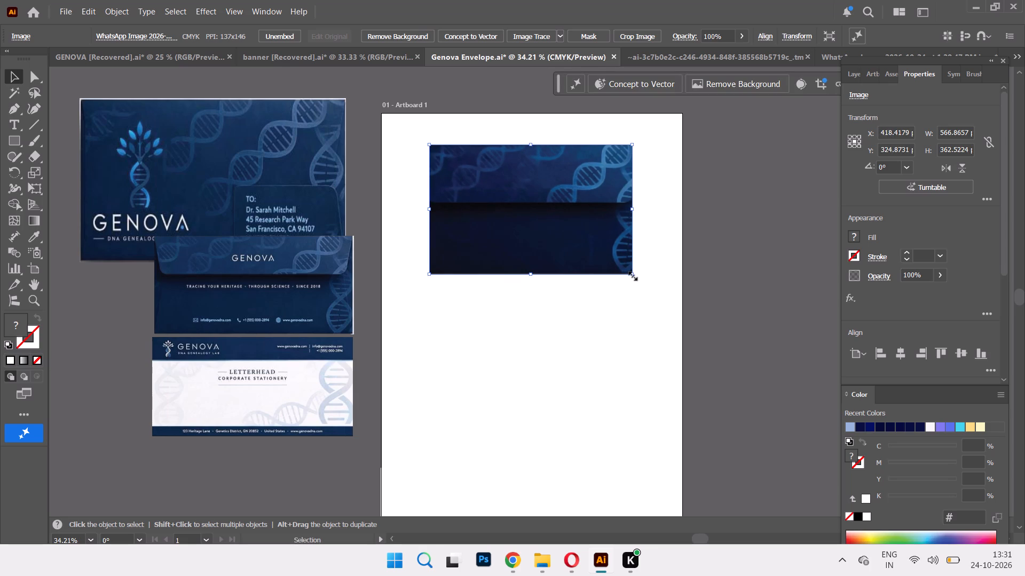
left_click_drag(632, 275, 610, 253)
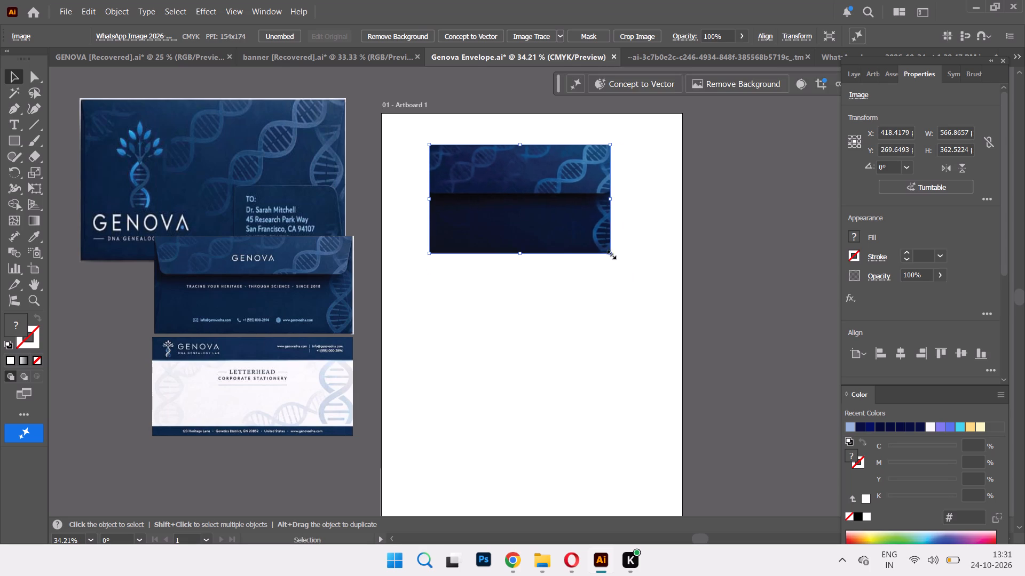
left_click_drag(550, 223, 562, 292)
left_click_drag(562, 292, 564, 301)
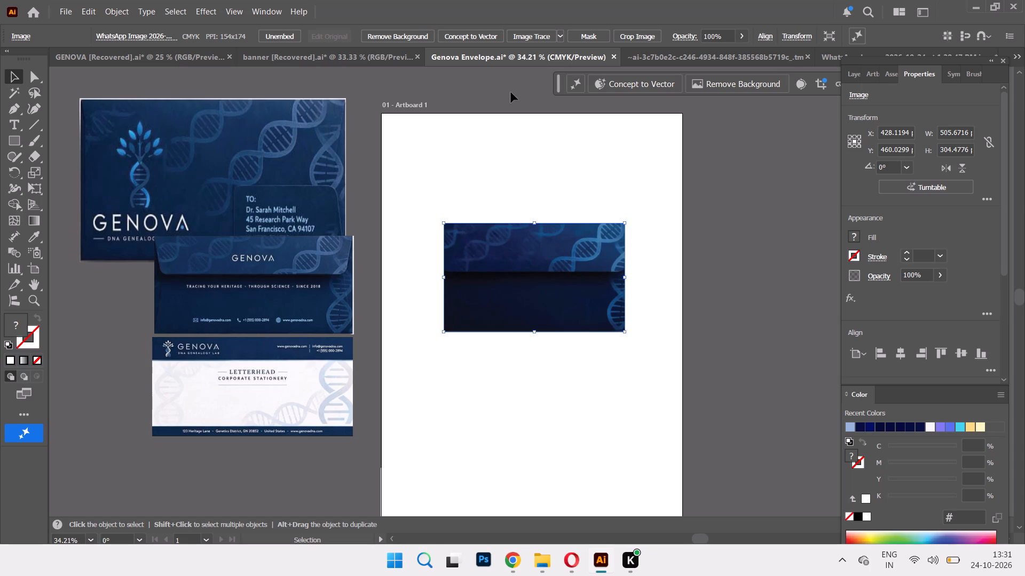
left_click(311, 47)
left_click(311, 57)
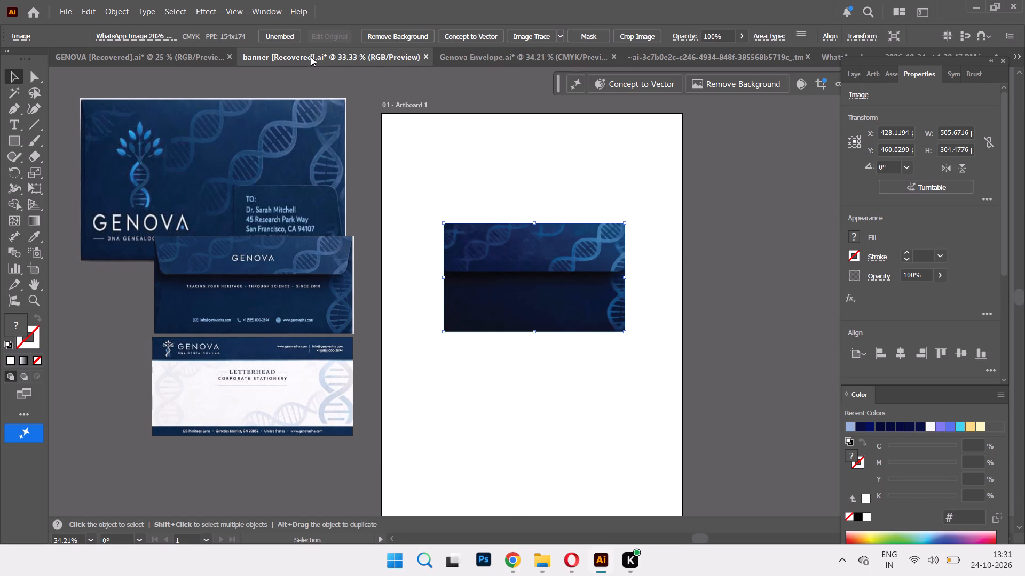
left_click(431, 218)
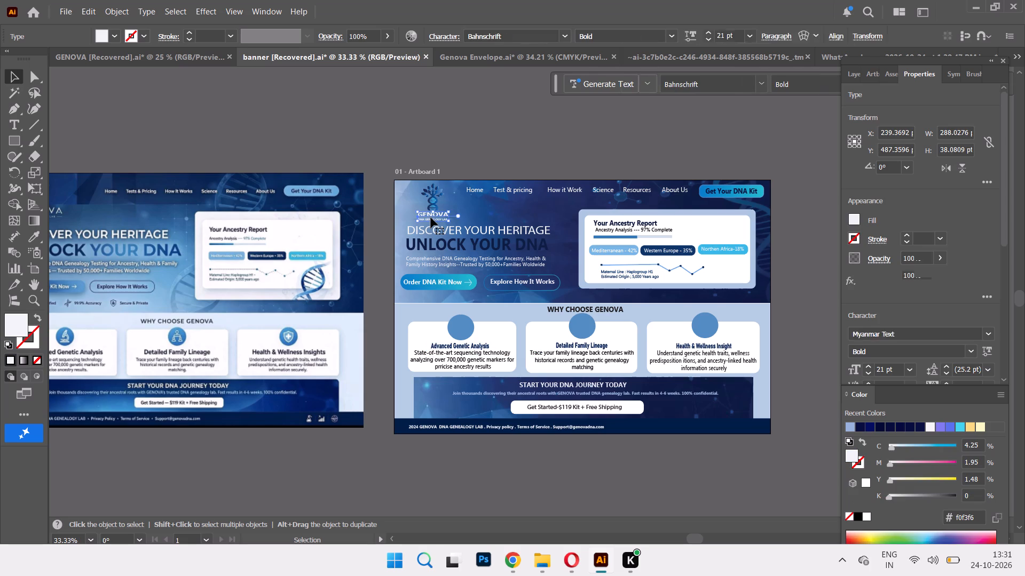
Copy the GENOVA and DNA GENEALOGY LAB texts of the primary logo in the GENOVA document.
left_click(178, 55)
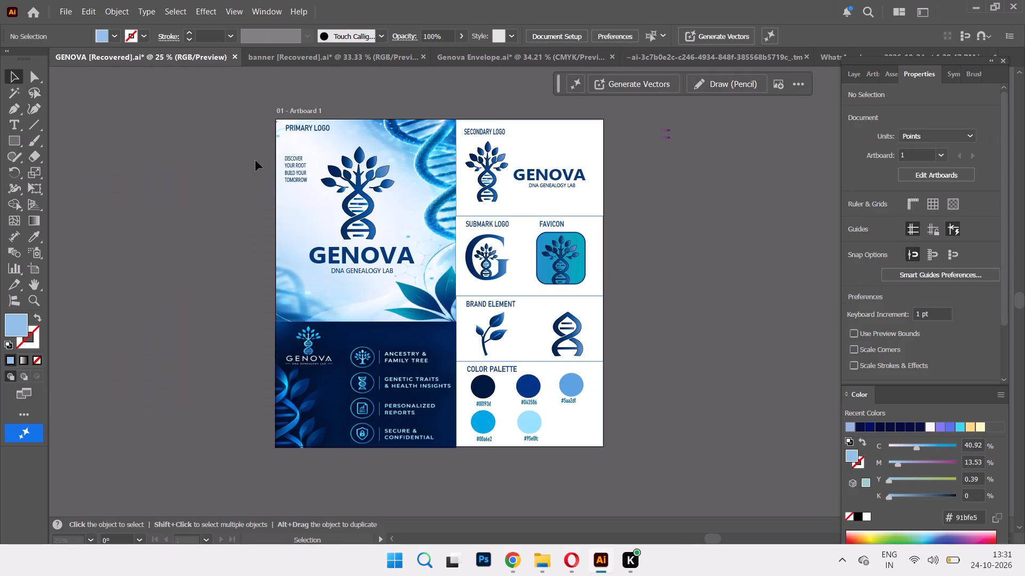
left_click(345, 252)
right_click(345, 252)
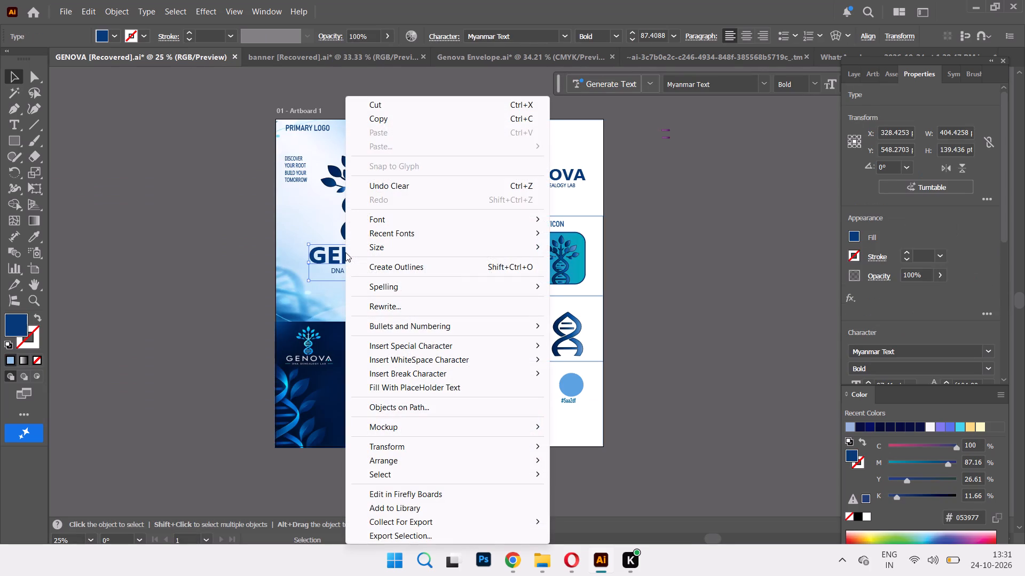
left_click(232, 229)
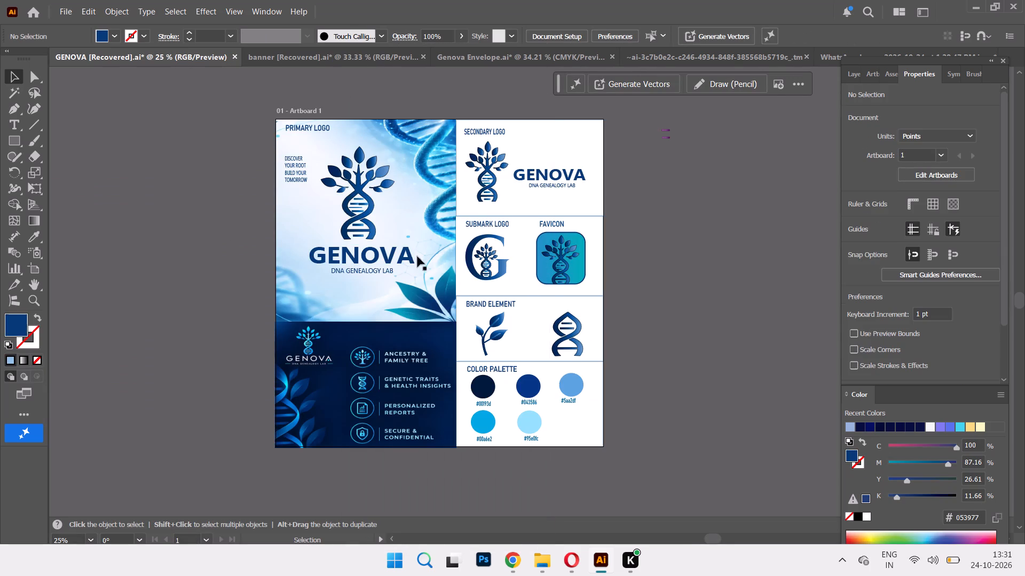
left_click(353, 256)
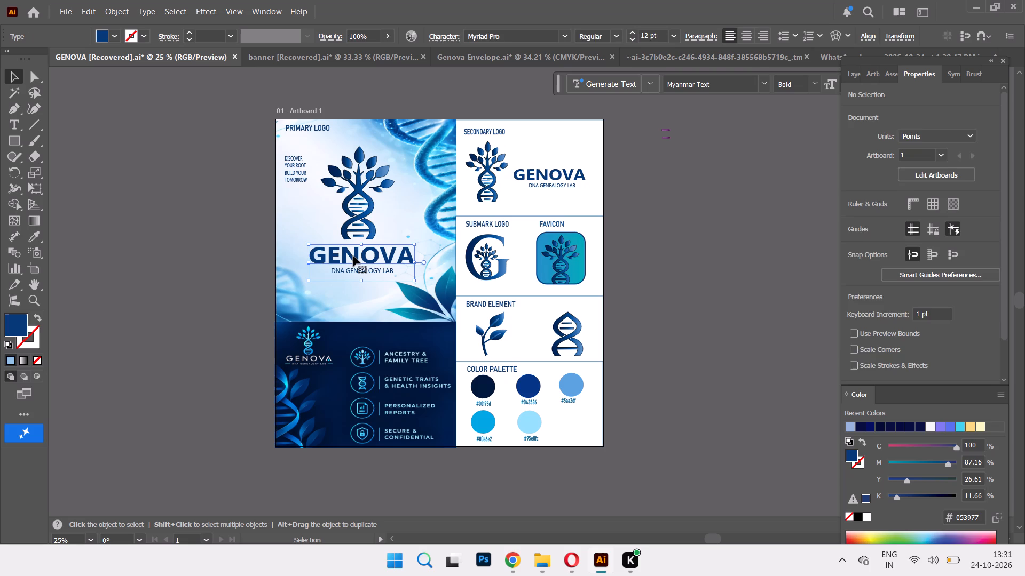
left_click(358, 272, "shift")
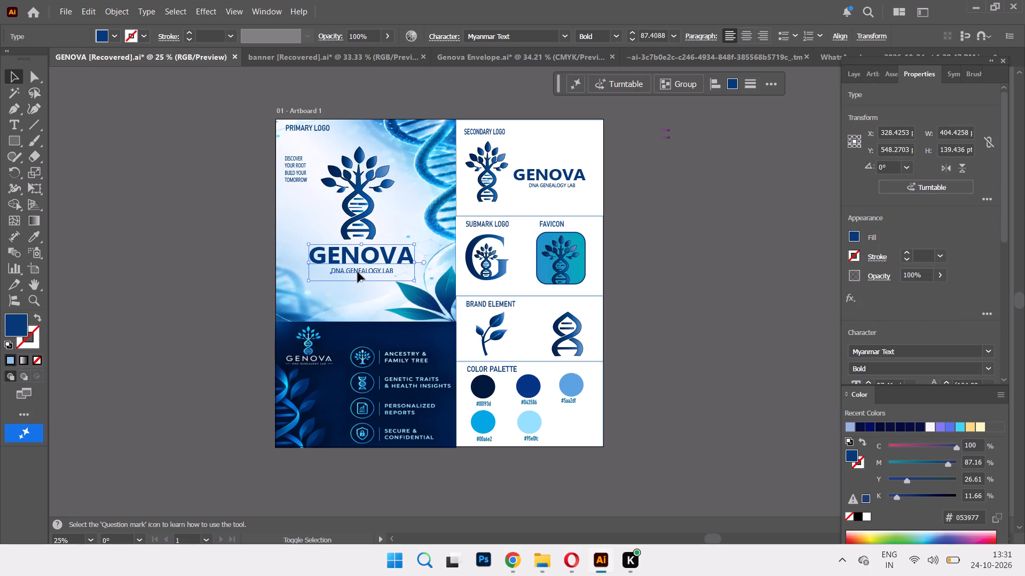
right_click(364, 260)
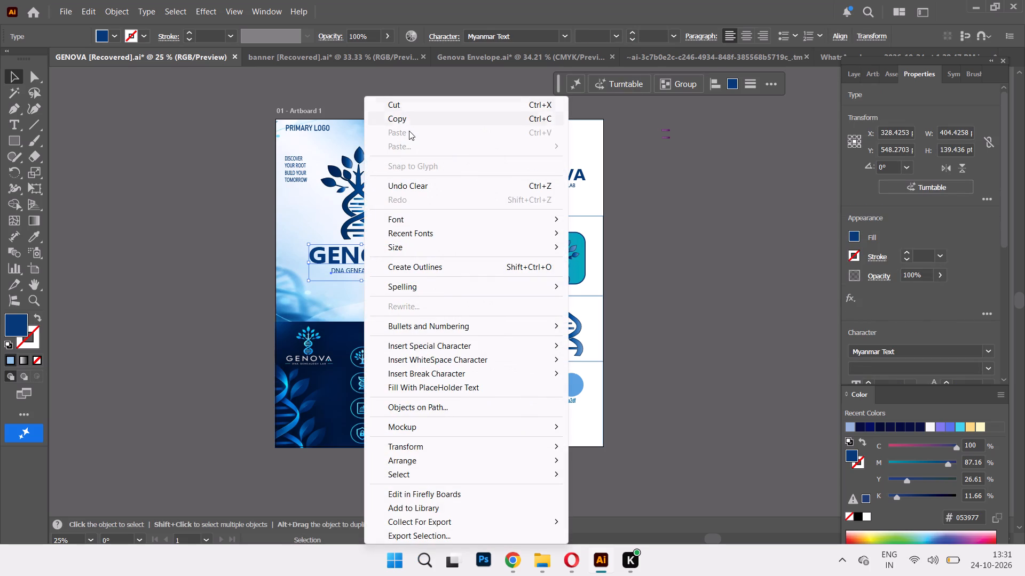
left_click(409, 121)
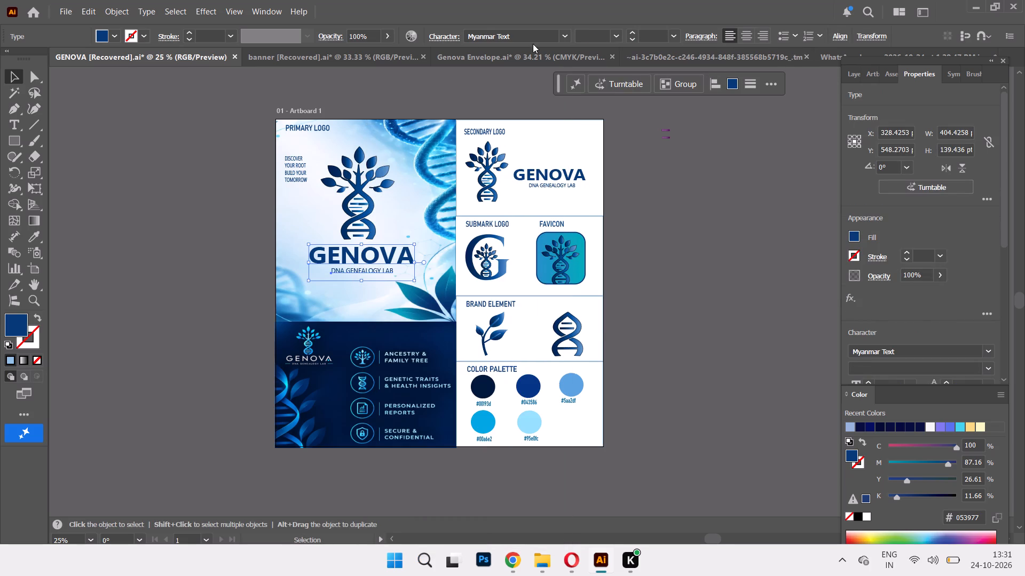
Paste the copied logo texts into the Genova Envelope document and position them over the blank back envelope's flap.
left_click(485, 49)
right_click(455, 190)
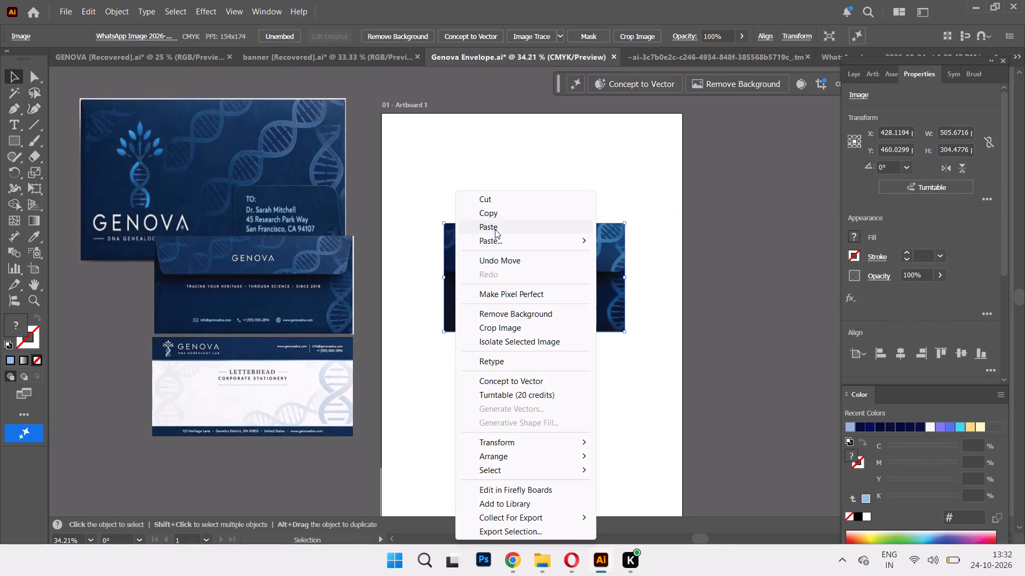
left_click(495, 229)
left_click_drag(500, 283, 507, 260)
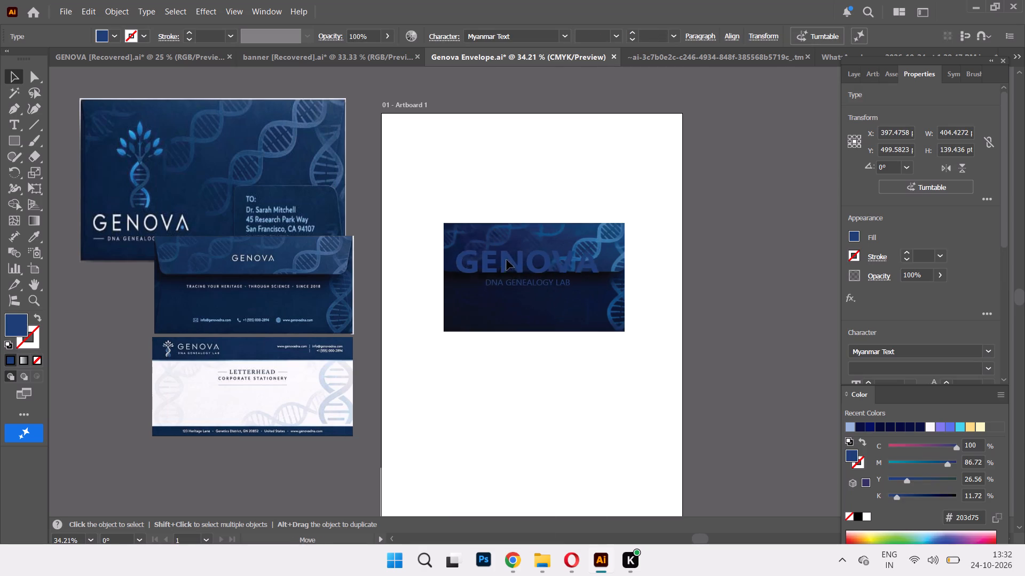
left_click_drag(507, 260, 512, 256)
left_click(512, 256)
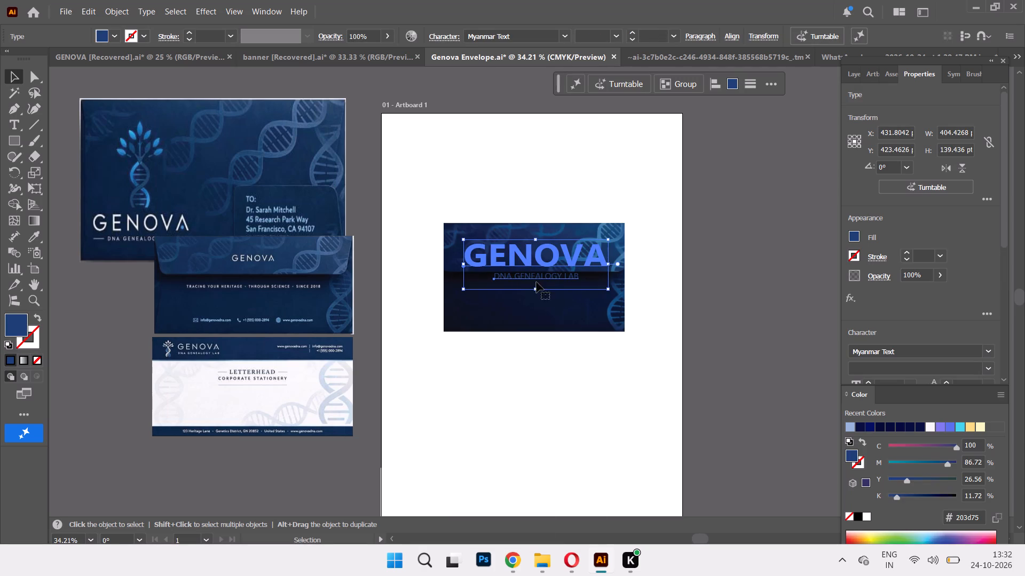
left_click(584, 177)
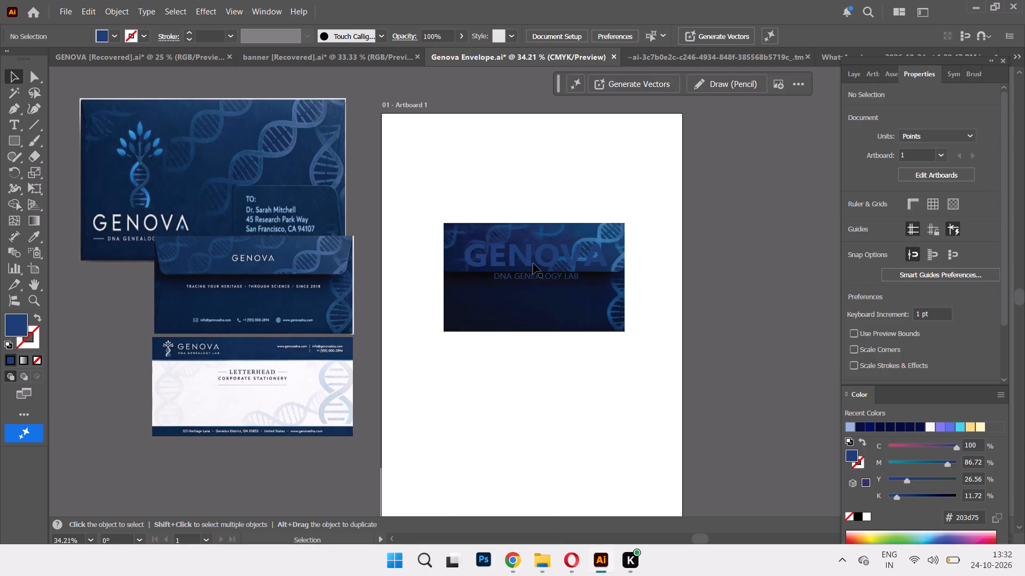
Change the fill of the pasted GENOVA text to off-white #f2f3f4.
left_click(527, 262)
double_click(15, 324)
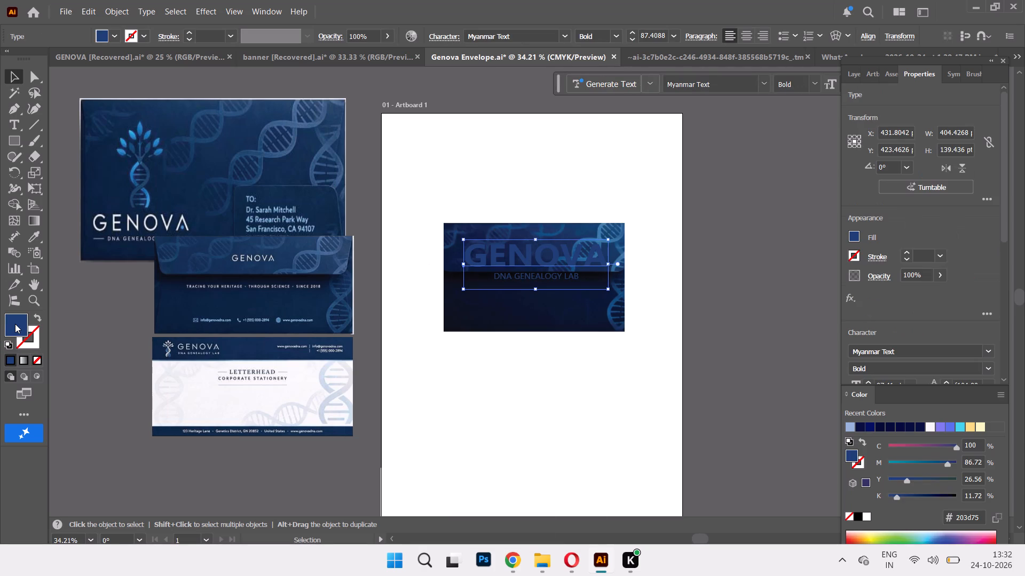
left_click(697, 346)
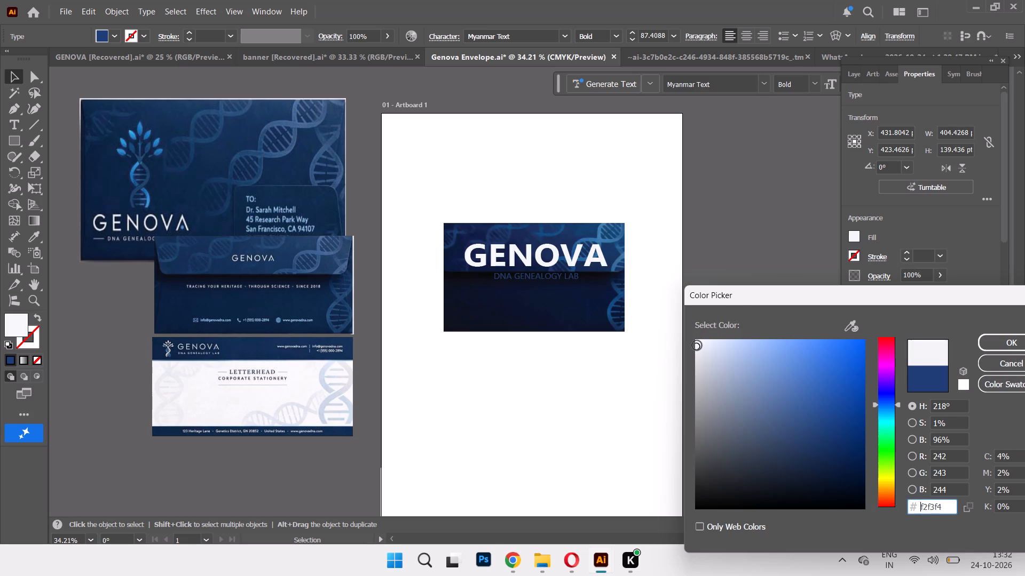
left_click(991, 345)
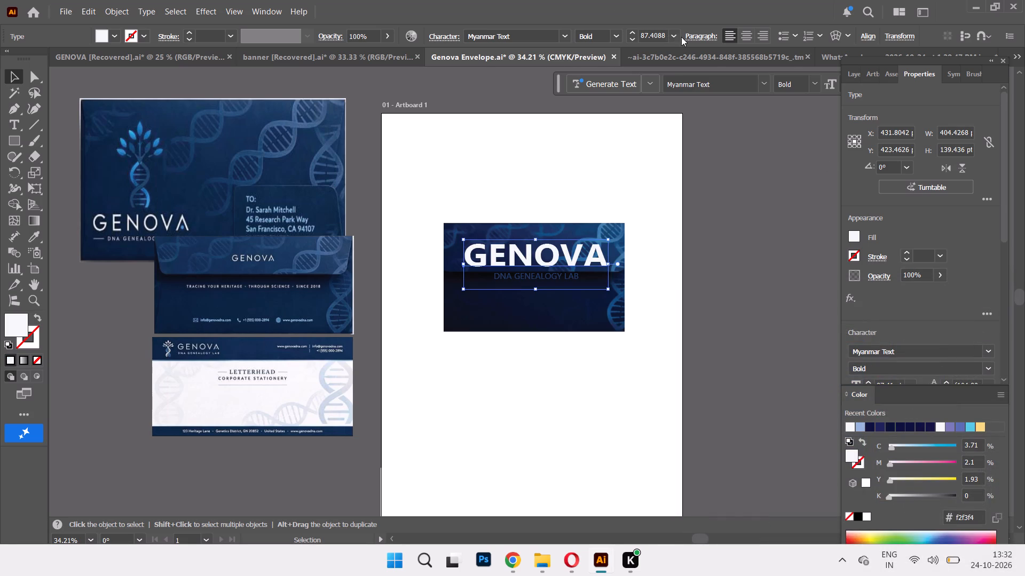
Set the GENOVA text size to 24 pt and move it to the middle of the envelope flap.
left_click(672, 35)
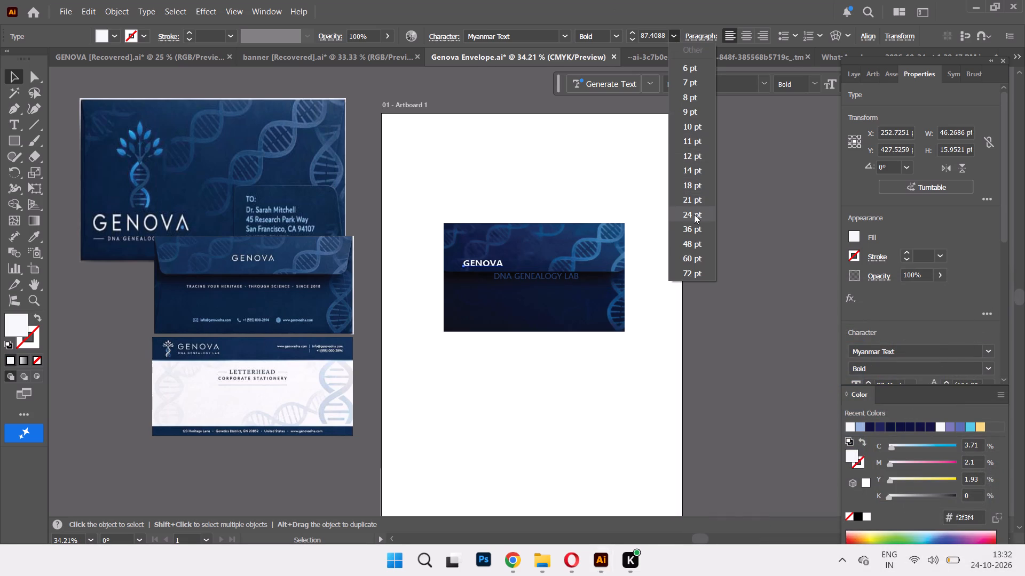
left_click(694, 214)
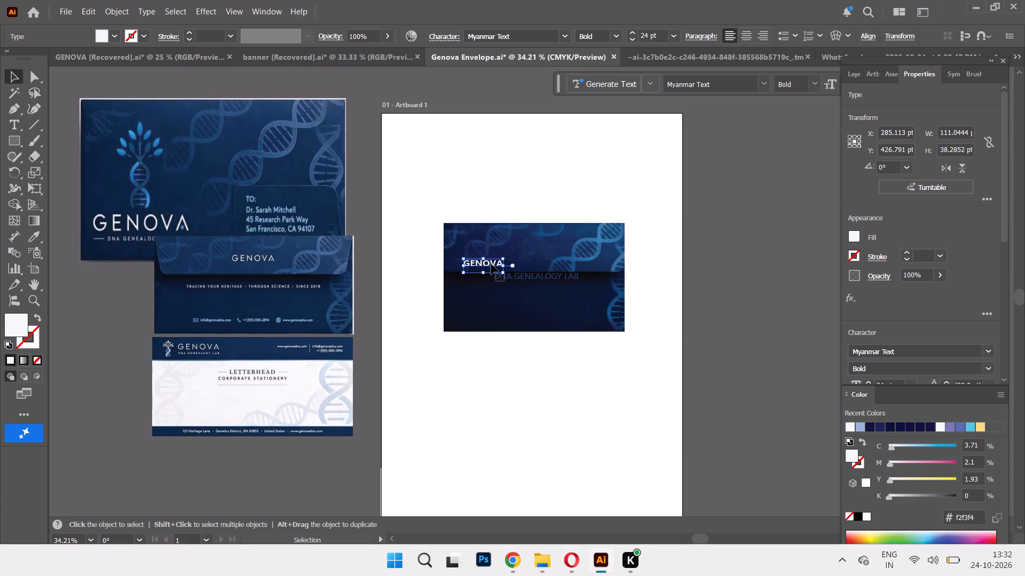
left_click_drag(491, 264, 547, 255)
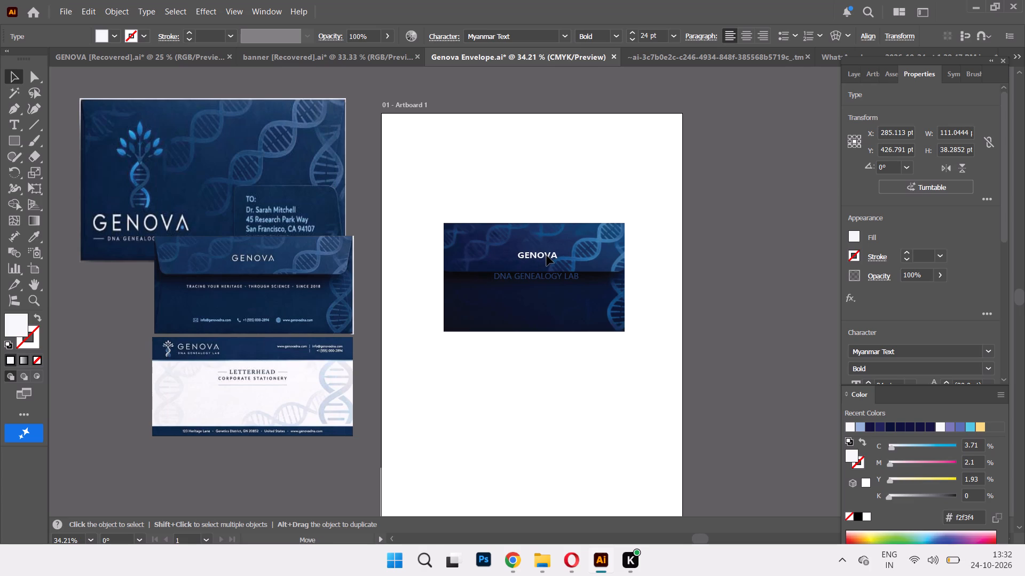
left_click_drag(547, 255, 537, 255)
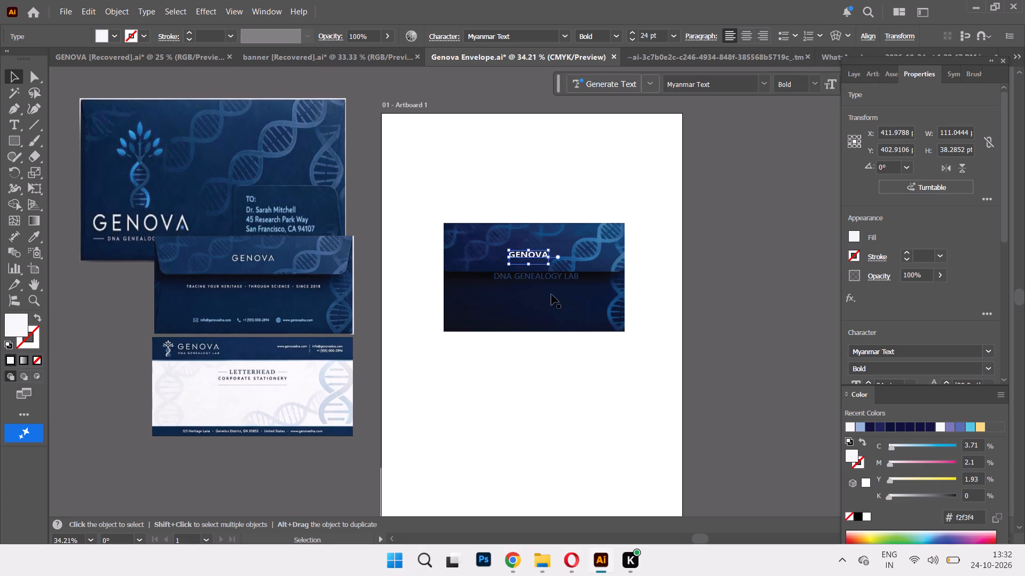
Change the fill of the DNA GENEALOGY LAB text on the artboard envelope to off-white #f7f8f9.
left_click(541, 278)
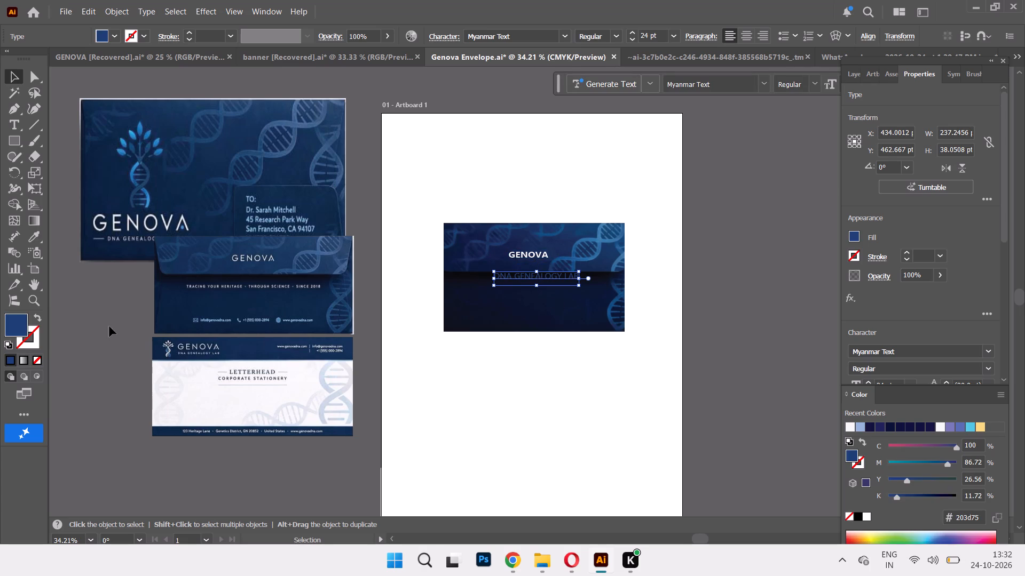
double_click(17, 319)
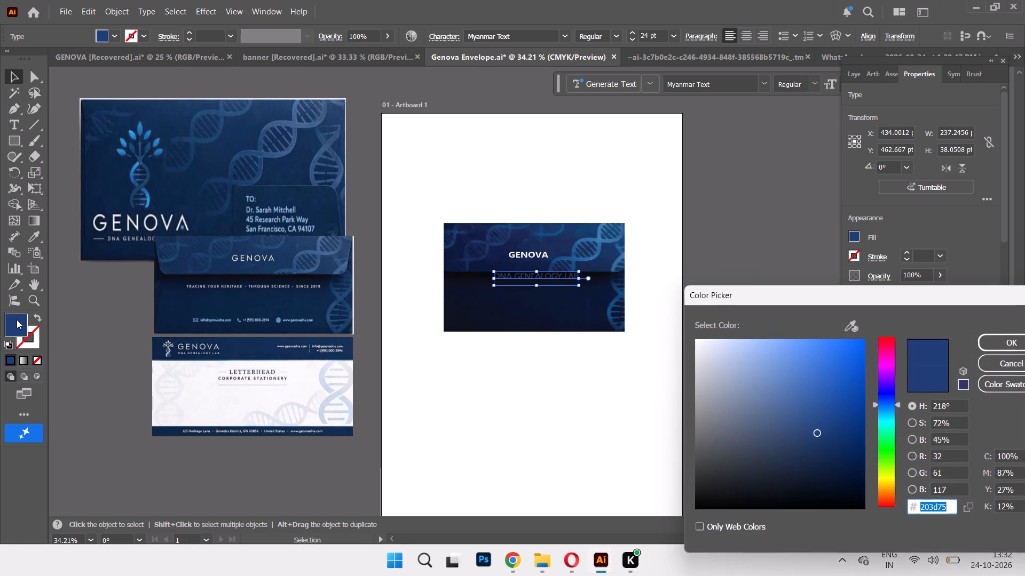
left_click(699, 342)
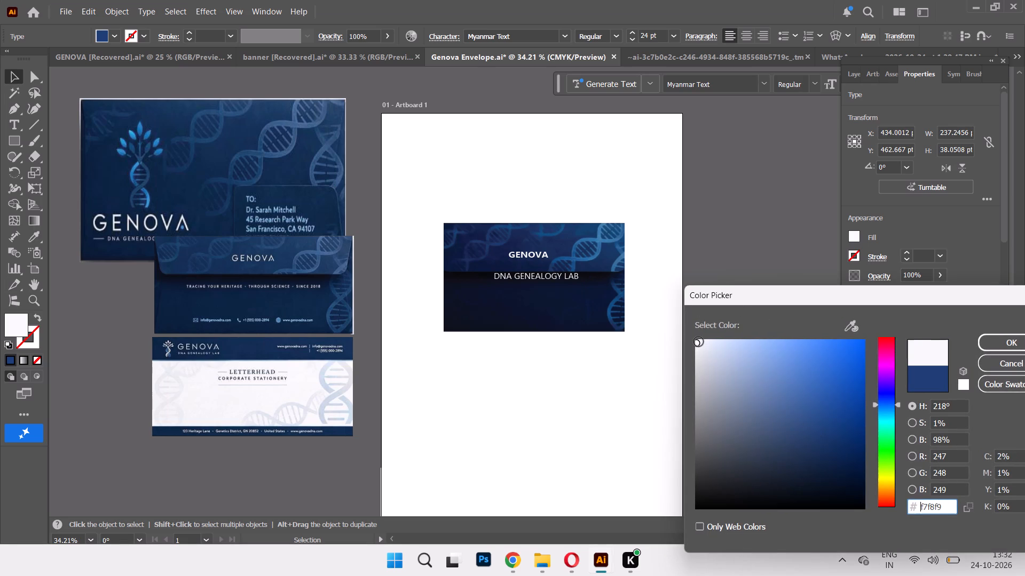
left_click(1002, 342)
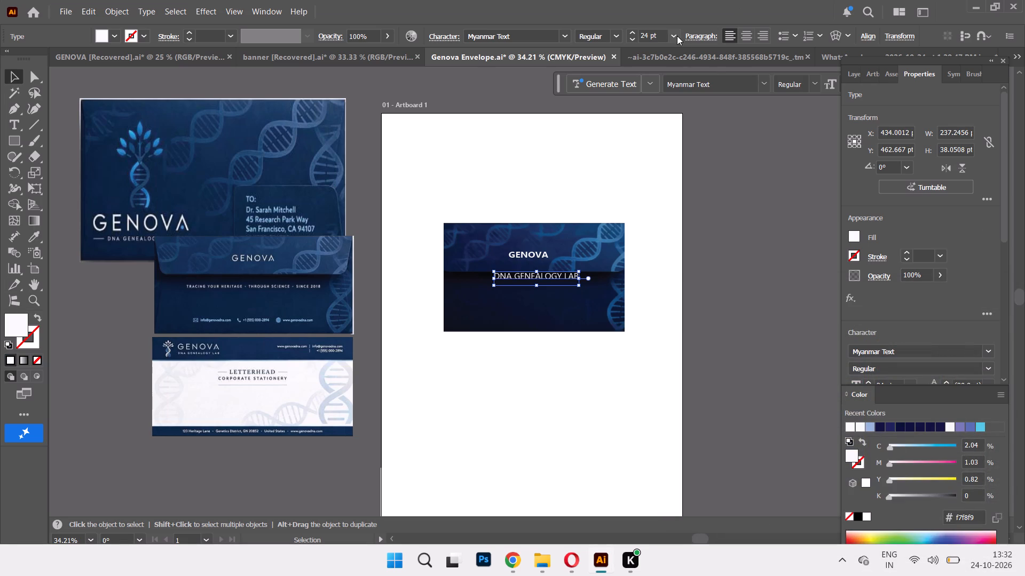
Set the DNA GENEALOGY LAB text size to 18 pt and move it onto the flap beneath GENOVA.
left_click(677, 36)
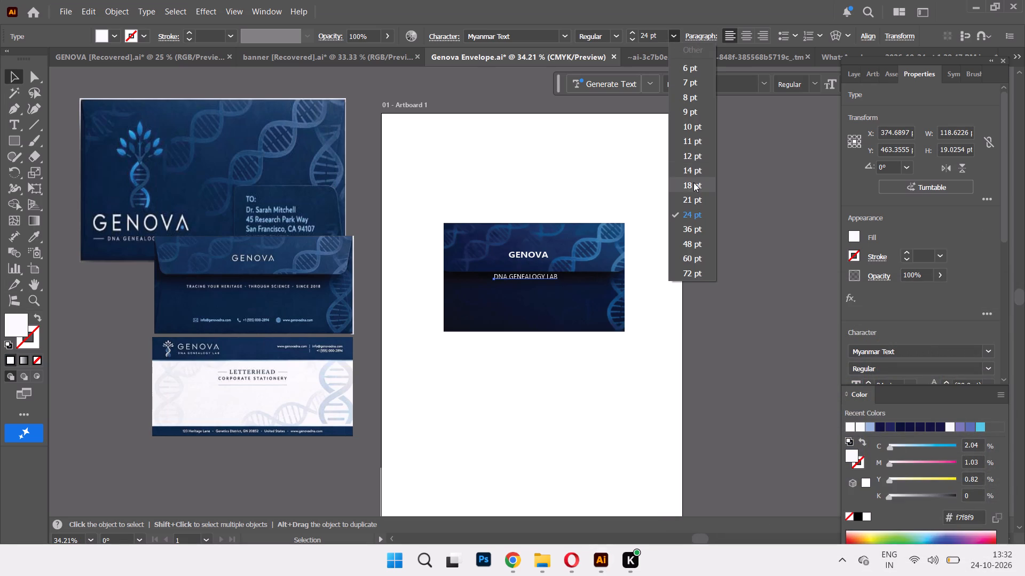
left_click(693, 182)
left_click_drag(538, 276, 533, 262)
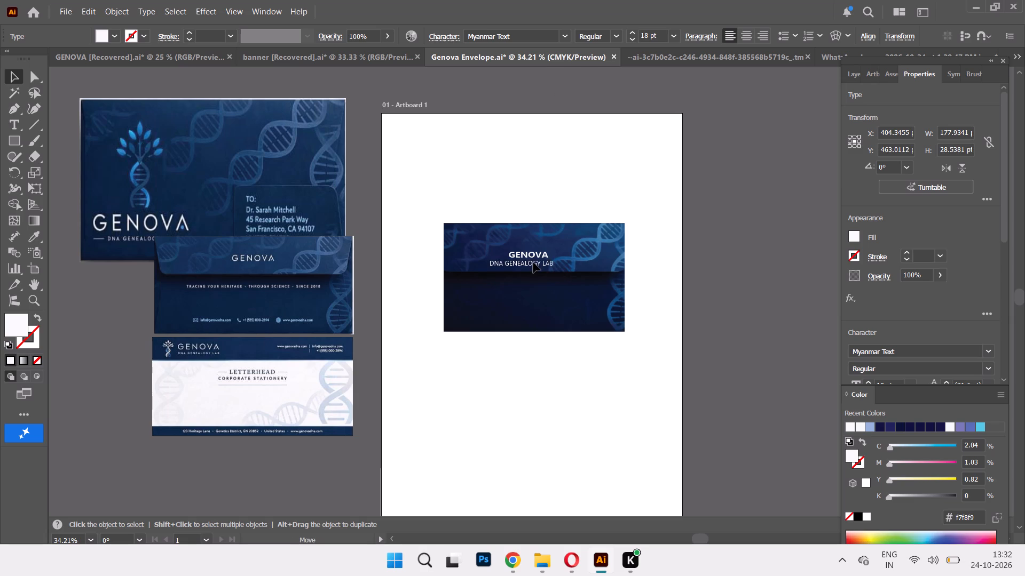
left_click_drag(533, 262, 540, 263)
Move GENOVA slightly higher on the flap and bring DNA GENEALOGY LAB up close beneath it, centred on each other.
left_click(532, 254)
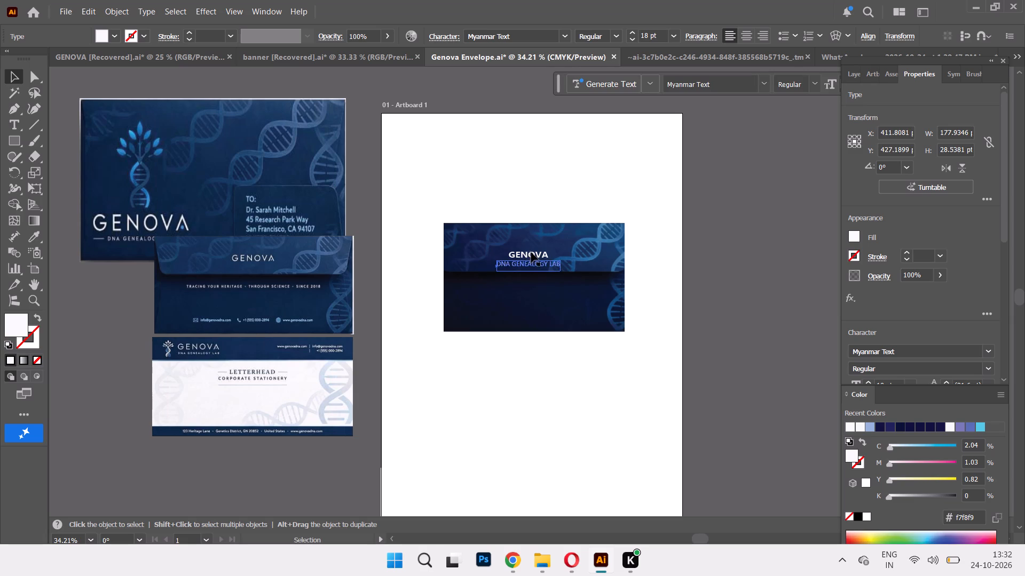
left_click(531, 252)
left_click_drag(531, 253, 533, 247)
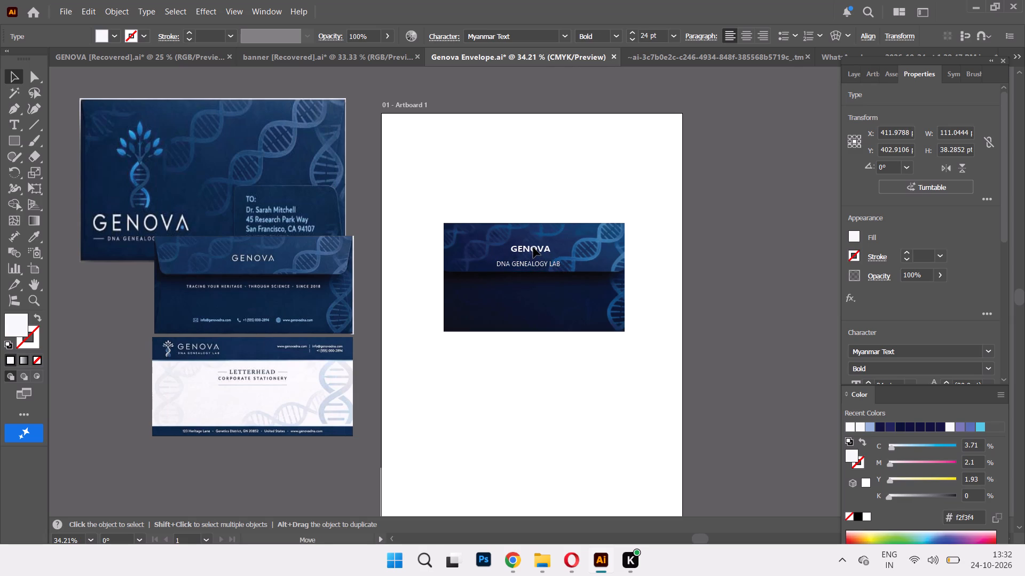
left_click_drag(533, 247, 533, 247)
left_click(534, 265)
left_click(829, 238)
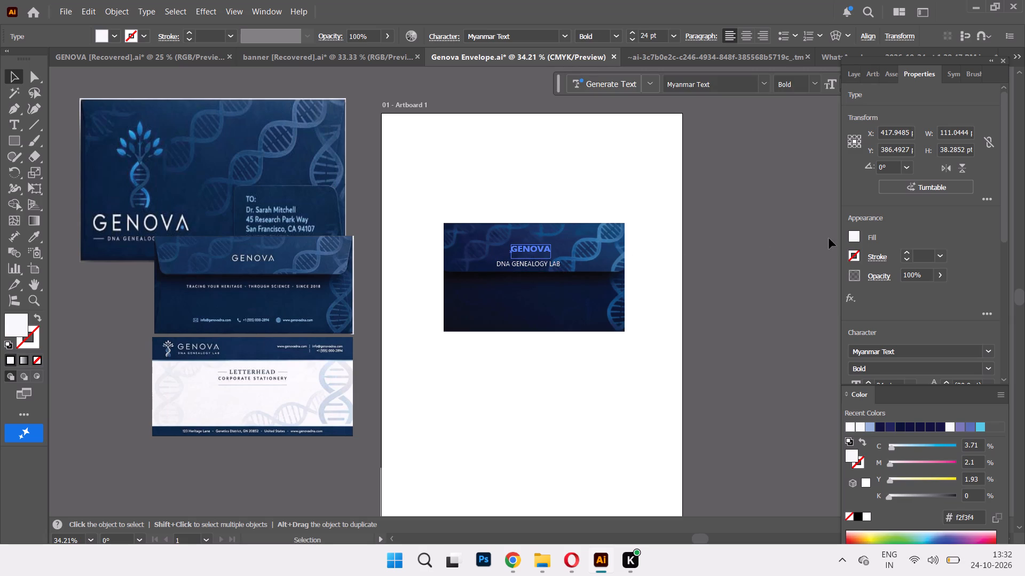
left_click_drag(541, 264, 541, 258)
Place the reference back envelope under the blank one and resize the blank envelope to cover it, about 566 by 303 pt.
left_click(515, 299)
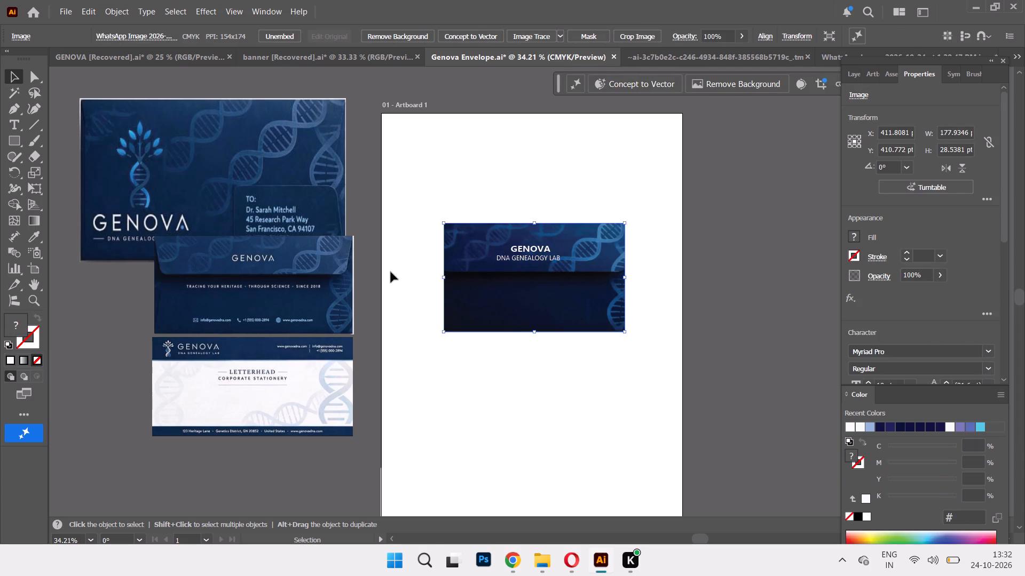
left_click_drag(443, 276, 430, 273)
left_click_drag(275, 260, 550, 250)
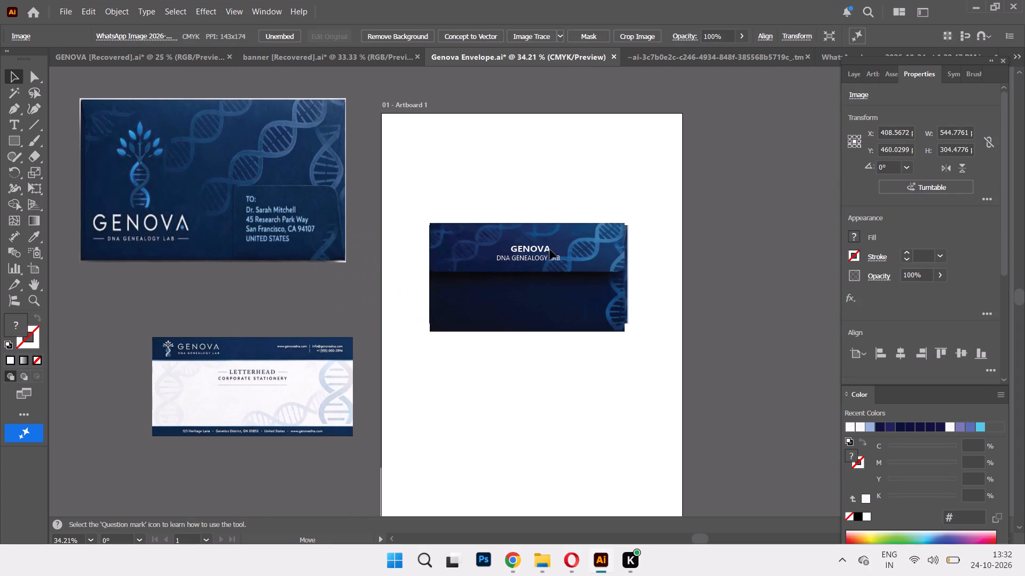
left_click_drag(550, 250, 549, 248)
left_click(551, 247)
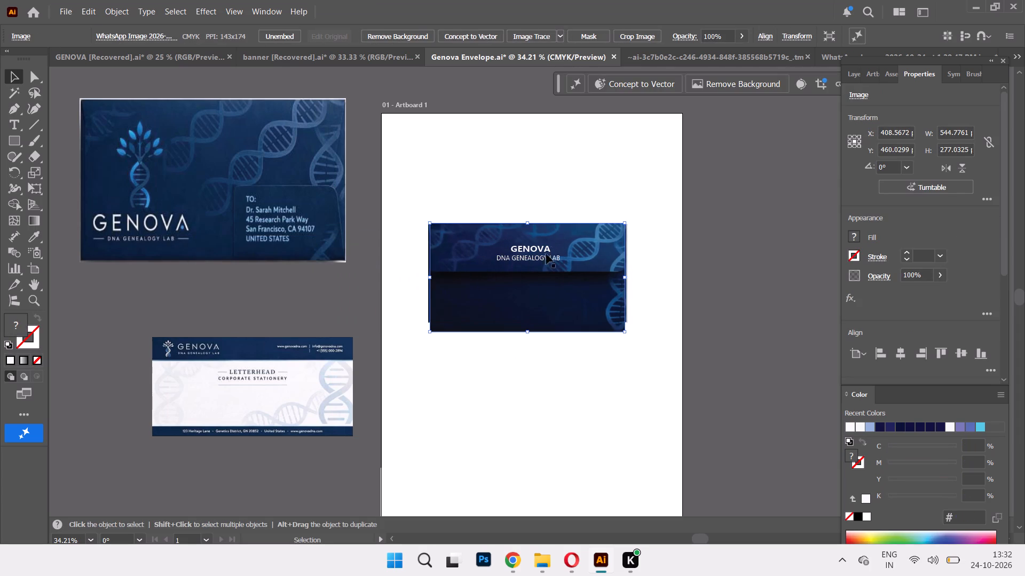
left_click(525, 329)
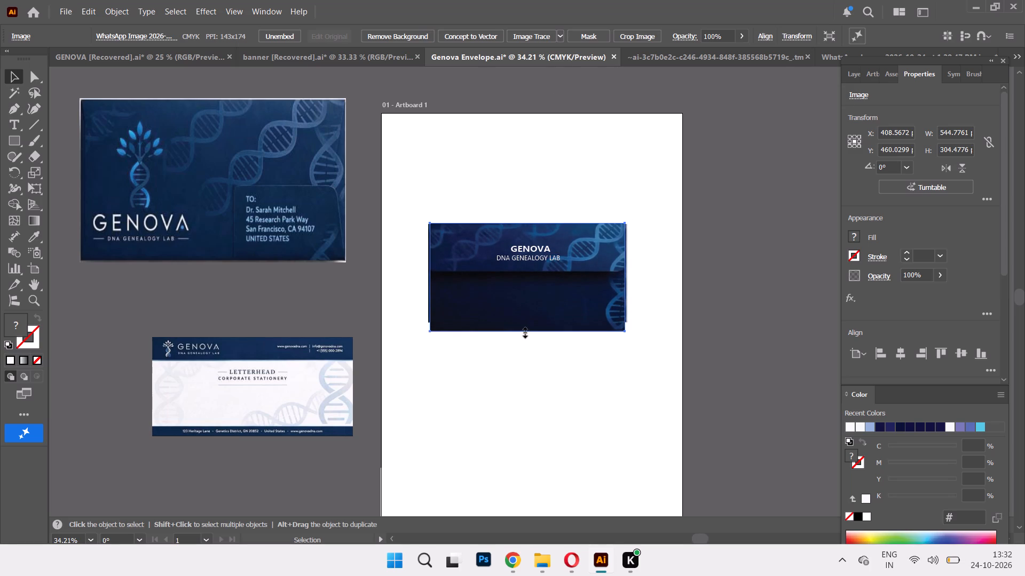
left_click(625, 274)
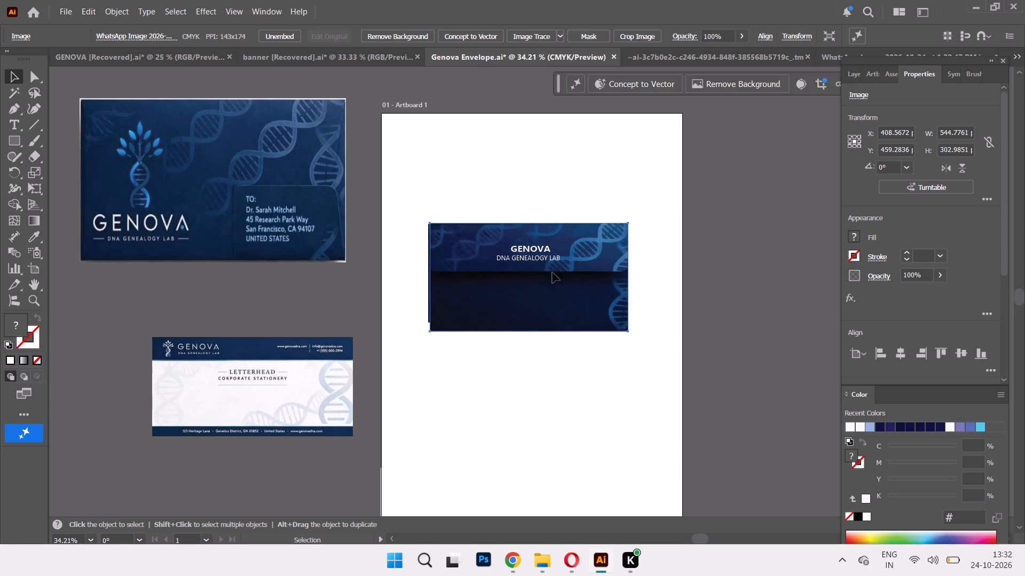
left_click_drag(431, 276, 425, 274)
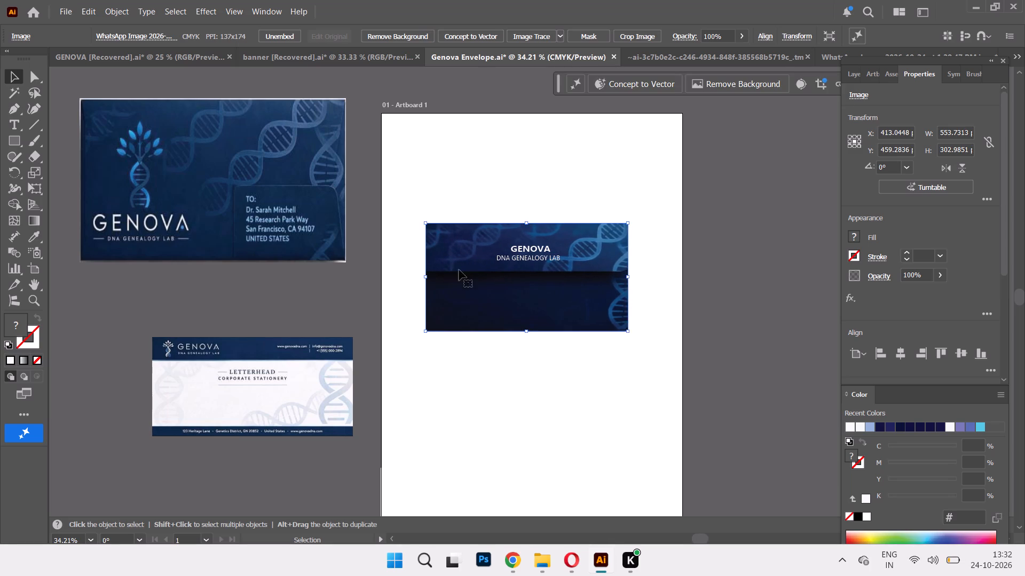
Return the reference back envelope beside the artboard and reposition the resized blank envelope behind the two flap texts.
left_click_drag(466, 259, 466, 353)
left_click_drag(456, 283, 145, 287)
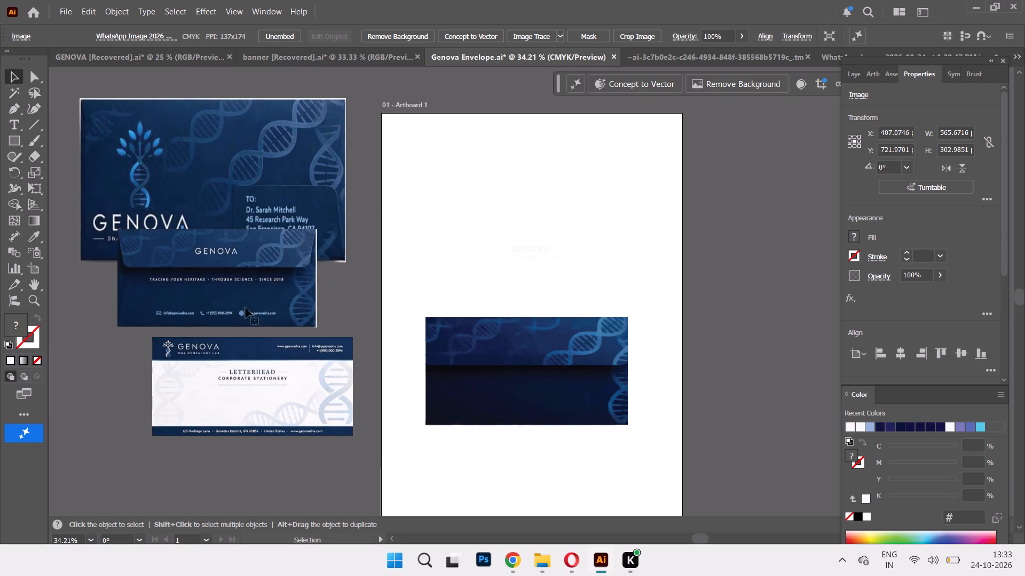
left_click_drag(529, 367, 532, 282)
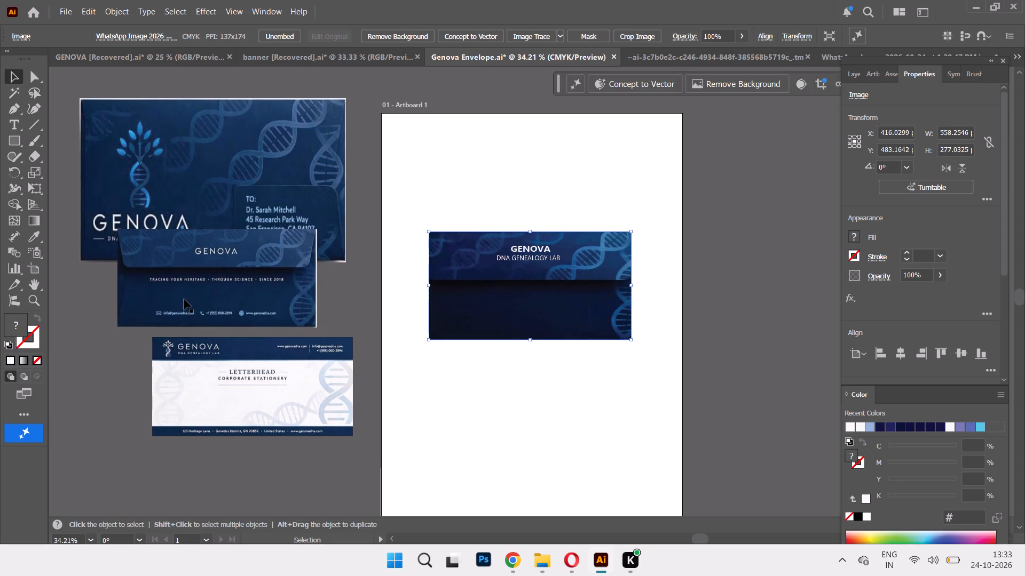
Add the point text "TRAKING YOUR HERITAGE . THROUGH SCIENCE . SINCE 2019" just below the envelope flap.
left_click(539, 259)
left_click(10, 130)
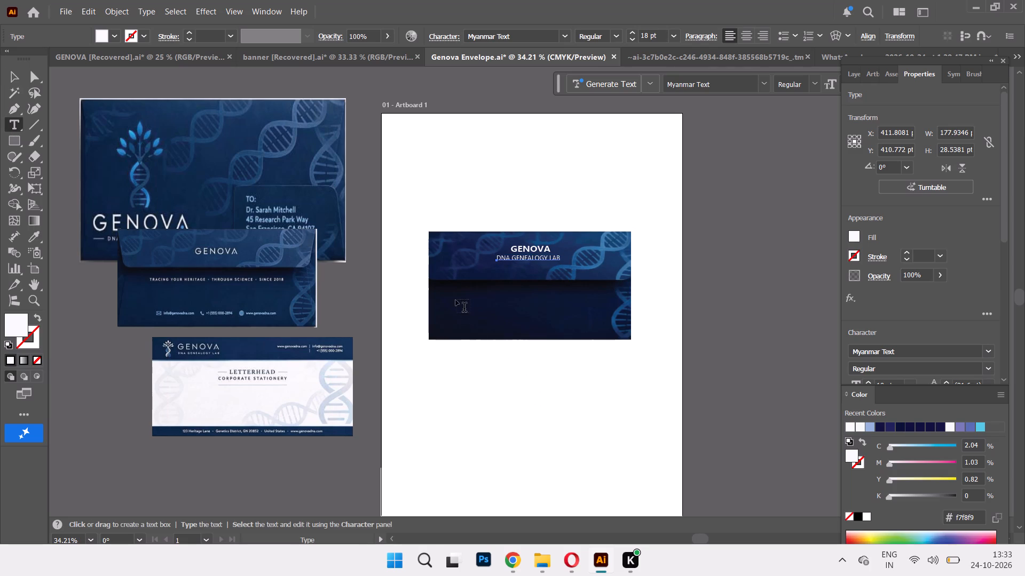
left_click(450, 290)
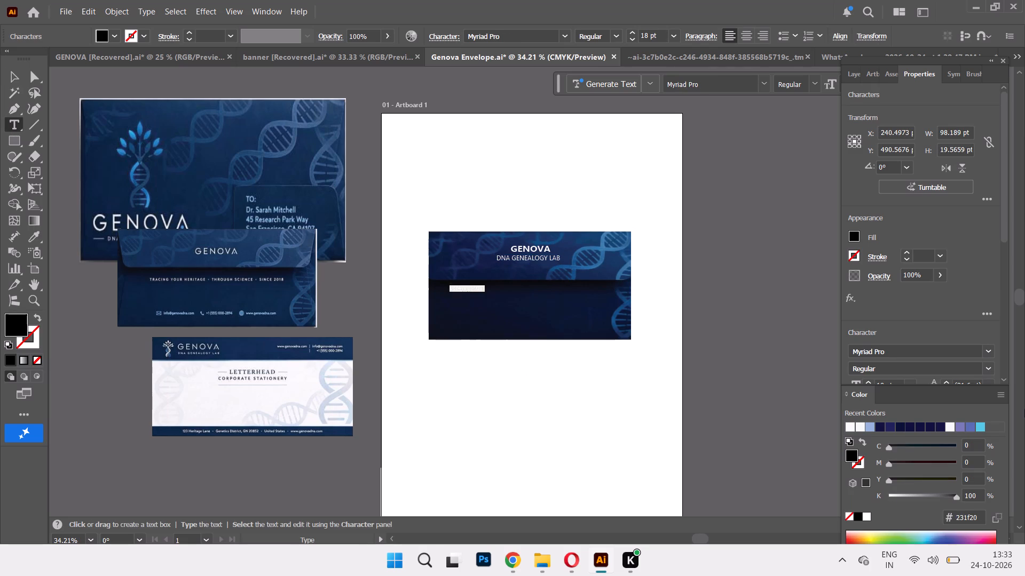
key("t")
key("r")
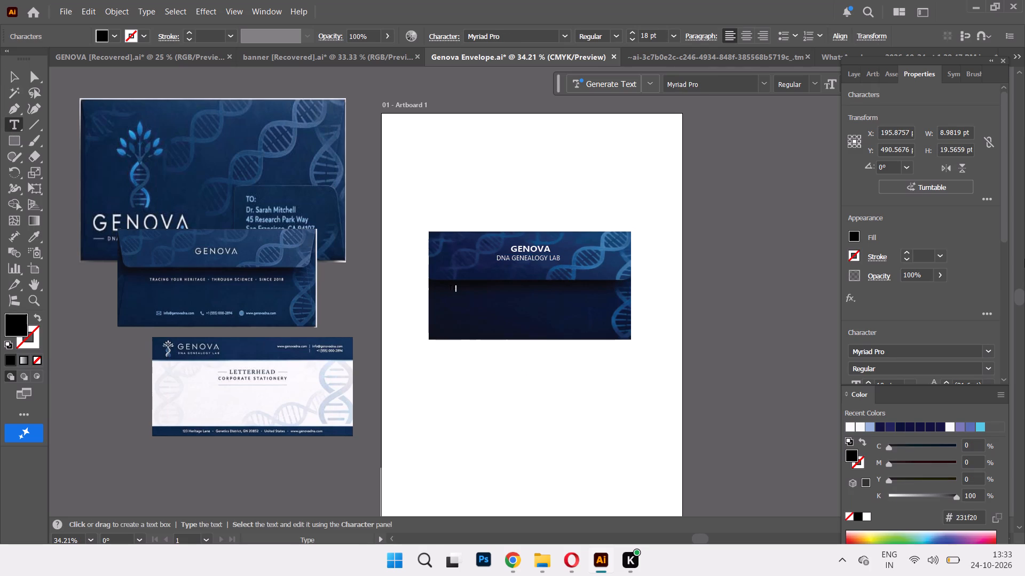
key("a")
key("k")
key("i")
type("NG YOUR HERITAGE")
key("space")
type(".")
key("space")
type("TH")
key("r")
type("OUGH")
key("space")
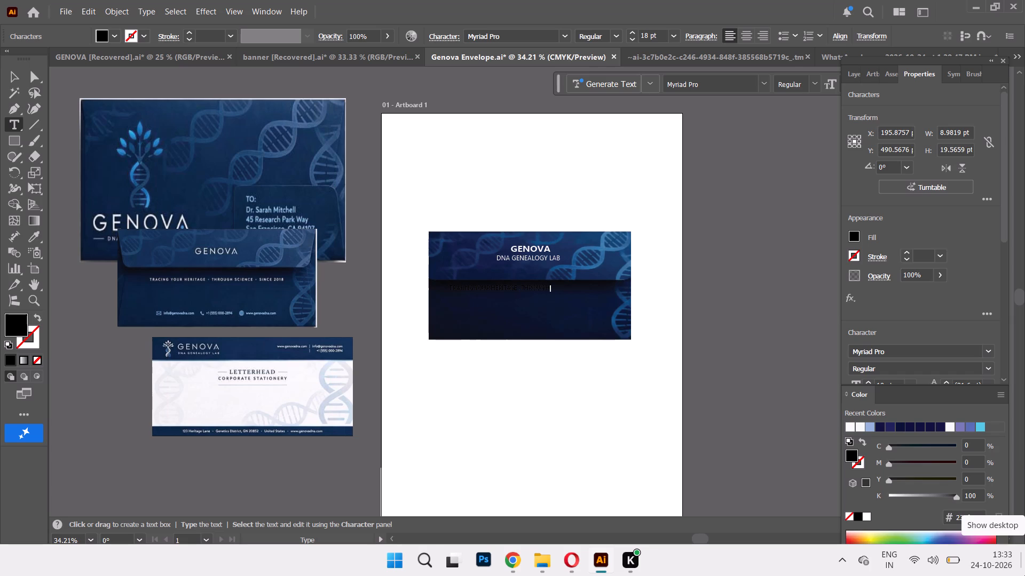
type("SCIENCE")
key("space")
type(". SIN")
type("CE")
key("space")
type("2019")
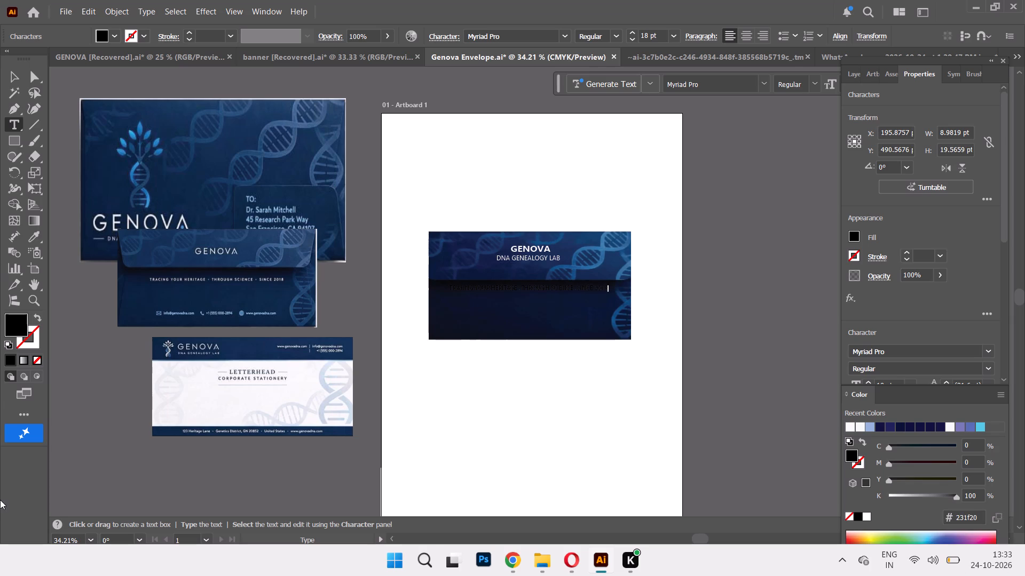
left_click(10, 79)
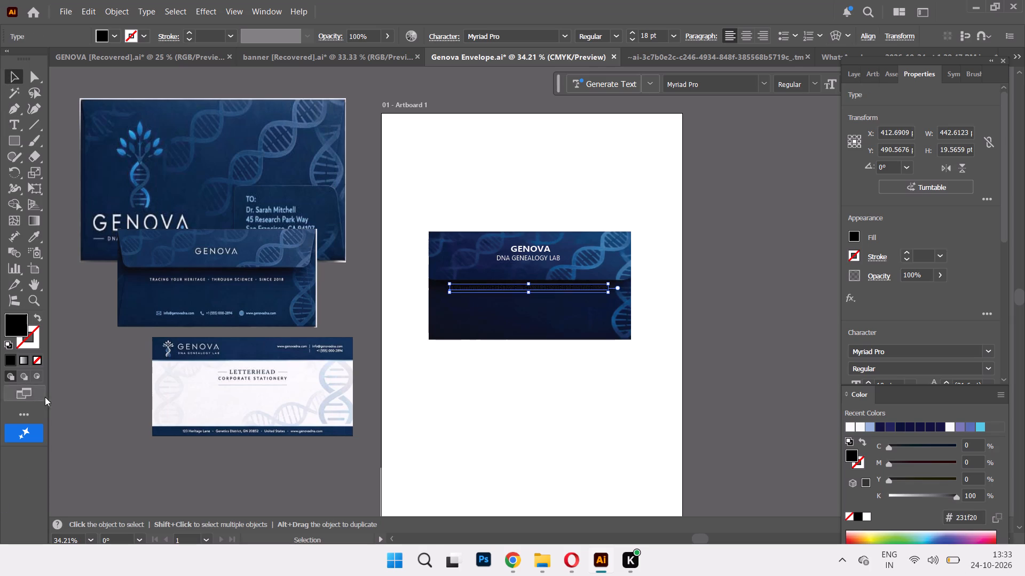
Change the fill of the new slogan text to off-white #f4eff0.
double_click(17, 325)
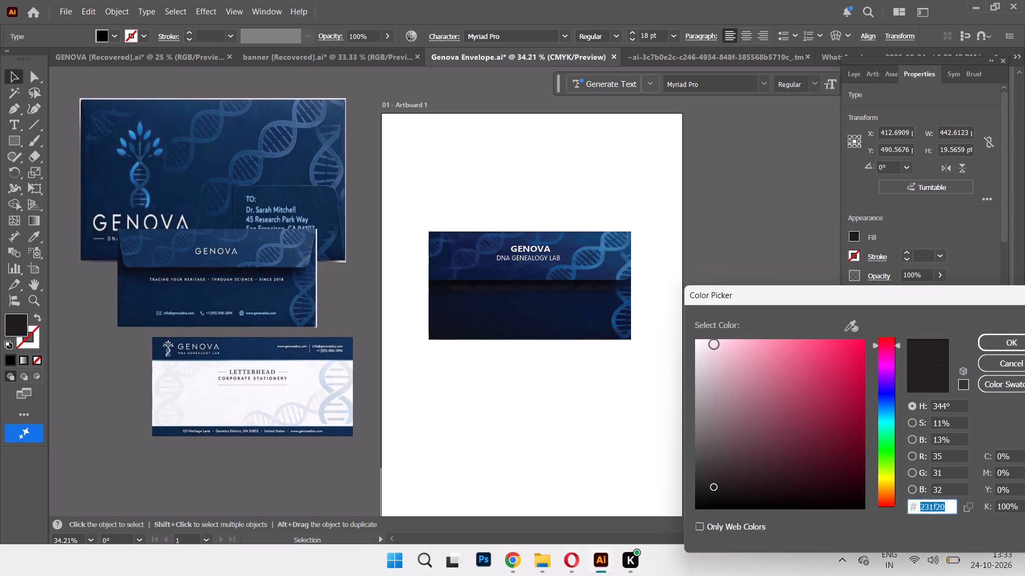
left_click(700, 345)
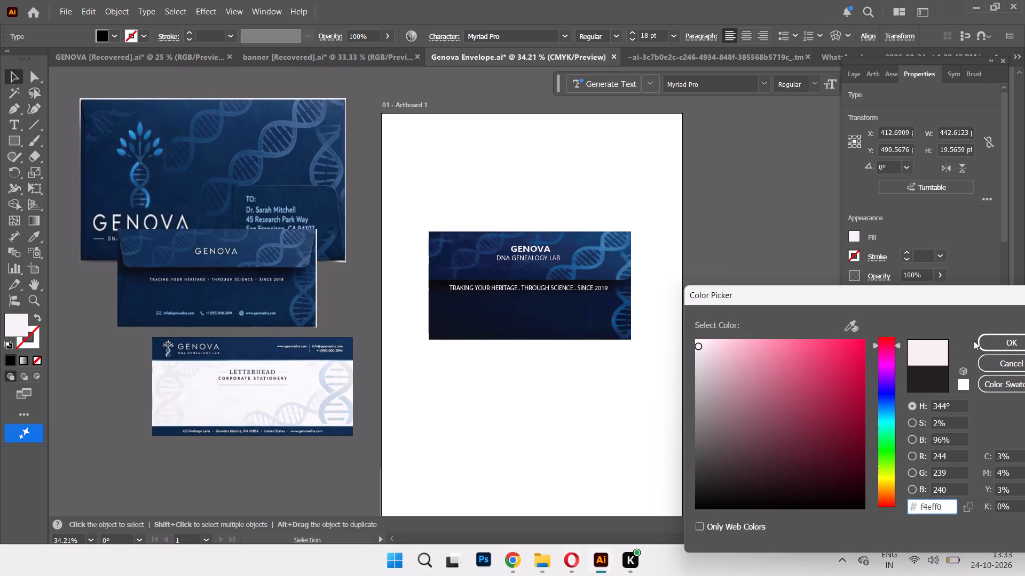
left_click(1003, 341)
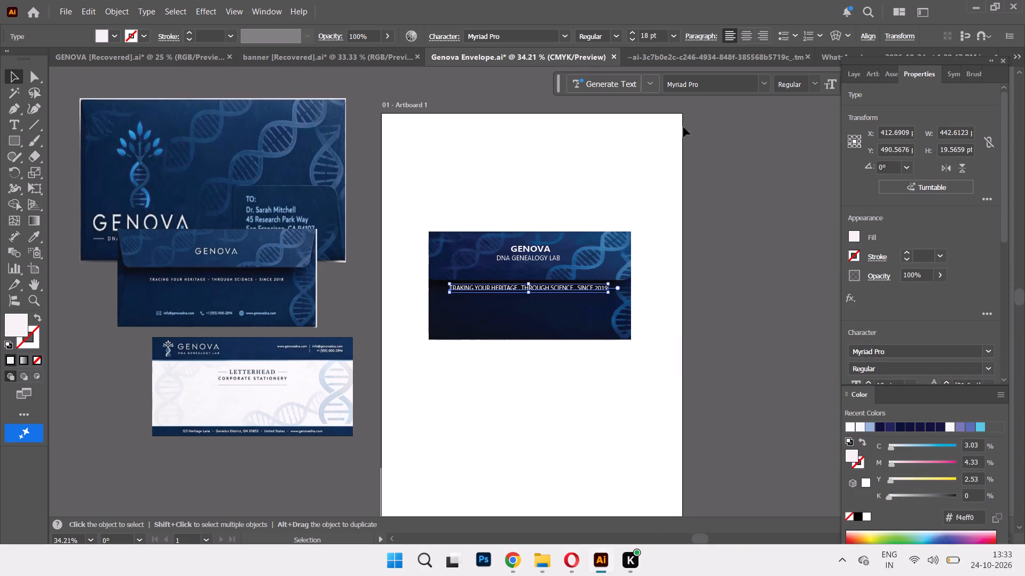
Choose 18 pt for the slogan text and move it slightly down to centre it across the envelope below the flap.
left_click(679, 31)
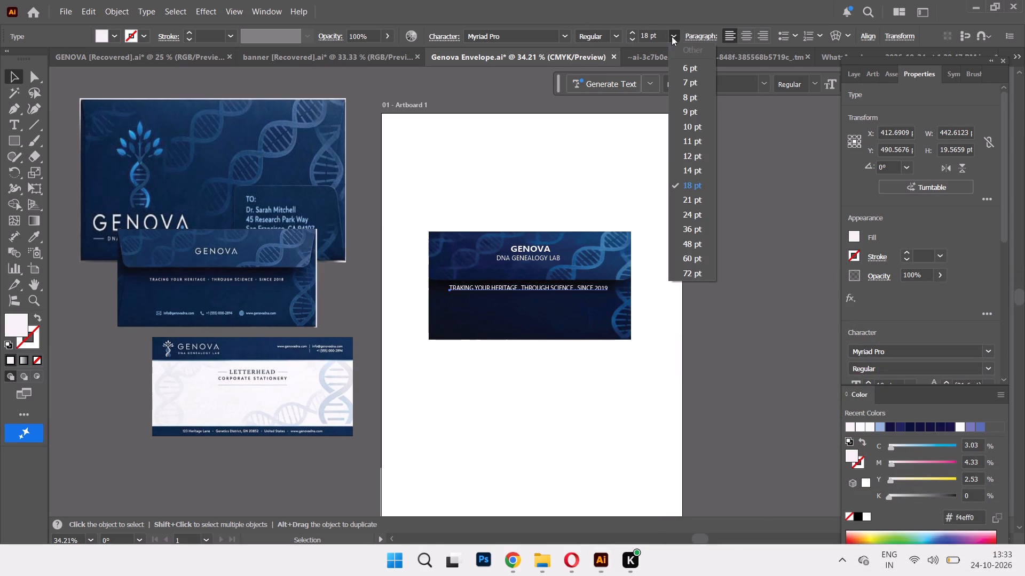
left_click(685, 182)
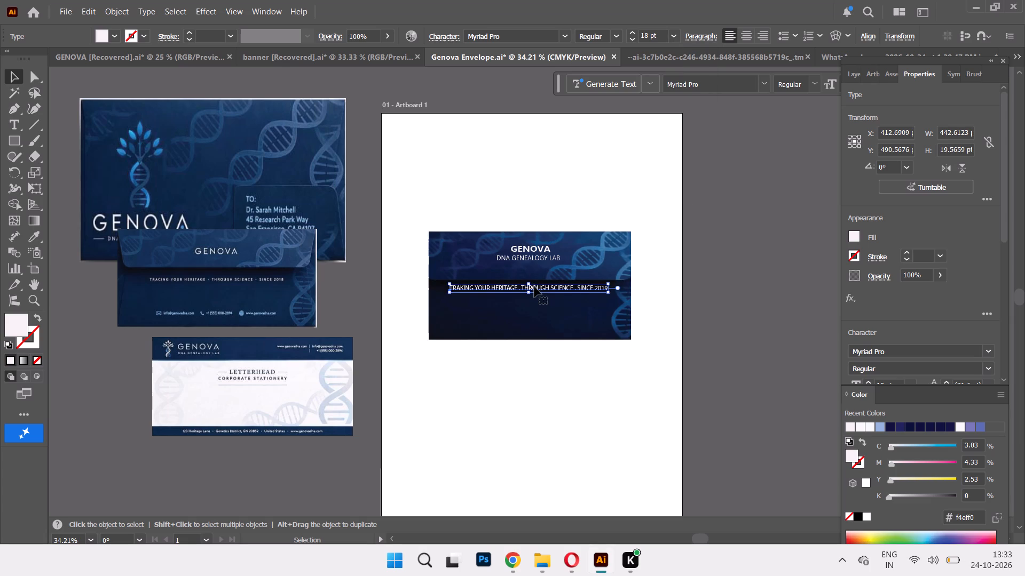
left_click(534, 287)
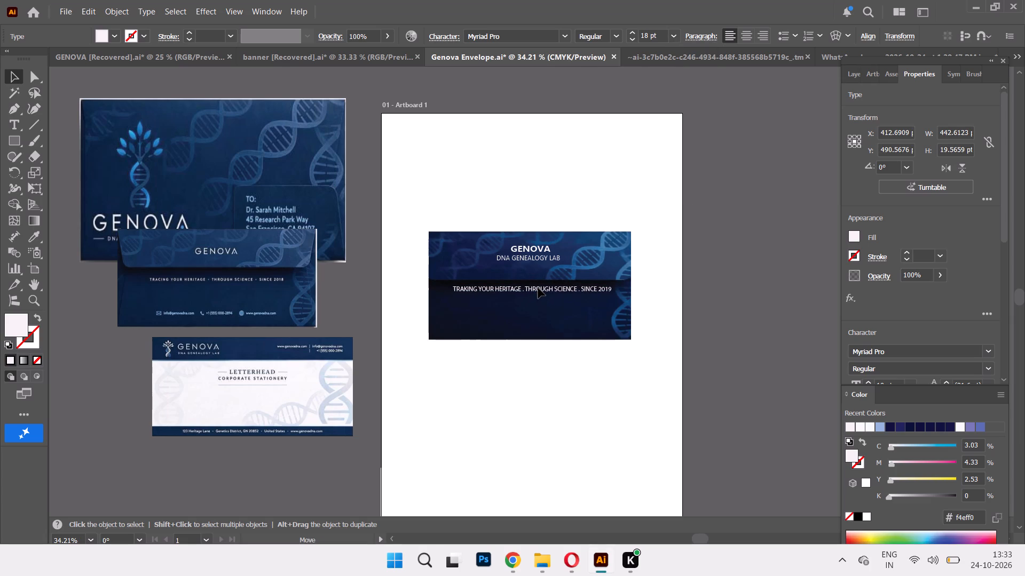
left_click(538, 290)
left_click(539, 292)
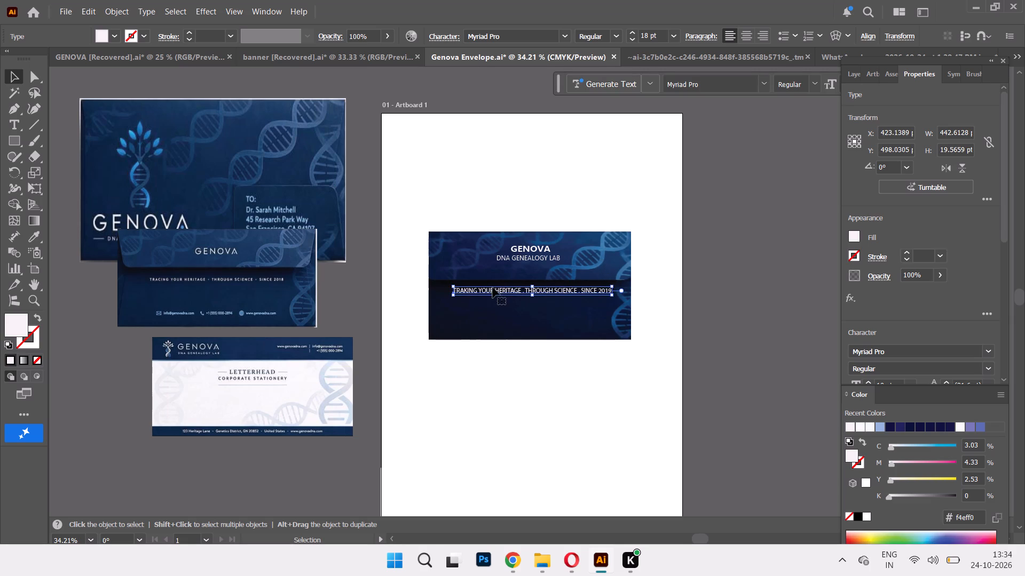
left_click(74, 297)
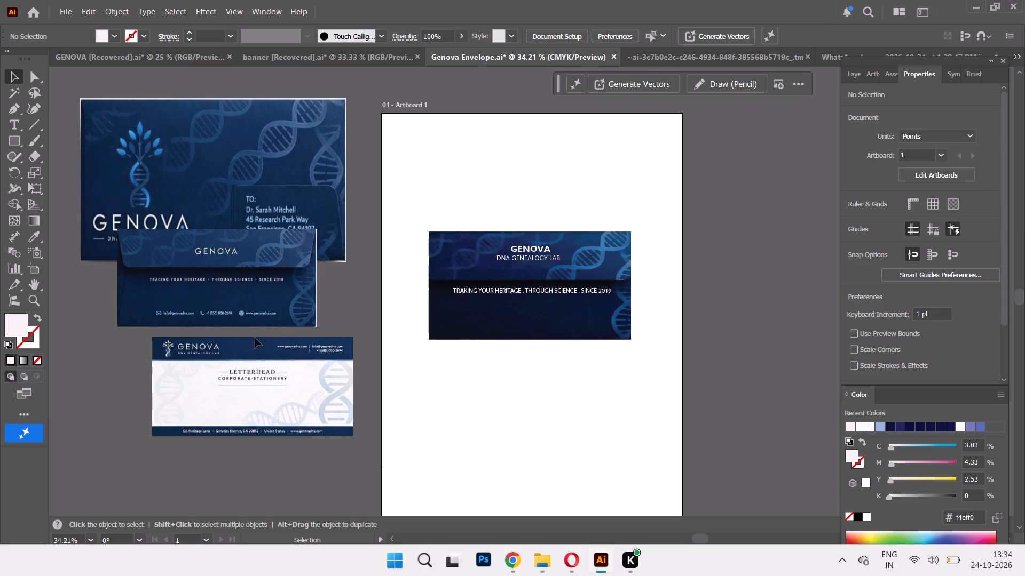
Nudge the "DNA GENEALOGY LAB" text slightly down on the envelope flap.
left_click(529, 258)
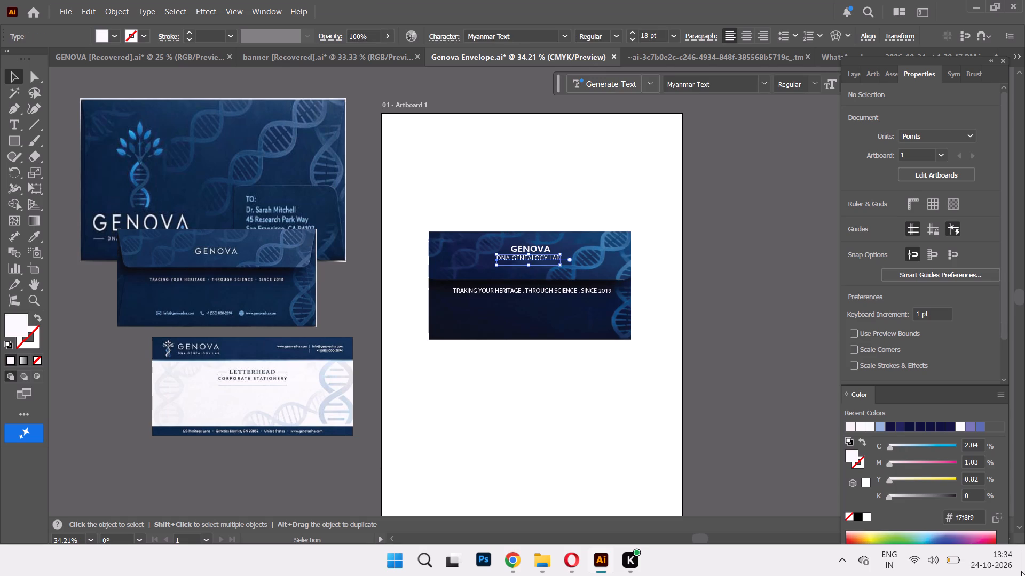
key("Down")
key("Down")
key("Down")
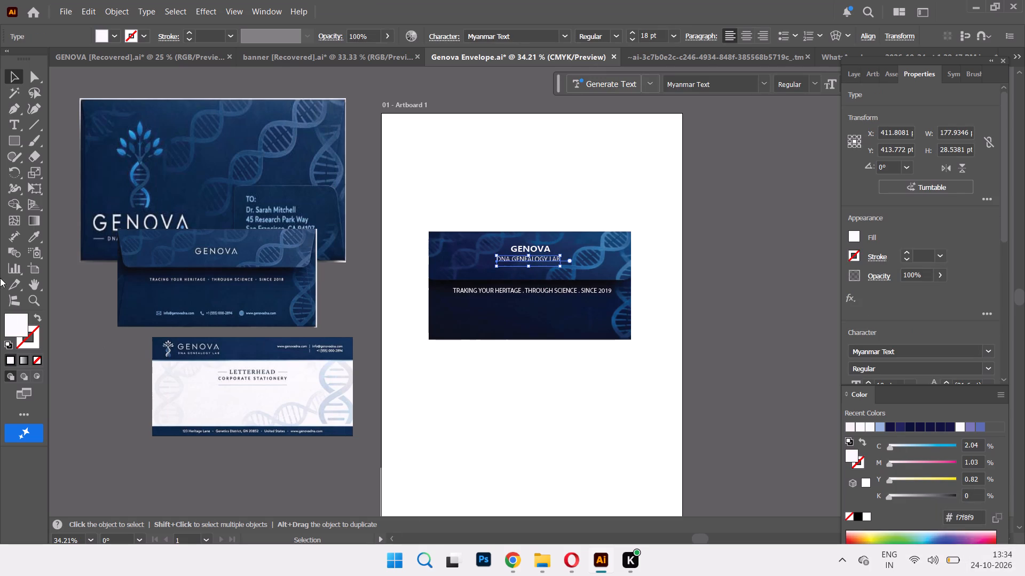
Enlarge the reference back envelope to about 1228 by 630 pt and move it over the upper part of the artboard.
left_click(269, 280)
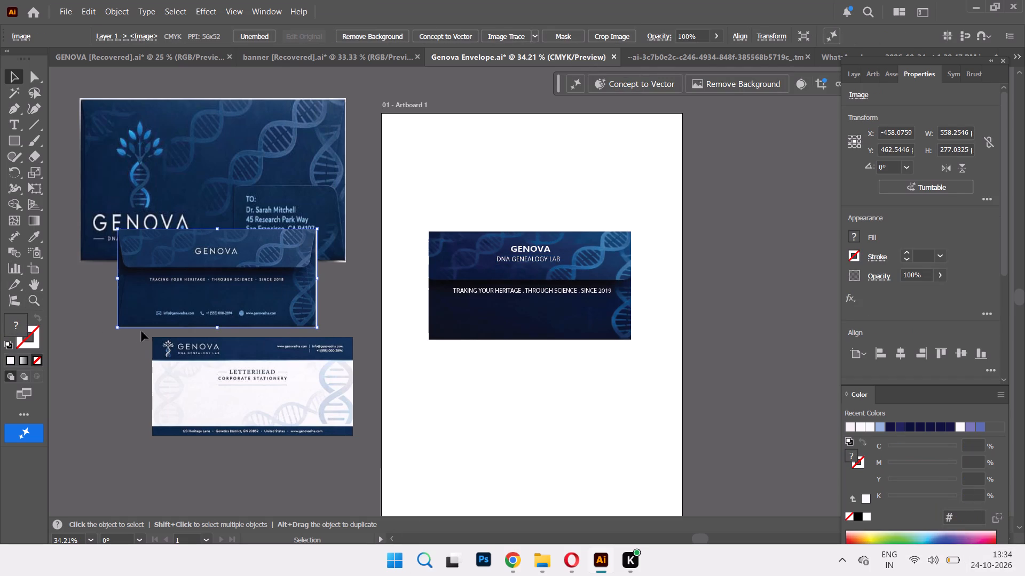
left_click_drag(115, 325, 71, 455)
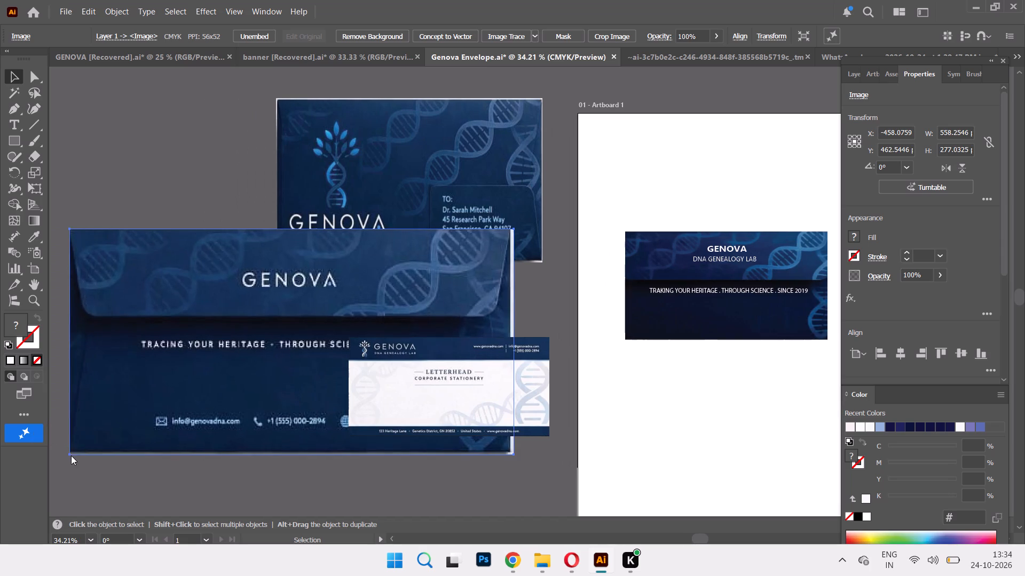
left_click_drag(71, 455, 76, 453)
left_click_drag(182, 396, 286, 239)
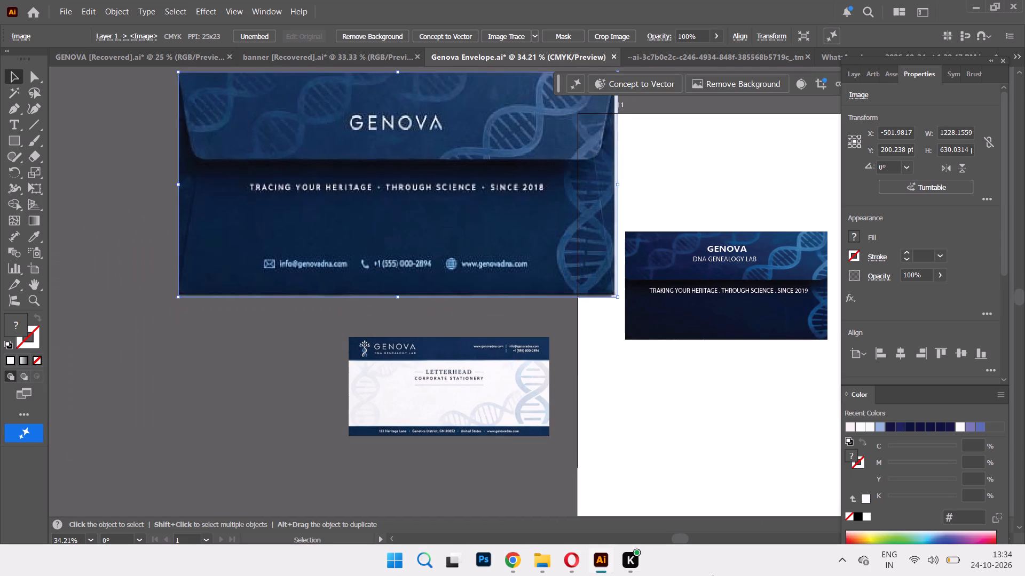
left_click_drag(685, 540, 689, 540)
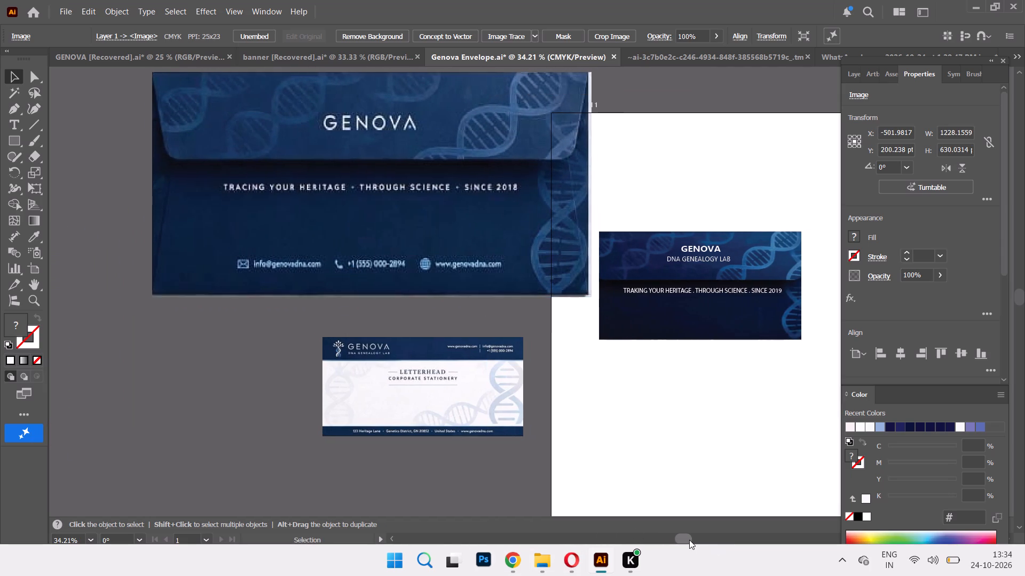
left_click_drag(689, 540, 705, 540)
left_click_drag(228, 214, 490, 199)
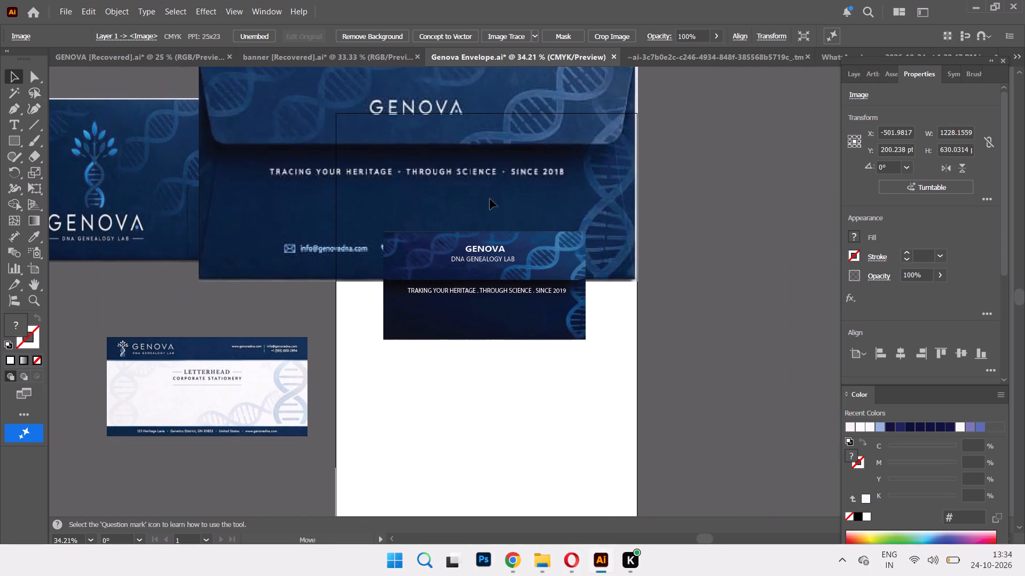
left_click_drag(490, 199, 491, 199)
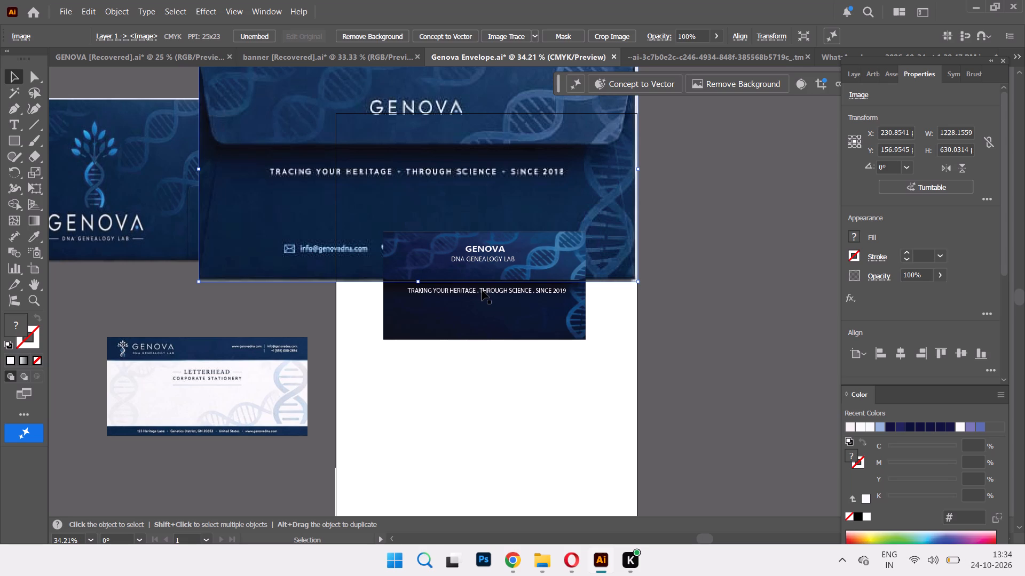
Set the slogan text below the flap to the Myanmar Text font in Bold.
left_click(485, 291)
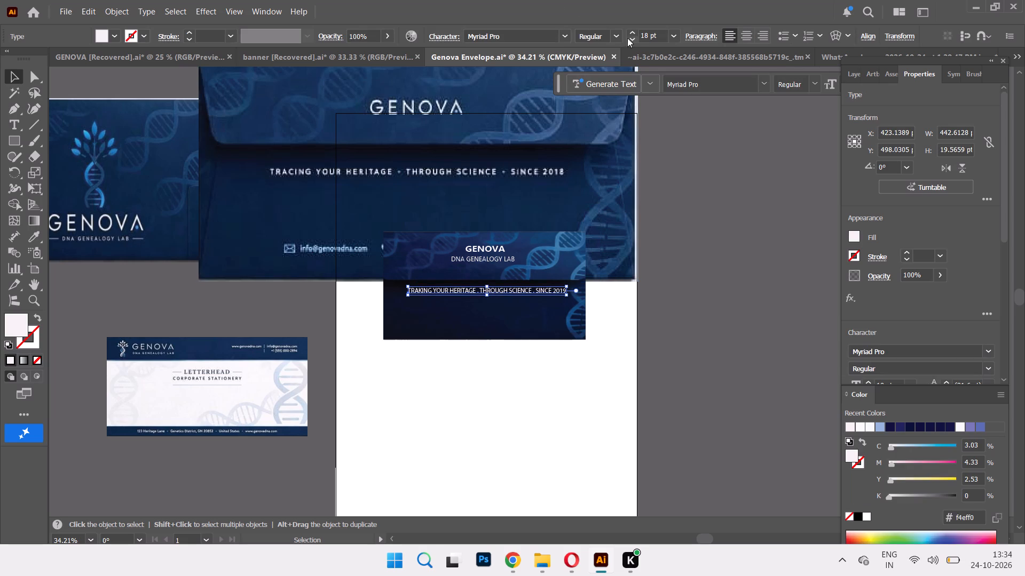
left_click(561, 34)
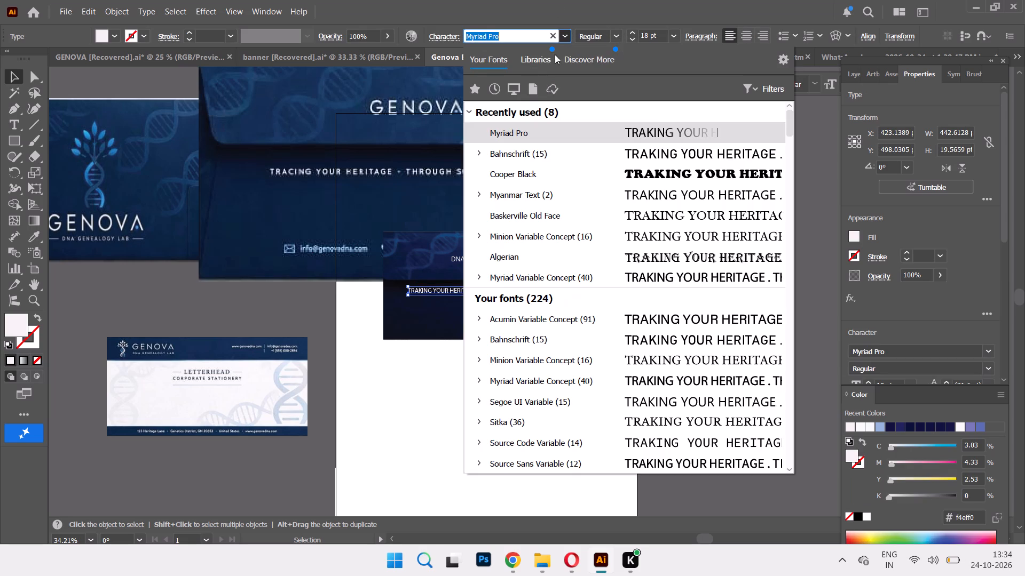
left_click(570, 192)
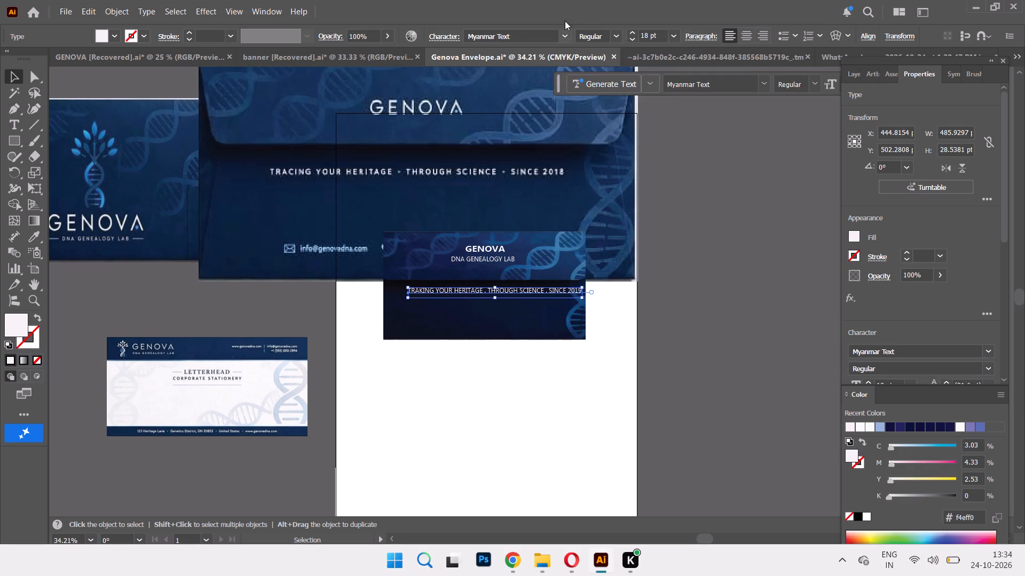
left_click(618, 35)
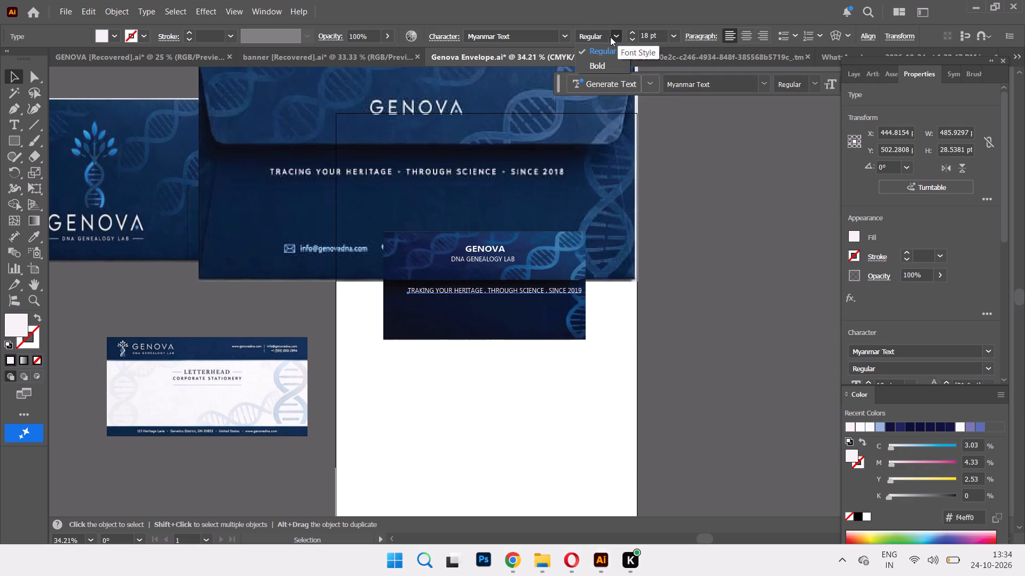
left_click(599, 67)
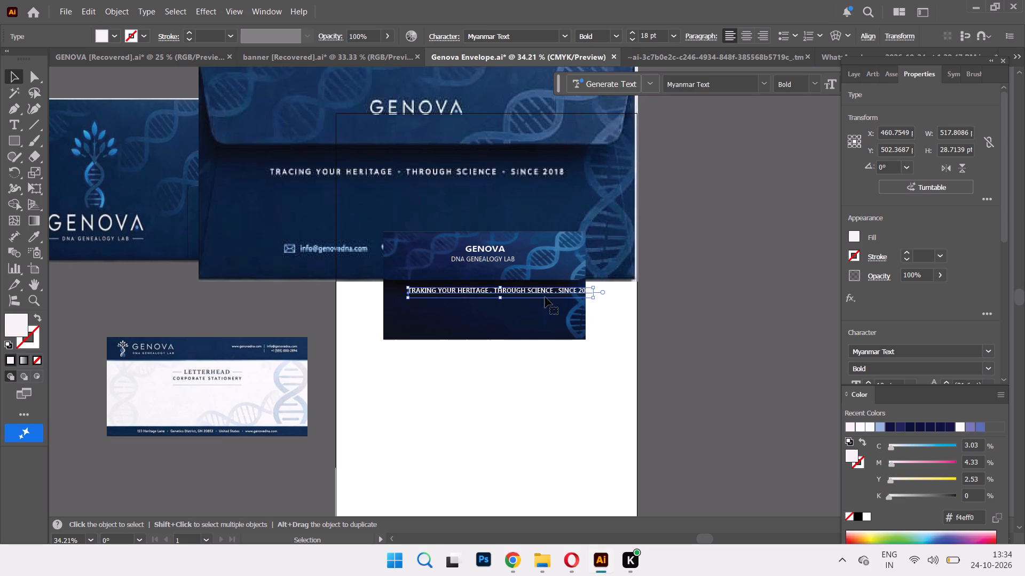
Reduce the slogan text to 11 pt and centre it across the envelope just below the flap.
left_click_drag(534, 291, 522, 289)
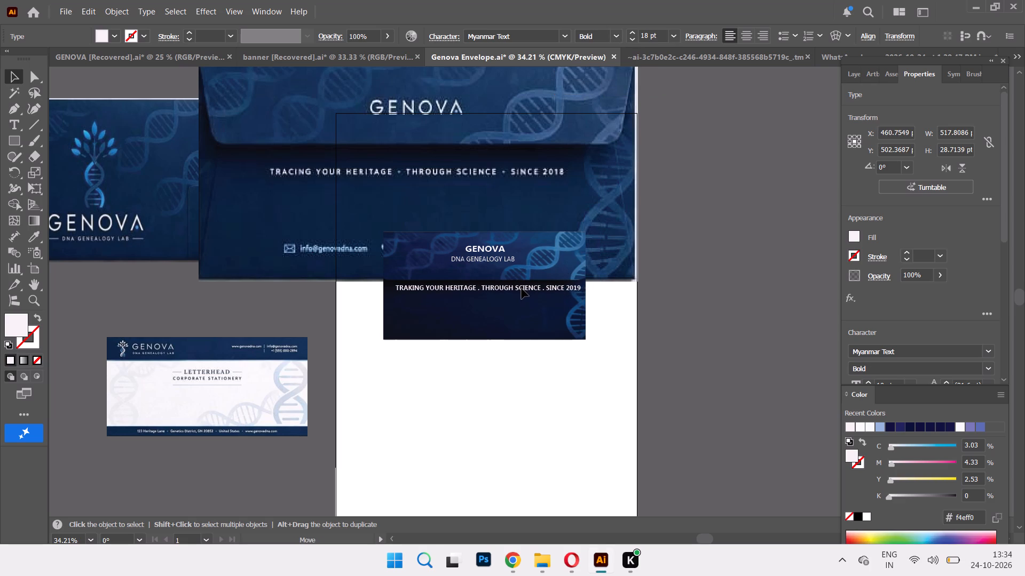
left_click_drag(522, 289, 516, 291)
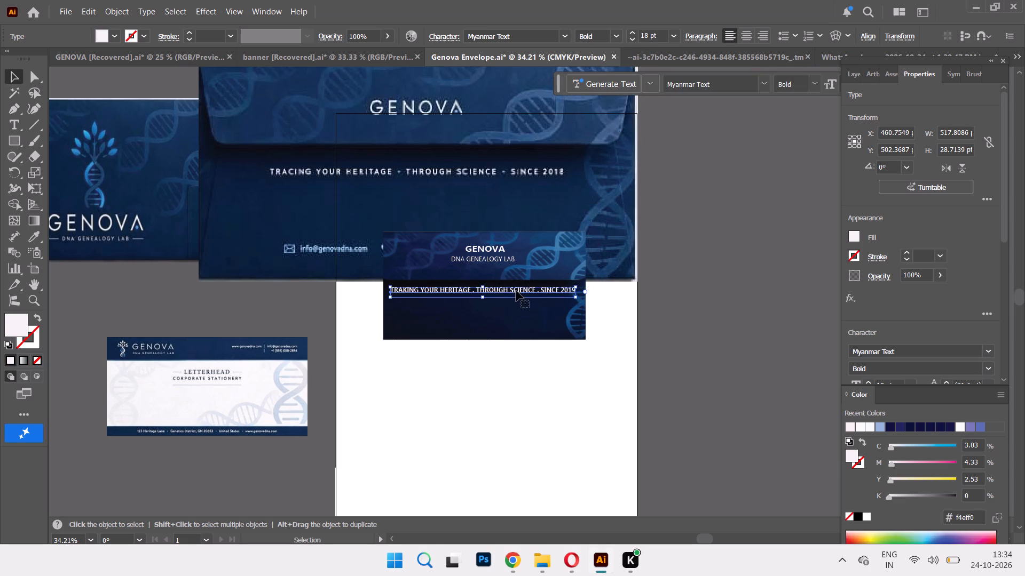
left_click(673, 39)
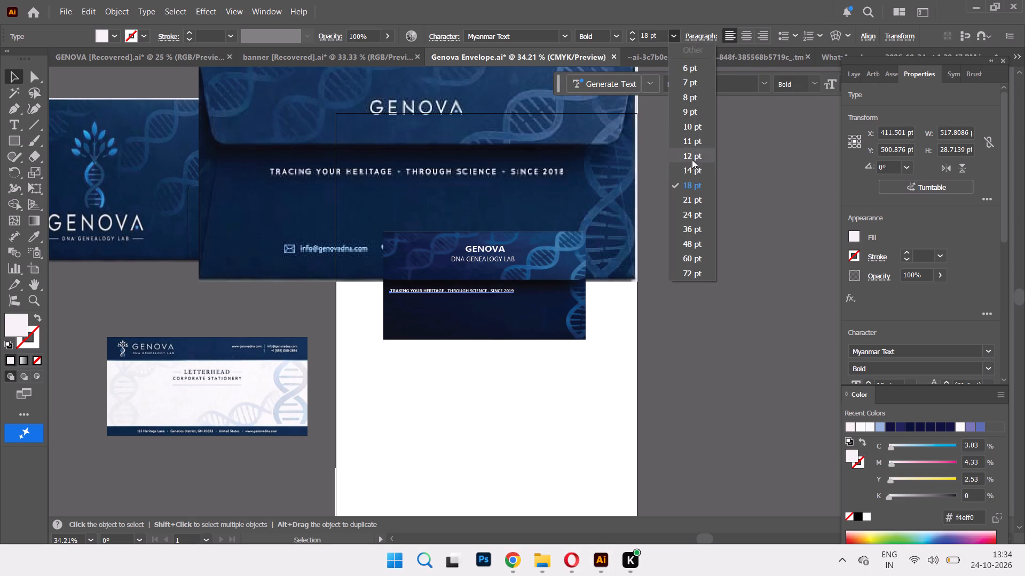
left_click(692, 148)
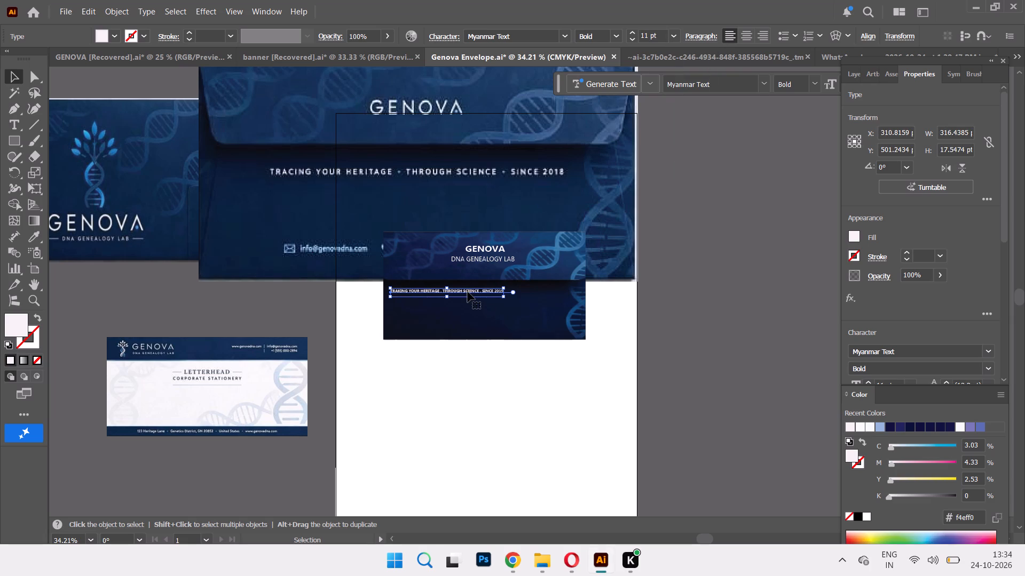
left_click_drag(468, 292, 505, 291)
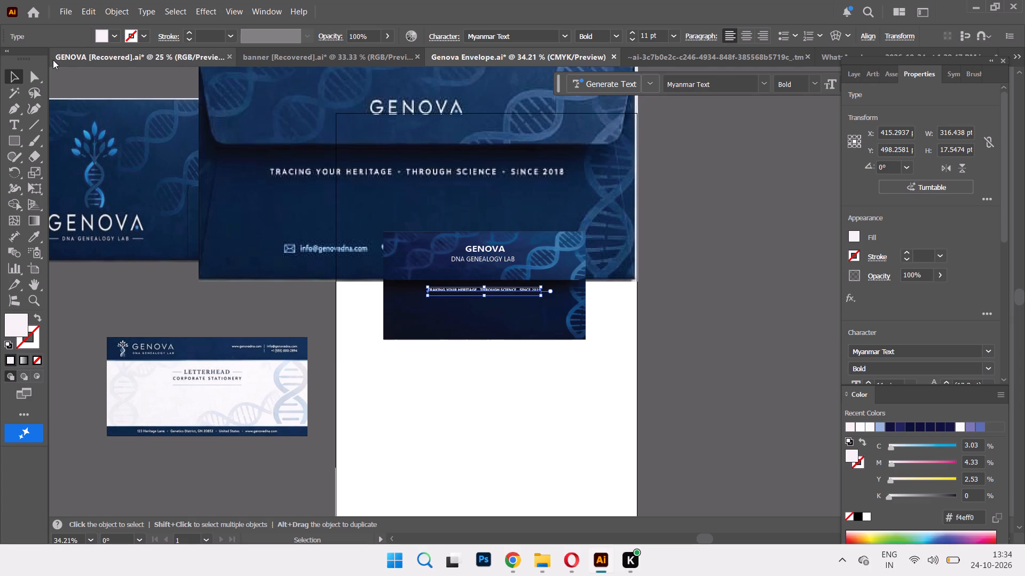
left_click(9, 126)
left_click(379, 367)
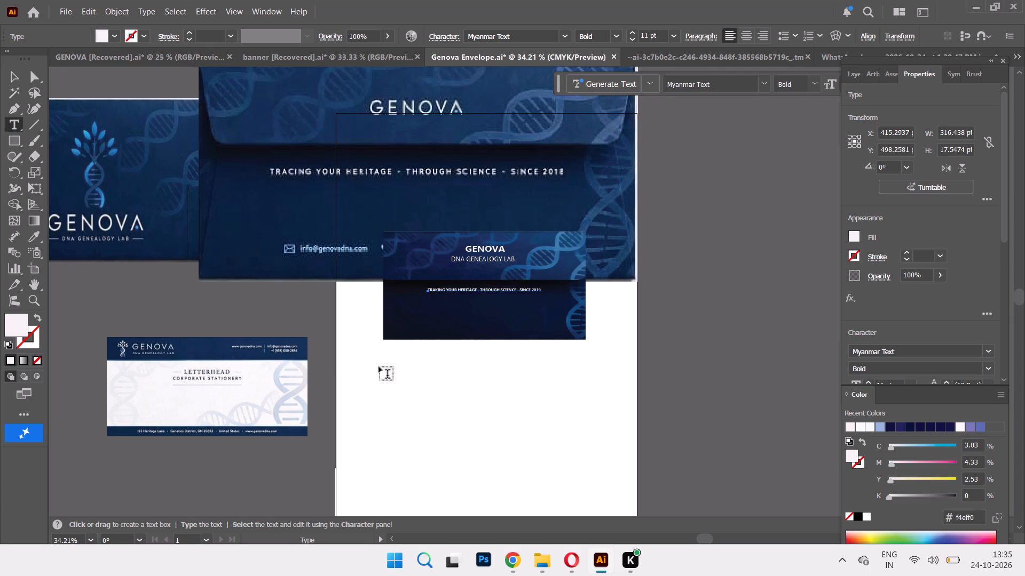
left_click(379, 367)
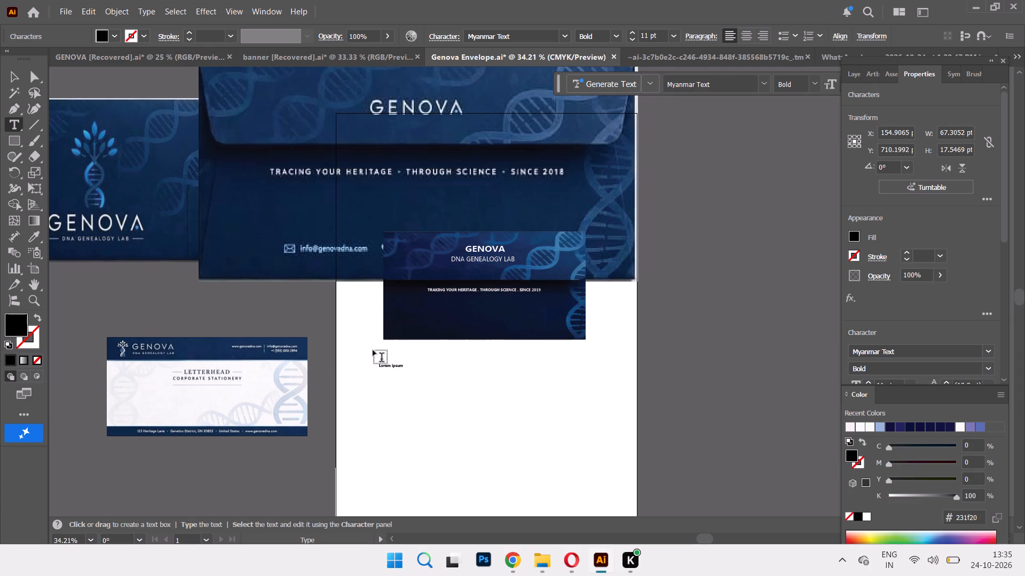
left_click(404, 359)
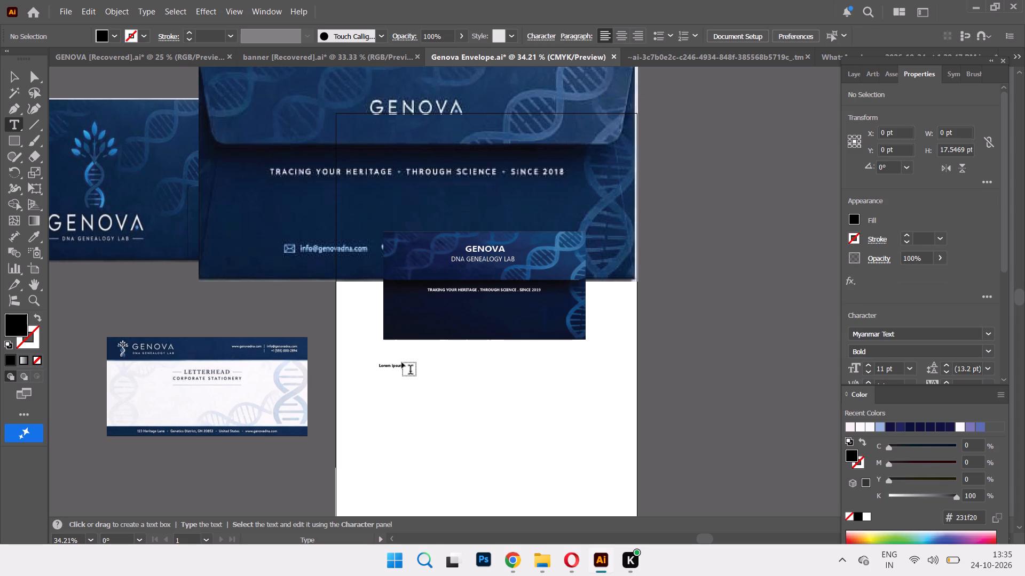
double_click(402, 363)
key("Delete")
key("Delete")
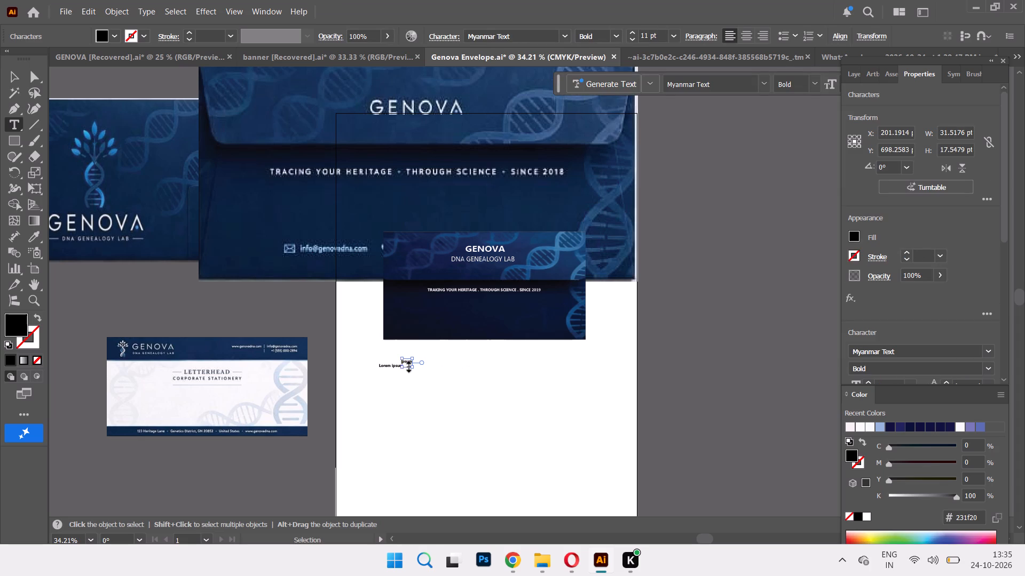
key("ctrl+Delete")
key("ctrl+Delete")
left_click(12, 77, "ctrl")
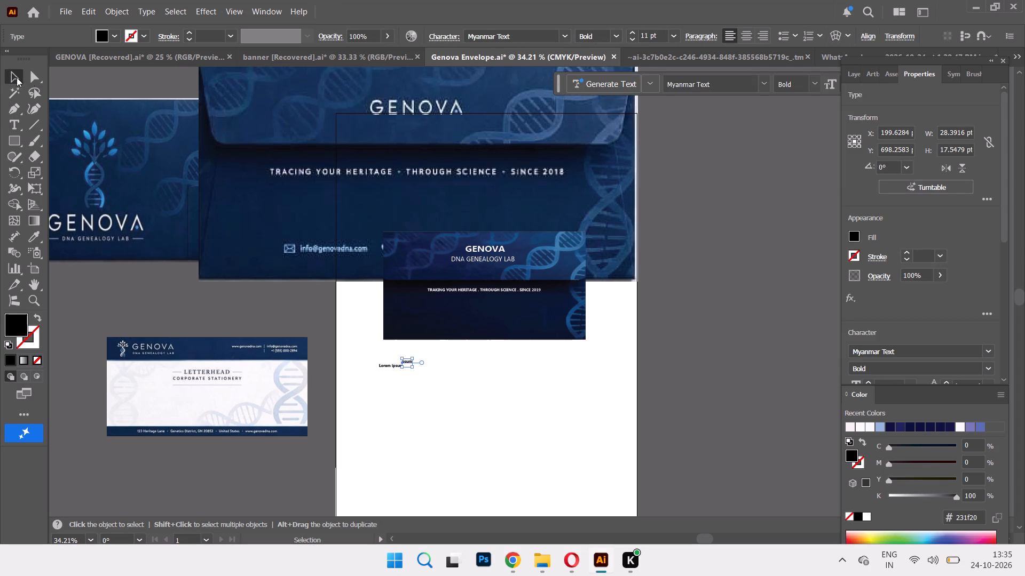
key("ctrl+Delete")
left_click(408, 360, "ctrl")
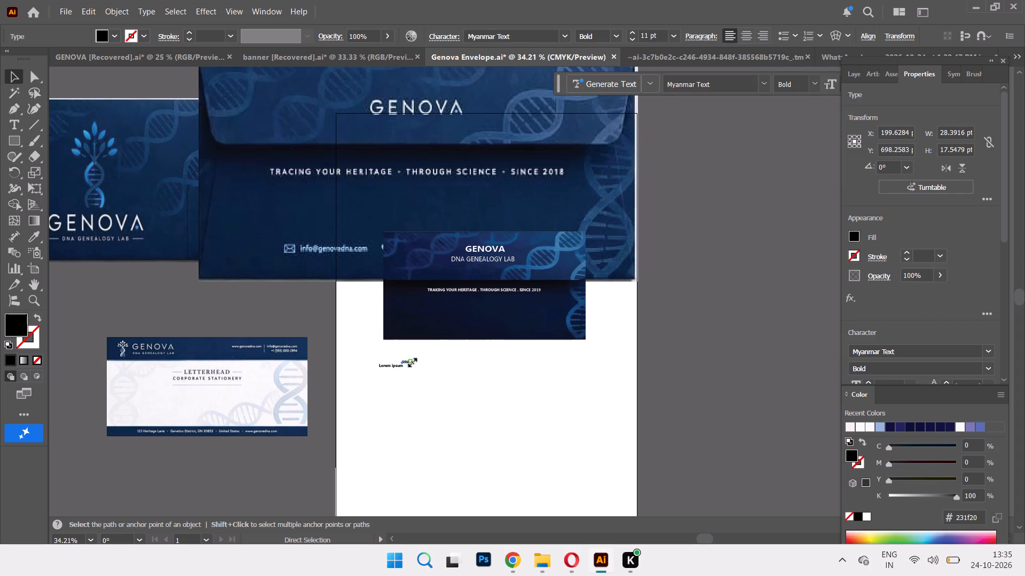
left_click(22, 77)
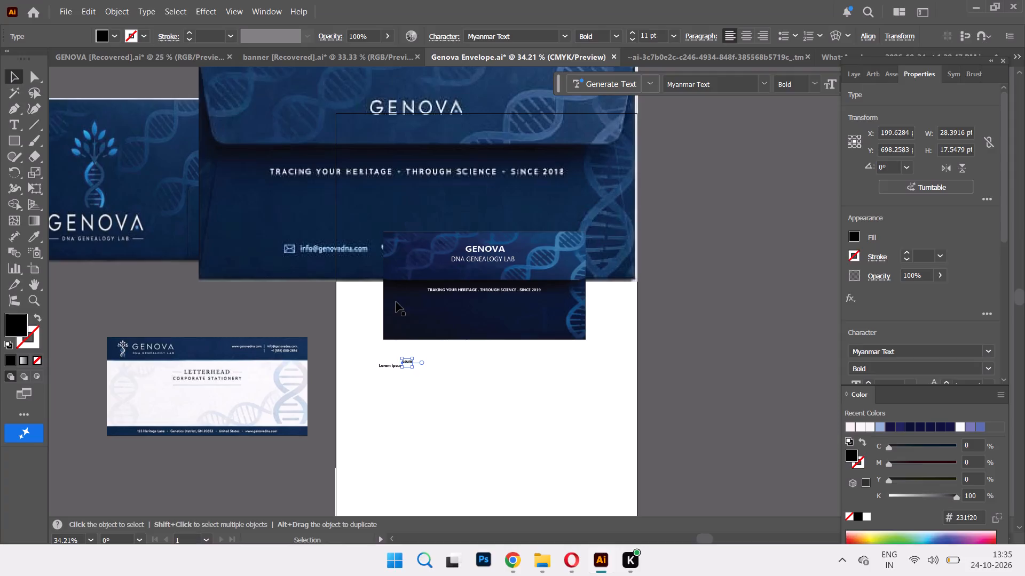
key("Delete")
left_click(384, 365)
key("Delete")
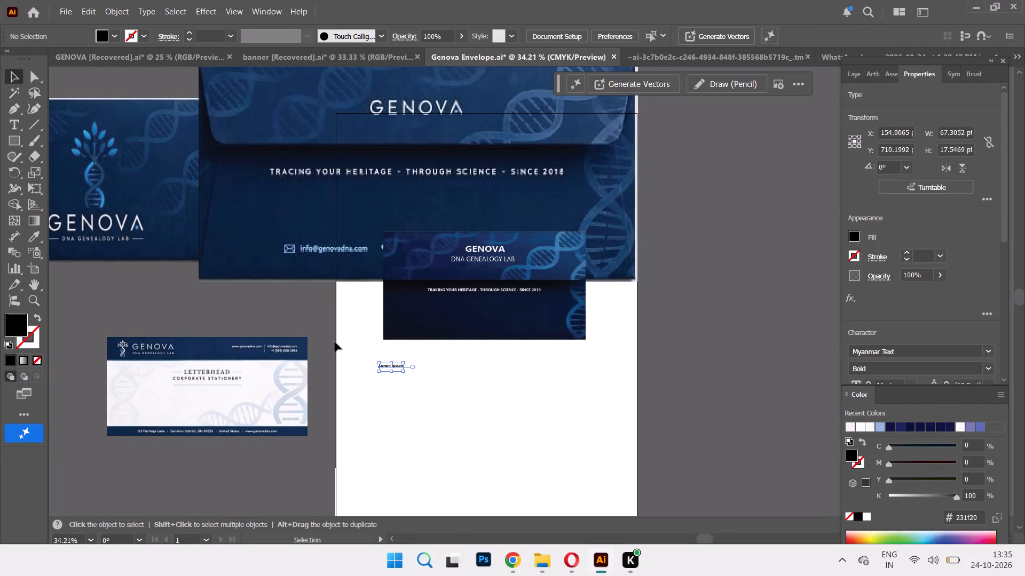
Add the Genova contact email address as a new text line on the blank artboard below the back envelope.
left_click(17, 124)
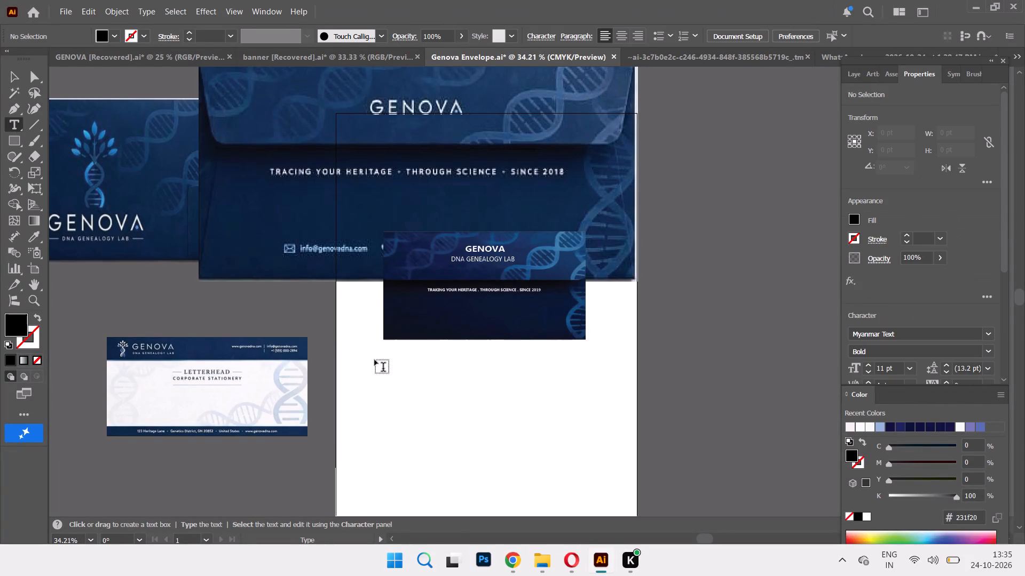
left_click(379, 361)
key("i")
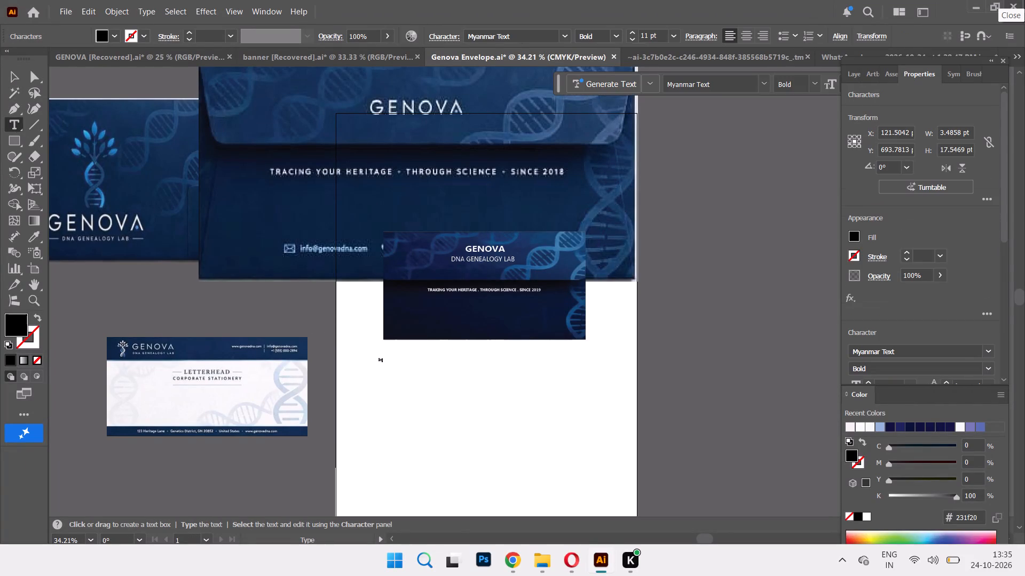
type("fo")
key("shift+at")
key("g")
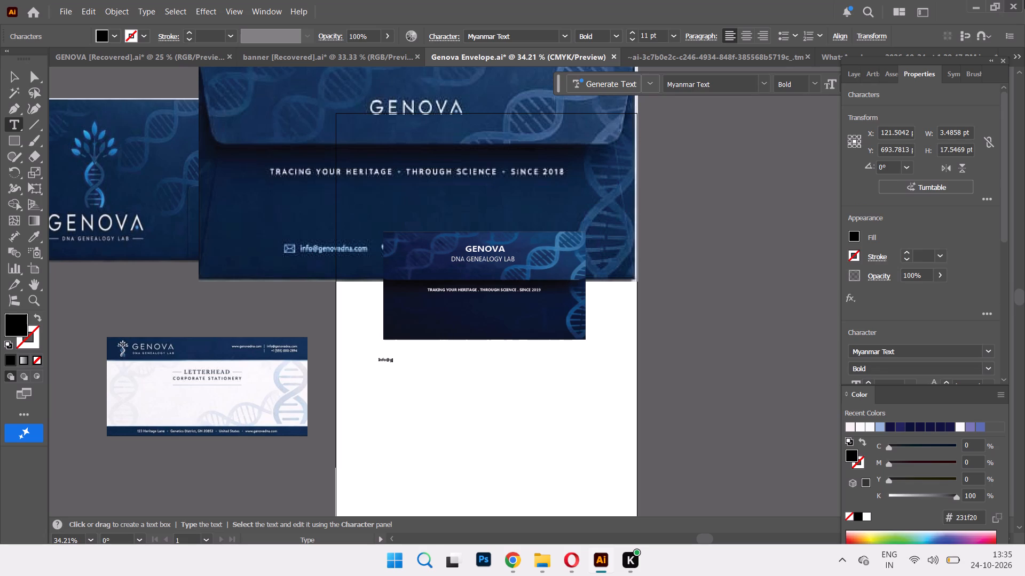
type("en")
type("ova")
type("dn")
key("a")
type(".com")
left_click(13, 78)
Sample the fill colour #305477 for the new email text from the email line on the reference back envelope.
double_click(13, 322)
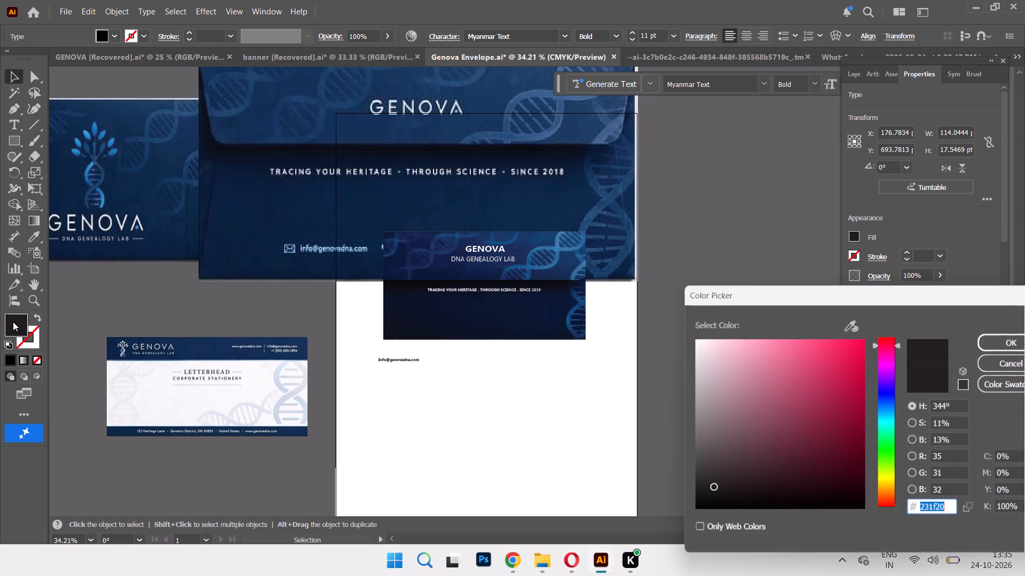
left_click(850, 327)
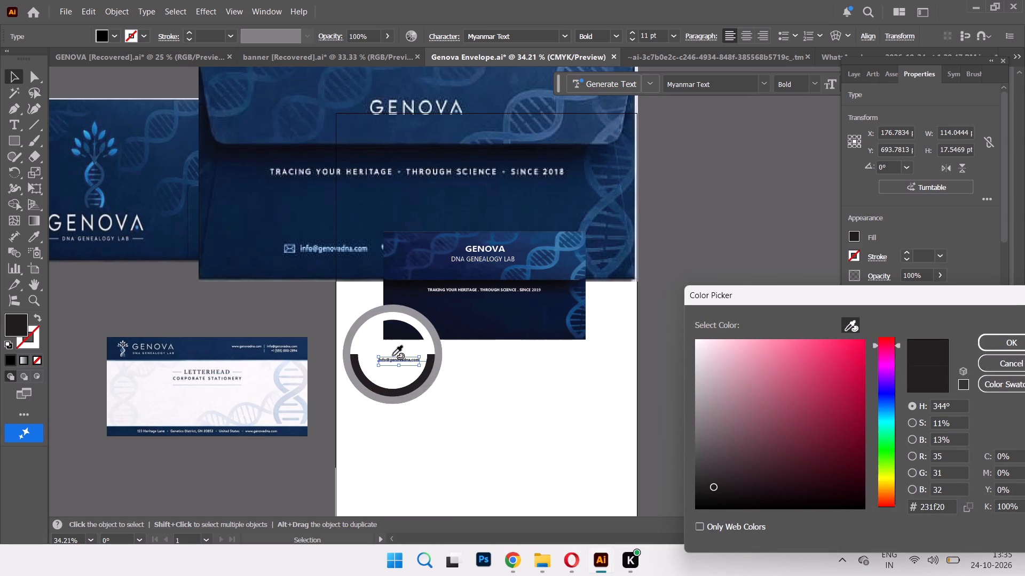
left_click(327, 249)
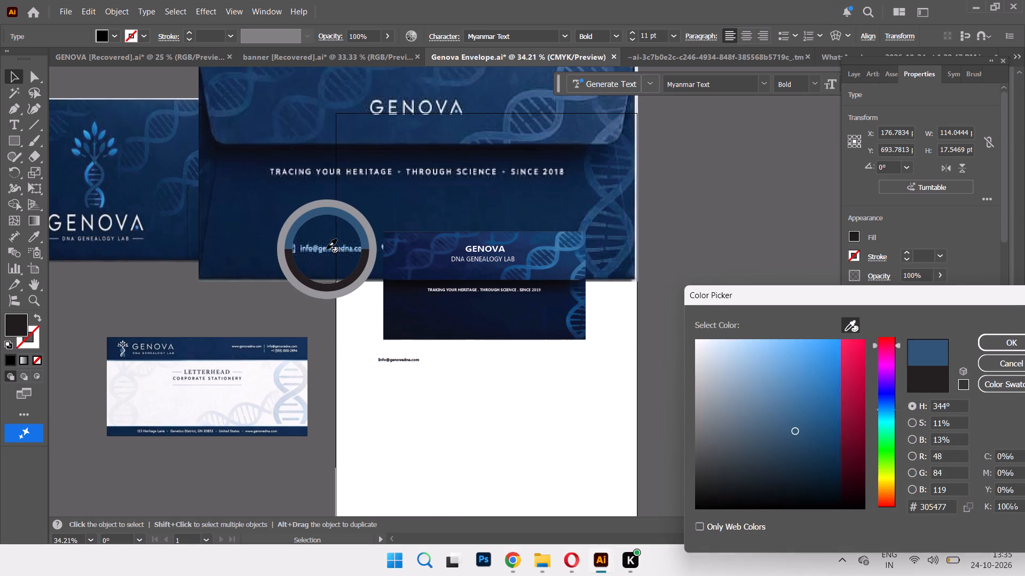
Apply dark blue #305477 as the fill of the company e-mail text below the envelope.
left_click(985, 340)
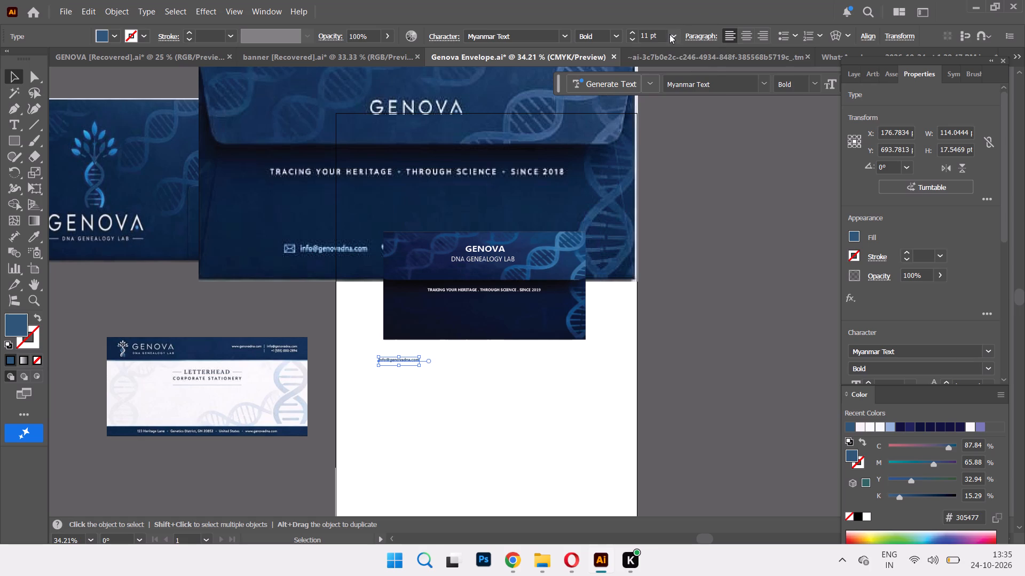
Set the company e-mail text to 18 pt and place it near the envelope's lower-left corner.
left_click(669, 34)
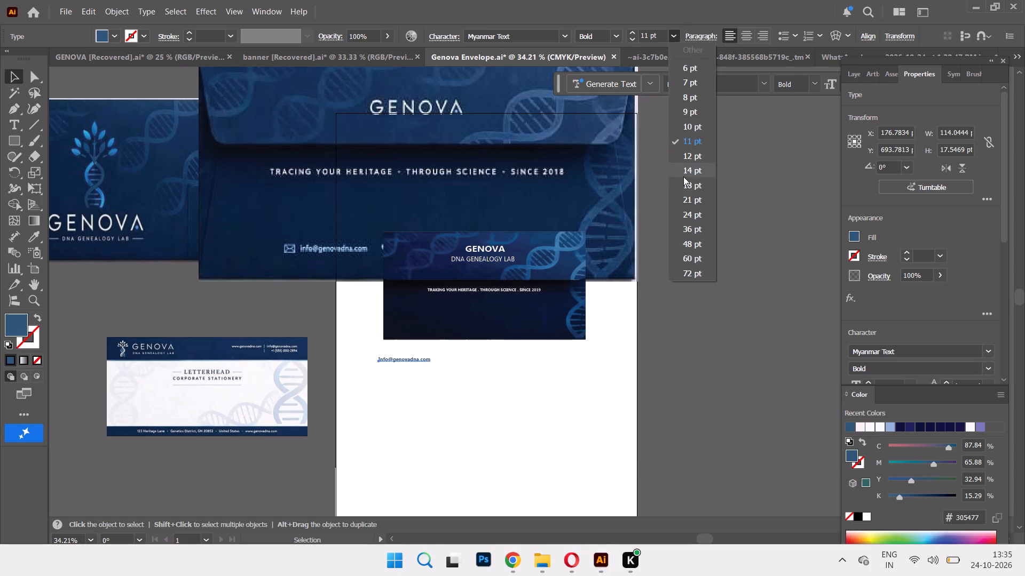
left_click(683, 181)
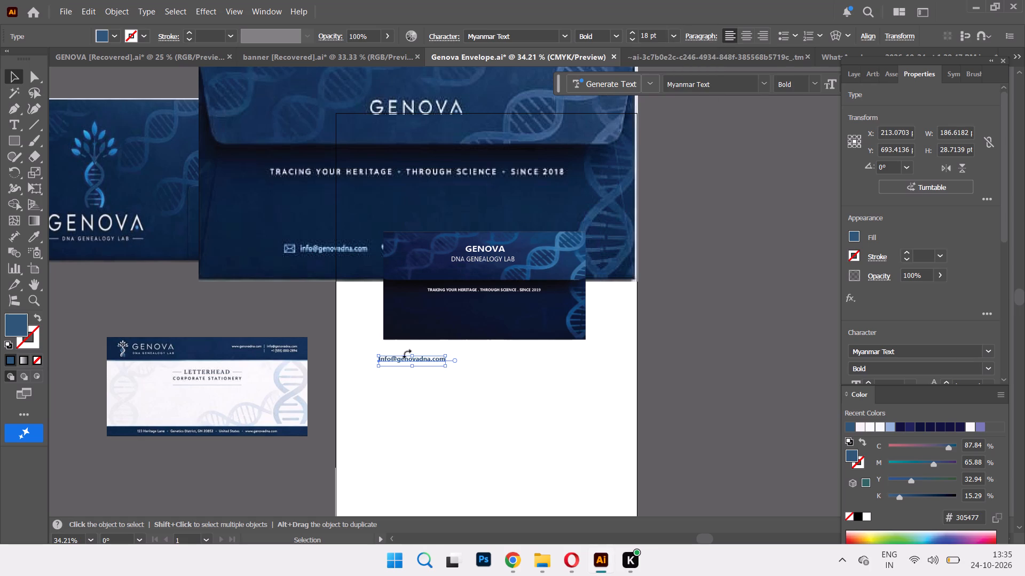
left_click_drag(403, 357, 429, 329)
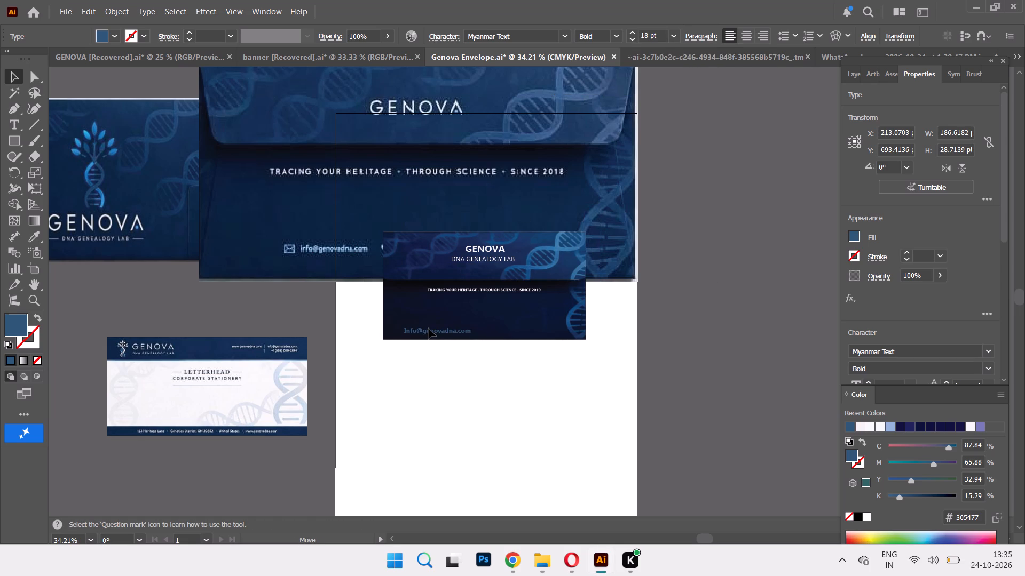
left_click_drag(429, 329, 430, 326)
Change the fill of the company e-mail text to light blue #8fbde2.
left_click_drag(10, 322, 10, 315)
left_click(10, 314)
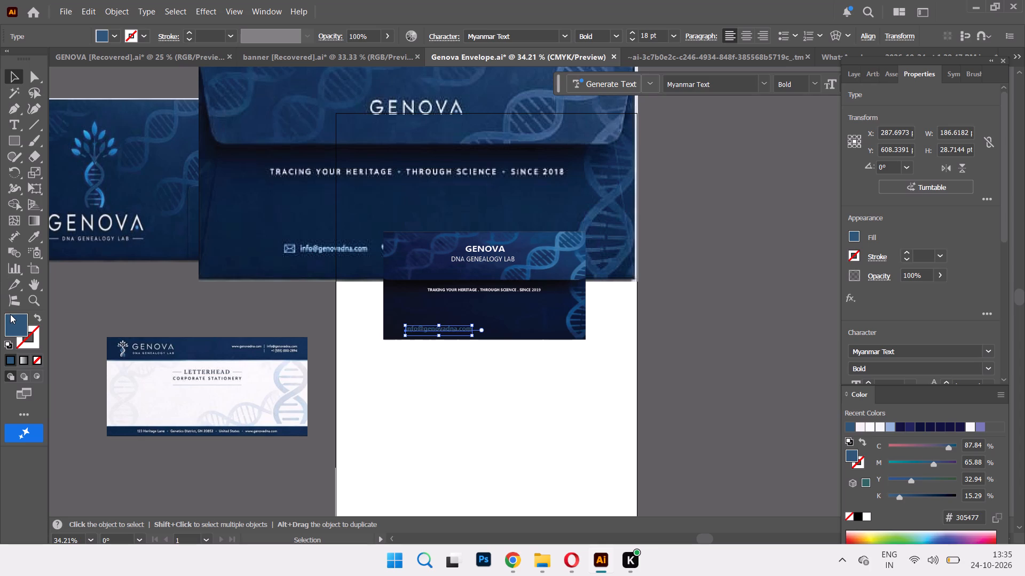
left_click_drag(13, 319, 13, 312)
left_click(13, 311)
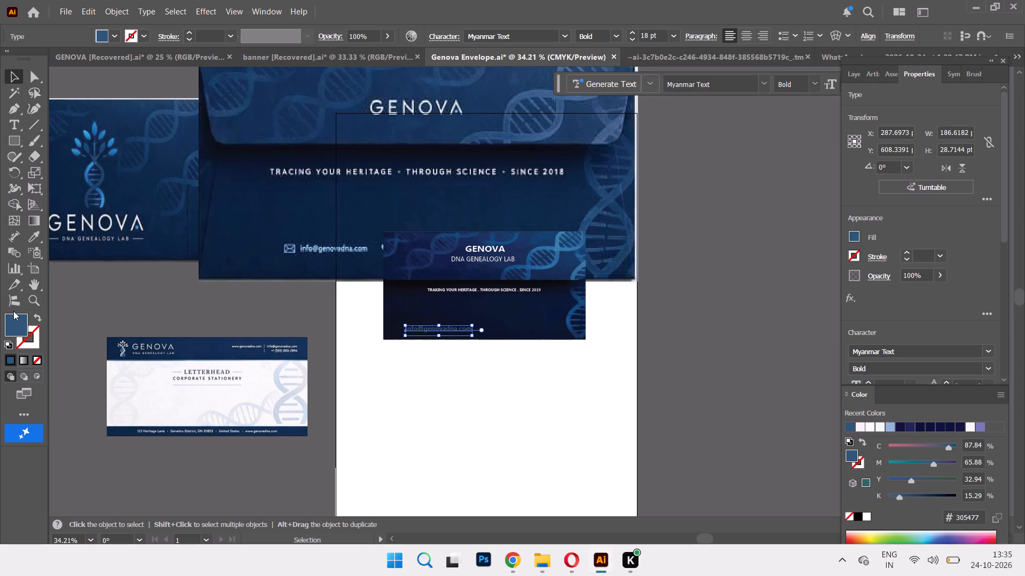
double_click(17, 323)
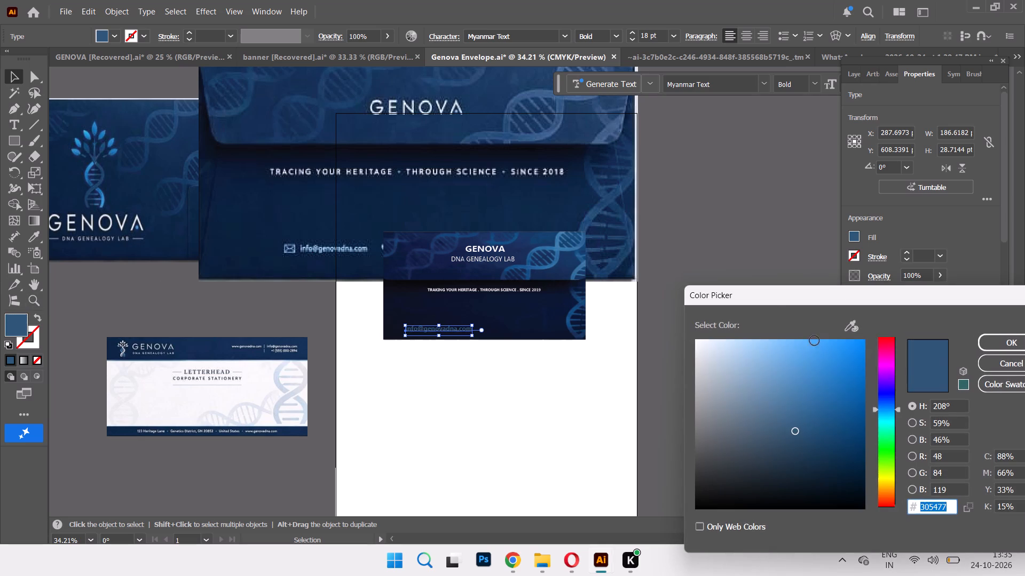
left_click(760, 357)
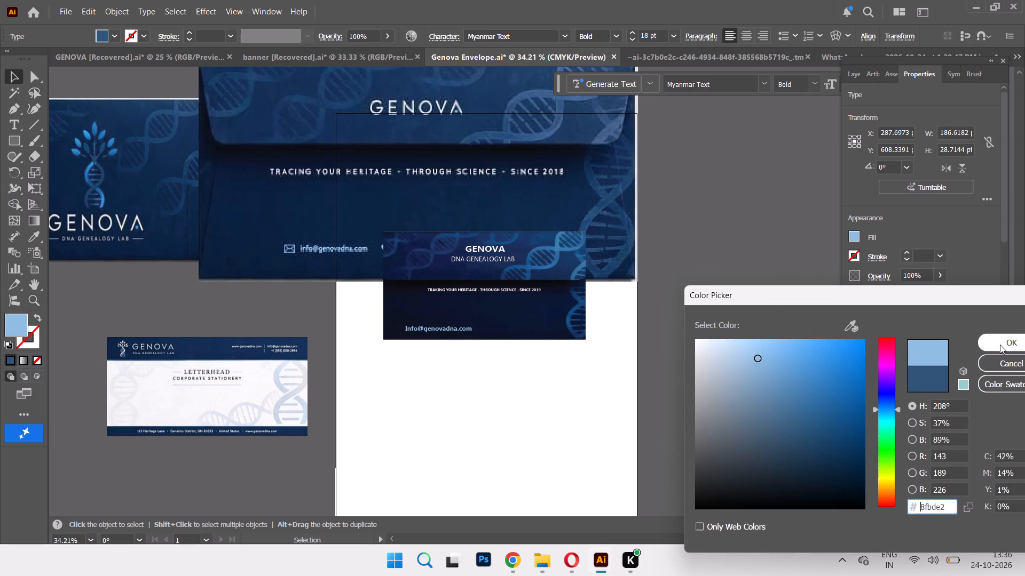
left_click(1000, 345)
Move the enlarged reference envelope image up so its contact line sits above the envelope on the artboard.
left_click_drag(565, 199, 586, 194)
left_click_drag(588, 193, 602, 122)
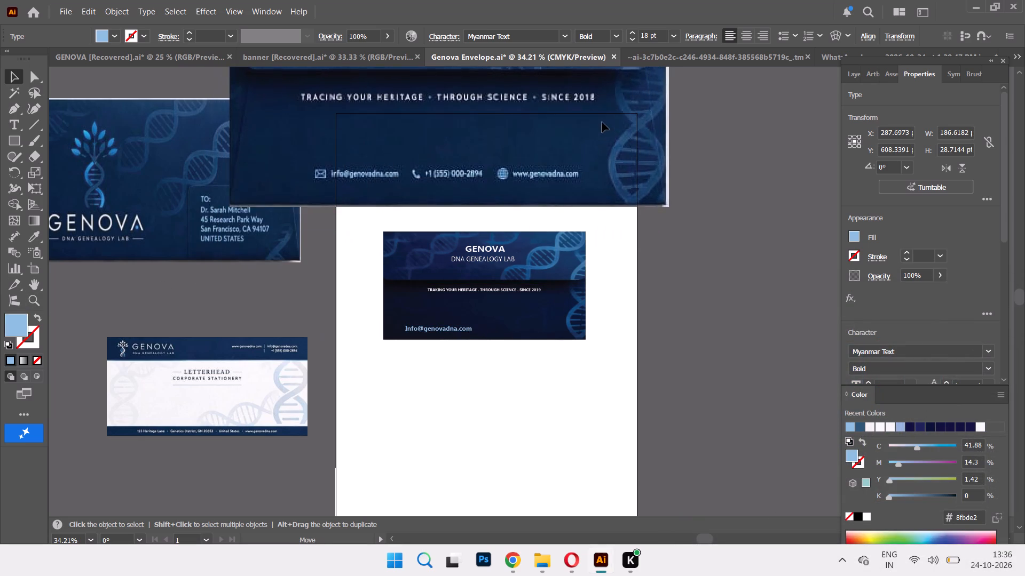
left_click_drag(602, 122, 605, 129)
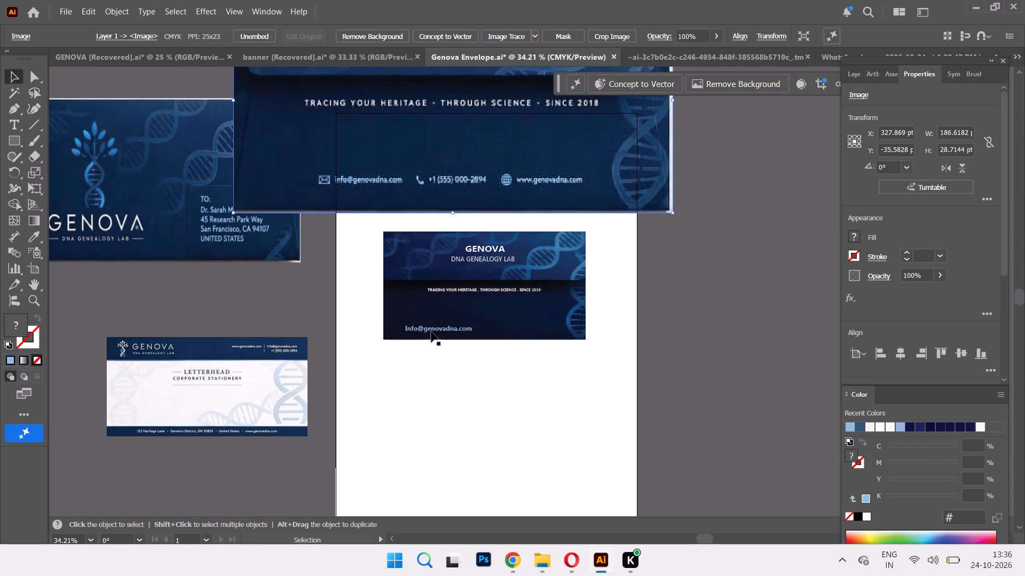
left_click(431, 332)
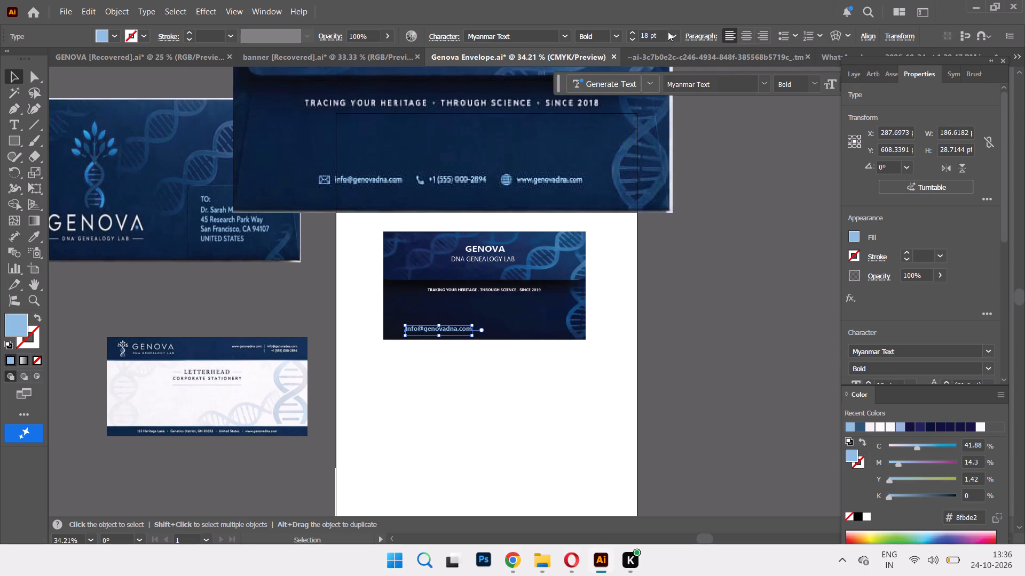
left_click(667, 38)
Enlarge the envelope background image outward on both sides and at its top edge to about 697 x 349 pt.
left_click(414, 296)
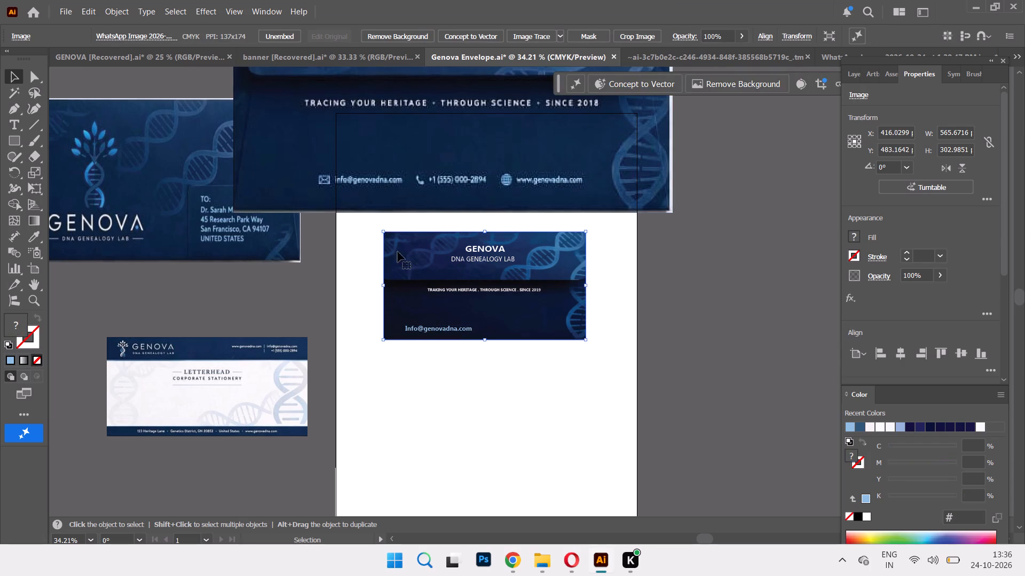
left_click_drag(385, 285, 362, 288)
left_click_drag(583, 284, 612, 282)
left_click_drag(485, 230, 484, 215)
Move the enlarged reference envelope image away to the left so it no longer covers most of the artboard.
scroll(519, 342, "up", 3)
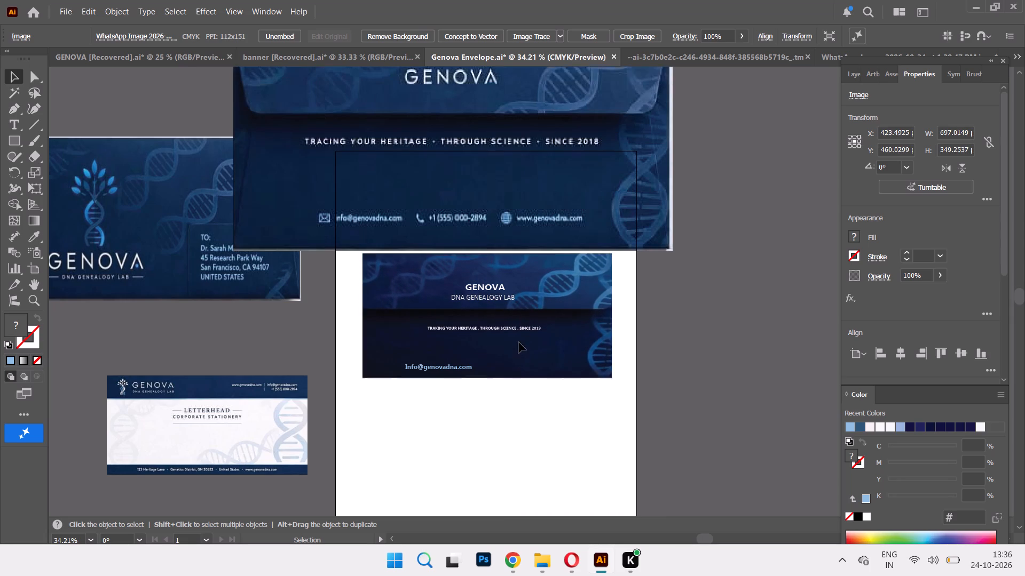
scroll(519, 342, "up", 1)
left_click_drag(571, 170, 269, 94)
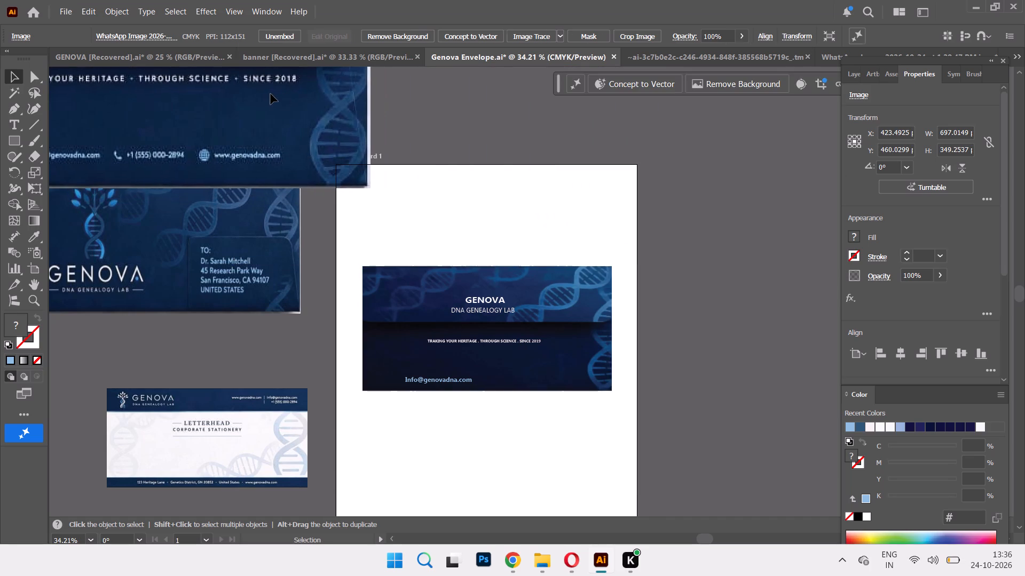
Move the envelope image together with all its texts down the artboard to about X 422 pt, Y 526 pt.
scroll(460, 250, "down", 4)
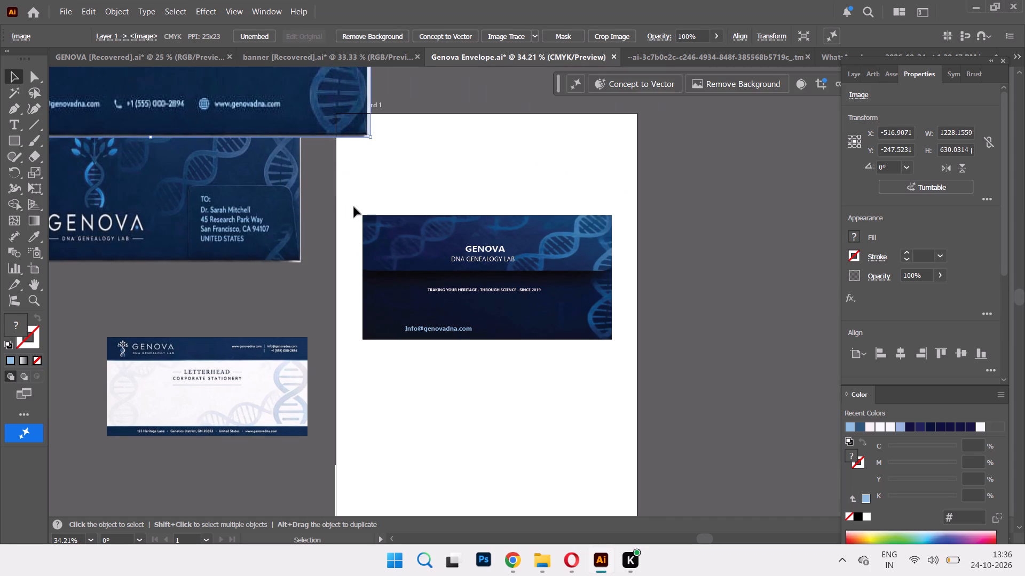
left_click_drag(354, 207, 634, 375)
left_click_drag(543, 321, 542, 344)
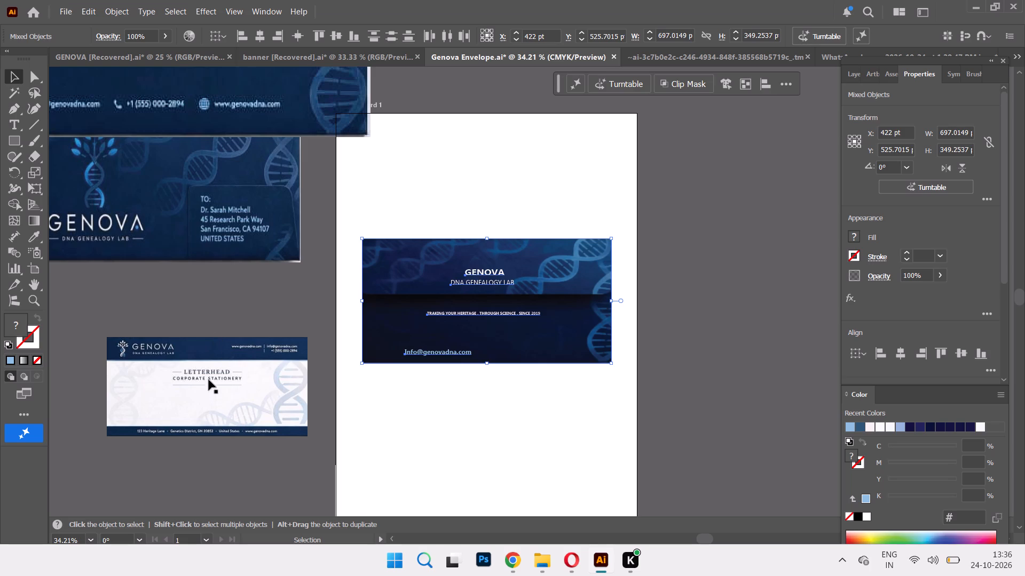
left_click(494, 155)
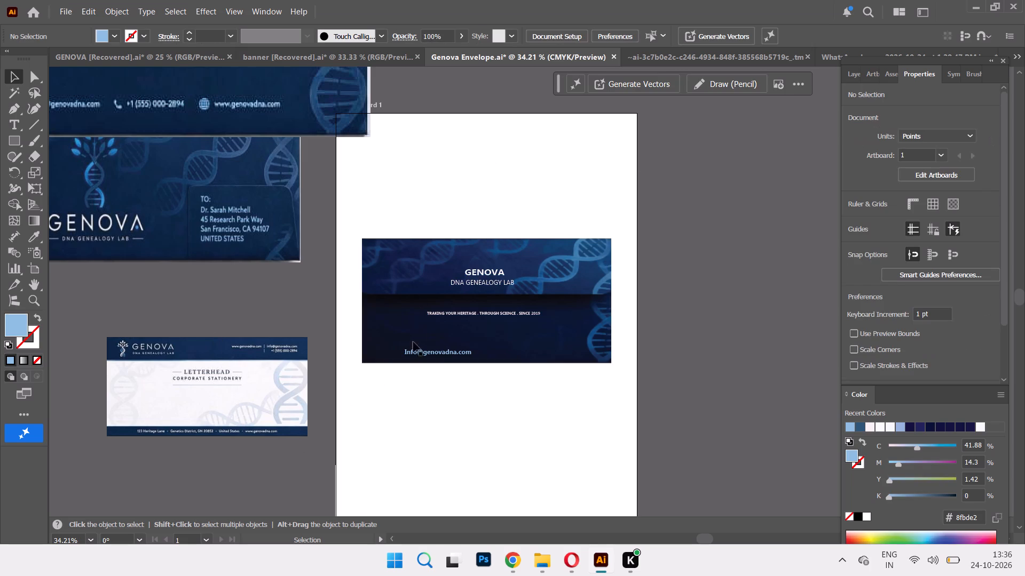
Shift the company e-mail text closer to the envelope's lower-left corner and reduce it to 14 pt.
left_click_drag(437, 354, 425, 356)
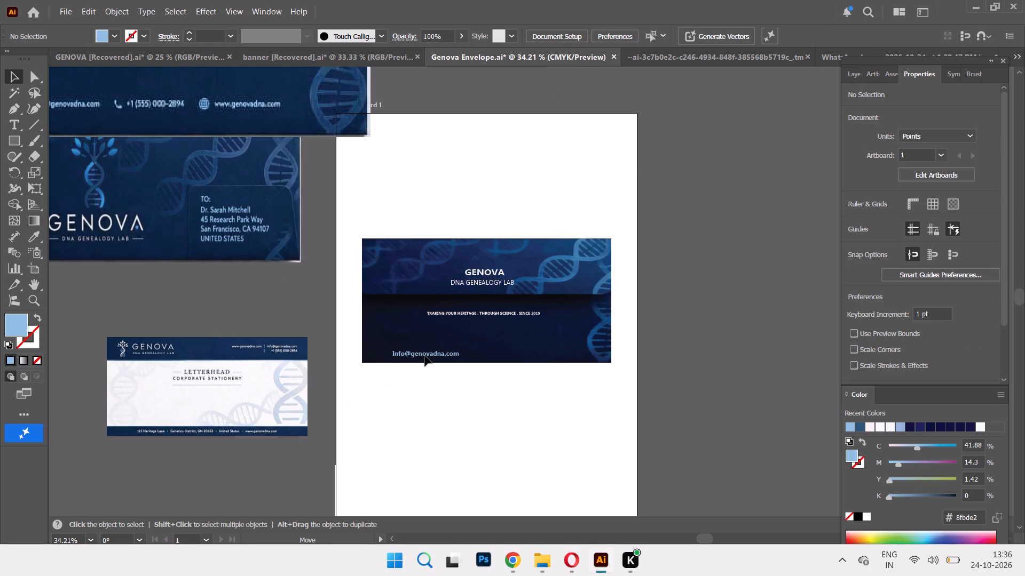
left_click_drag(425, 356, 421, 351)
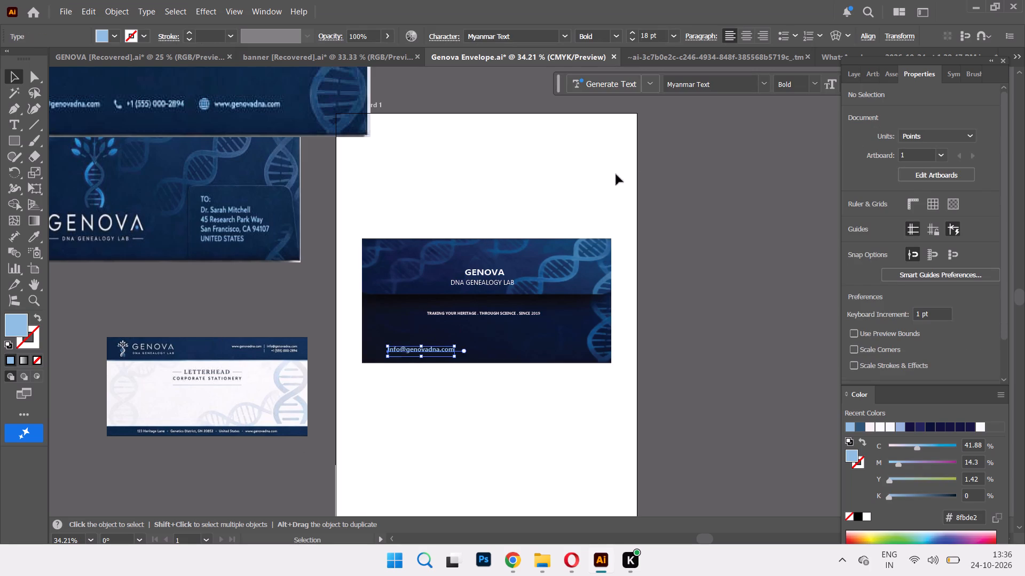
left_click(677, 32)
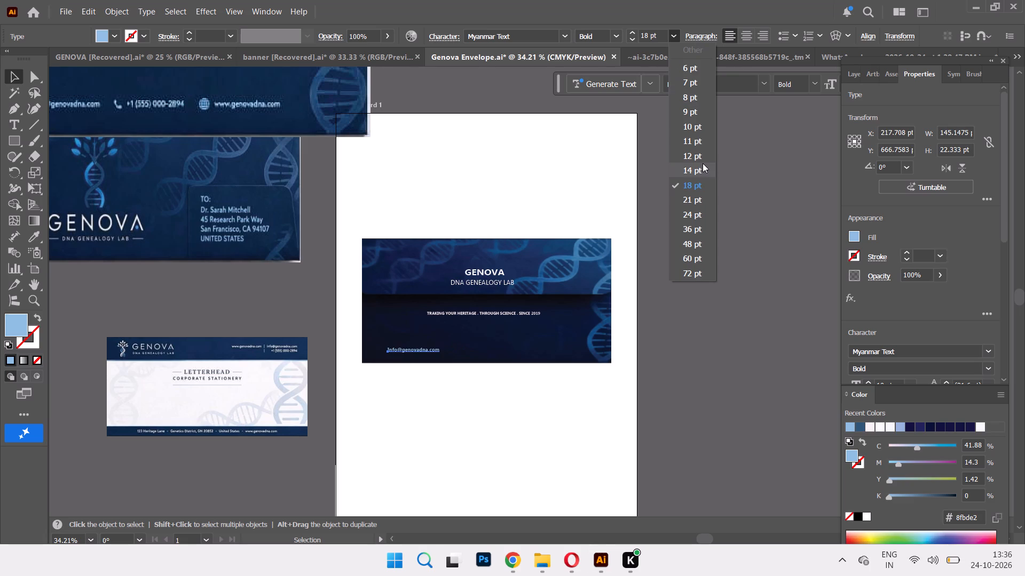
left_click(703, 163)
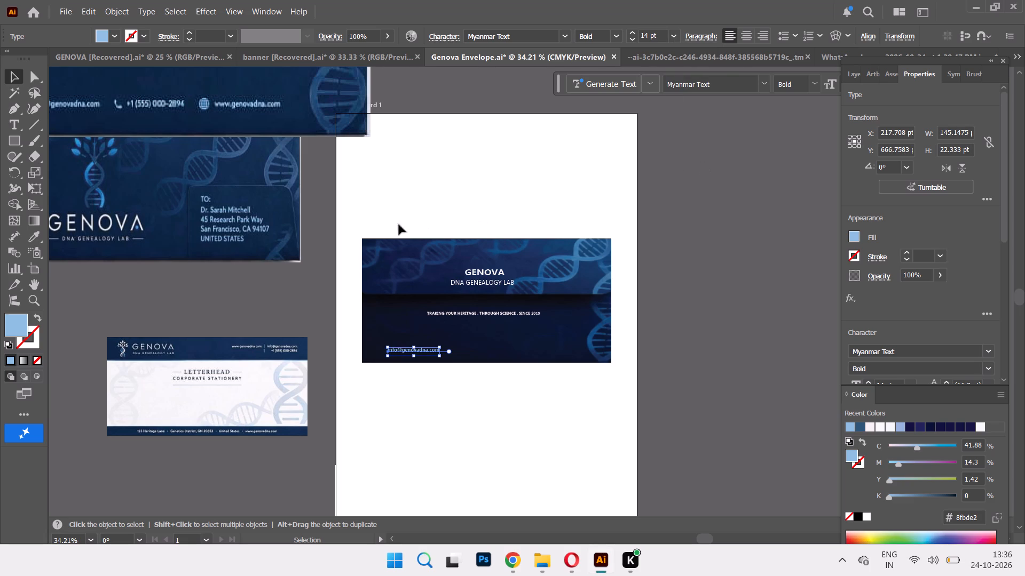
left_click(418, 194)
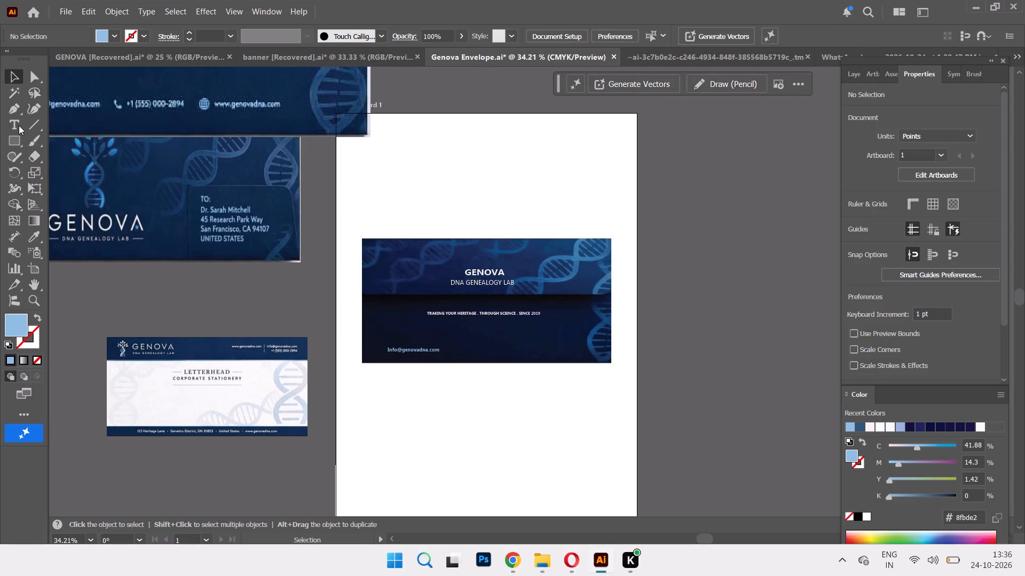
left_click(19, 125)
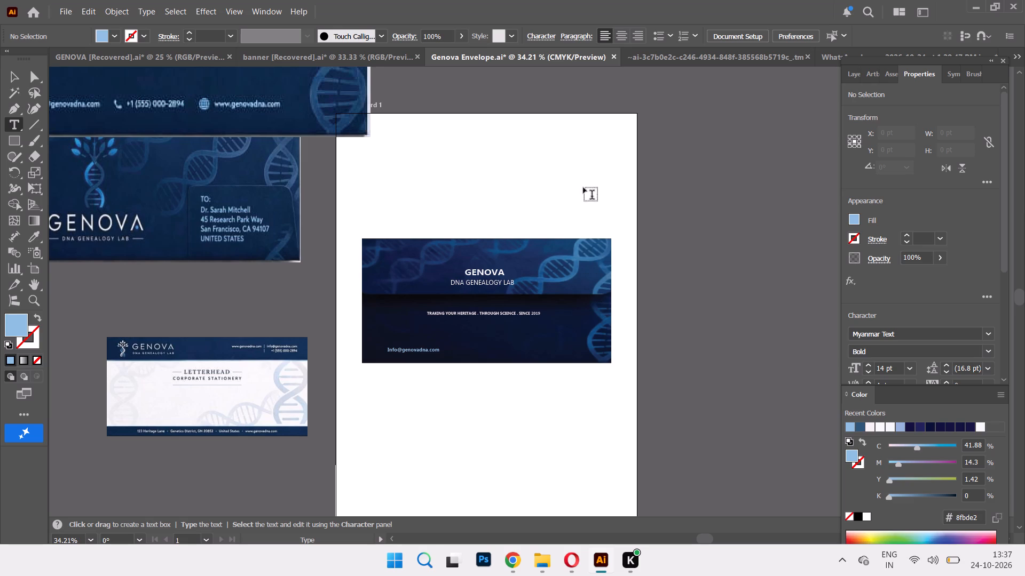
left_click(479, 409)
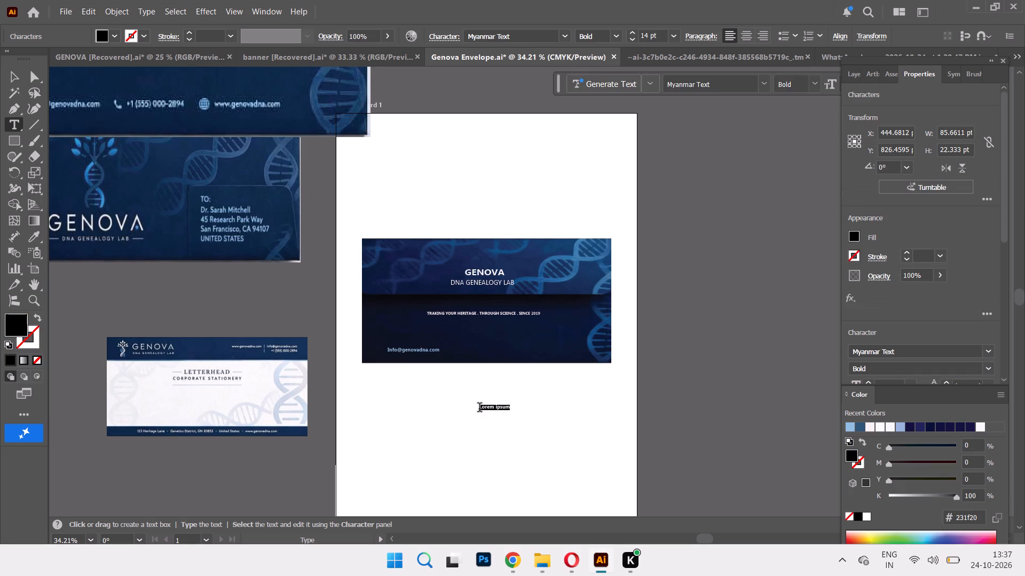
key("w")
key("BackSpace")
type("WWW")
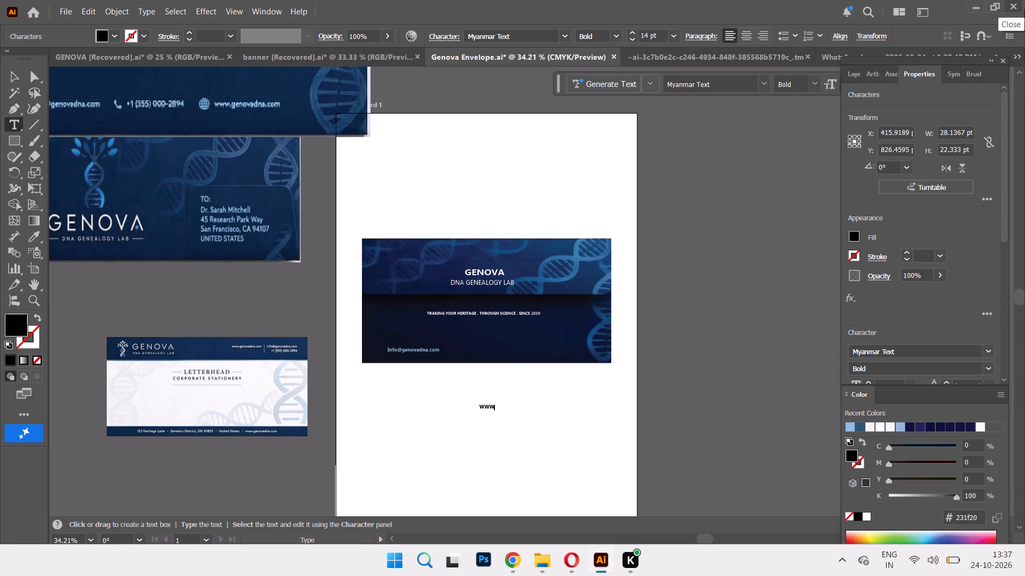
key("comma")
key("BackSpace")
key("period")
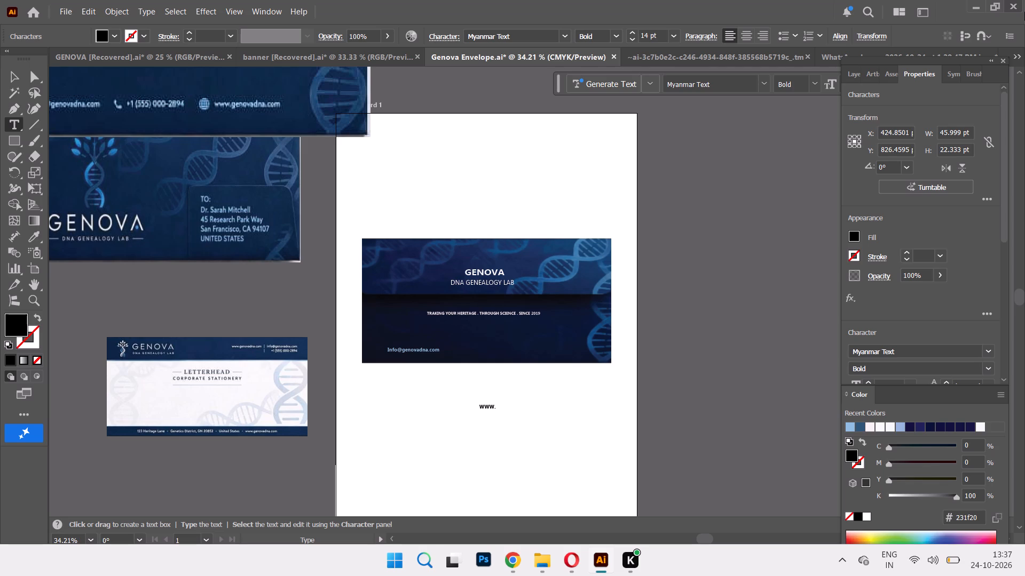
key("g")
key("BackSpace")
type("gen")
key("o")
type("va")
type("dna")
type(".com")
left_click(5, 80)
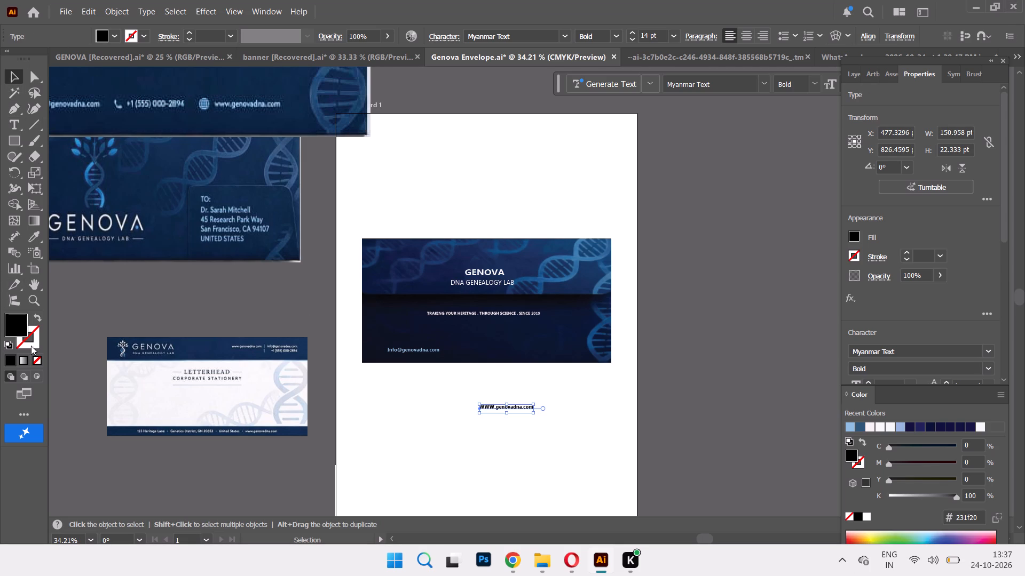
Match the web address fill to the e-mail text's light blue #8fbde2 by sampling it.
left_click(0, 316)
double_click(15, 326)
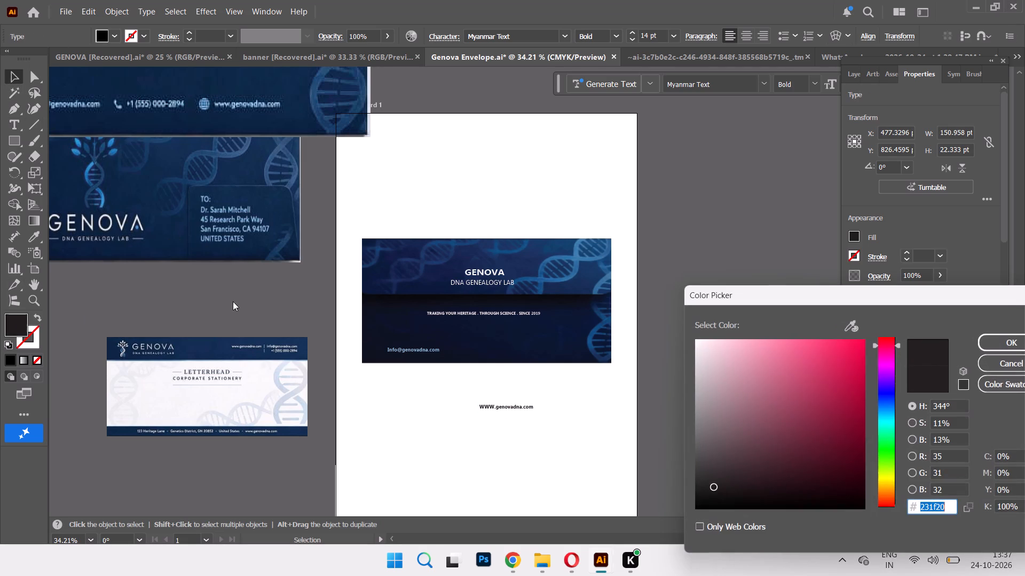
left_click(853, 320)
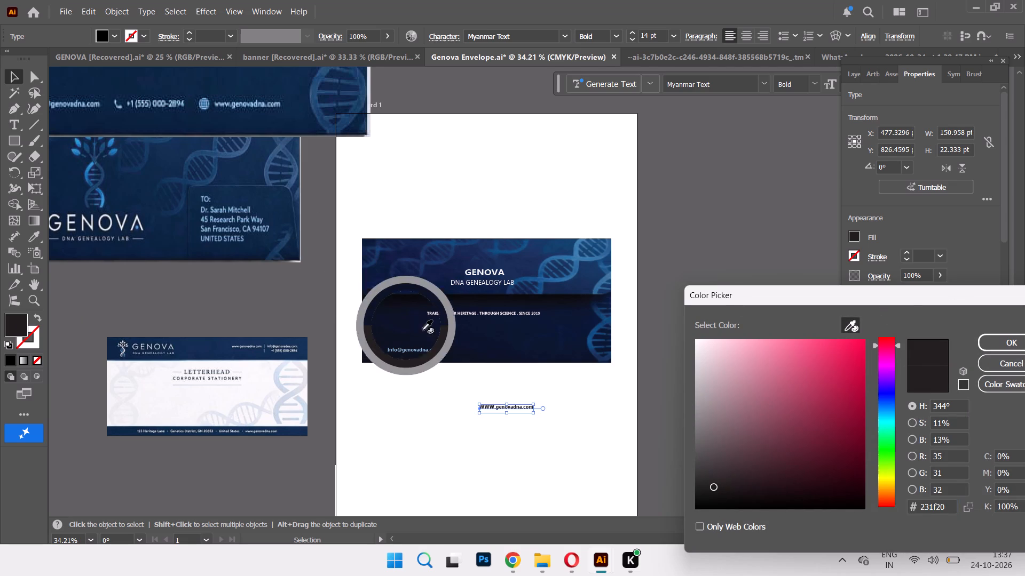
left_click(421, 350)
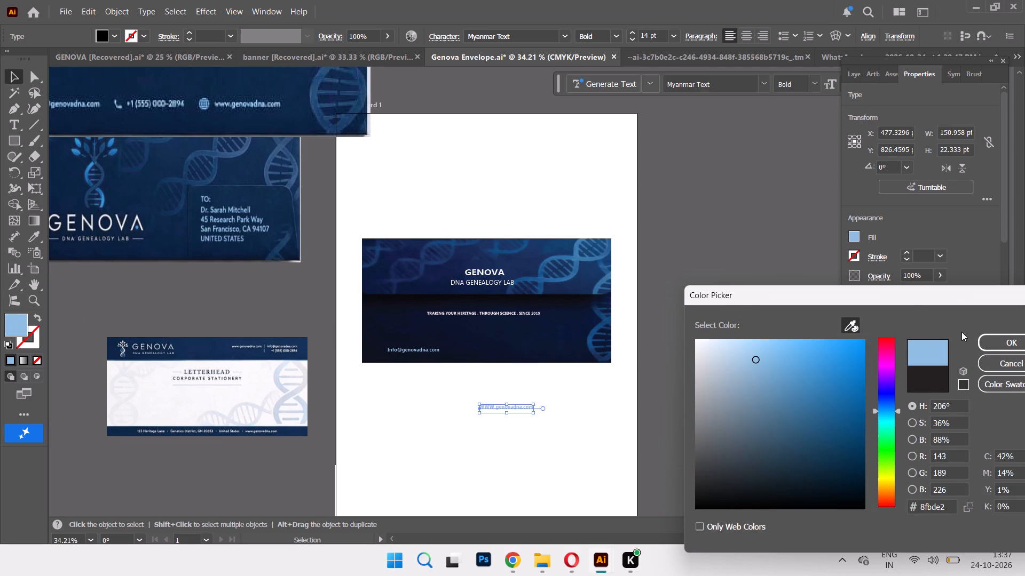
left_click(991, 340)
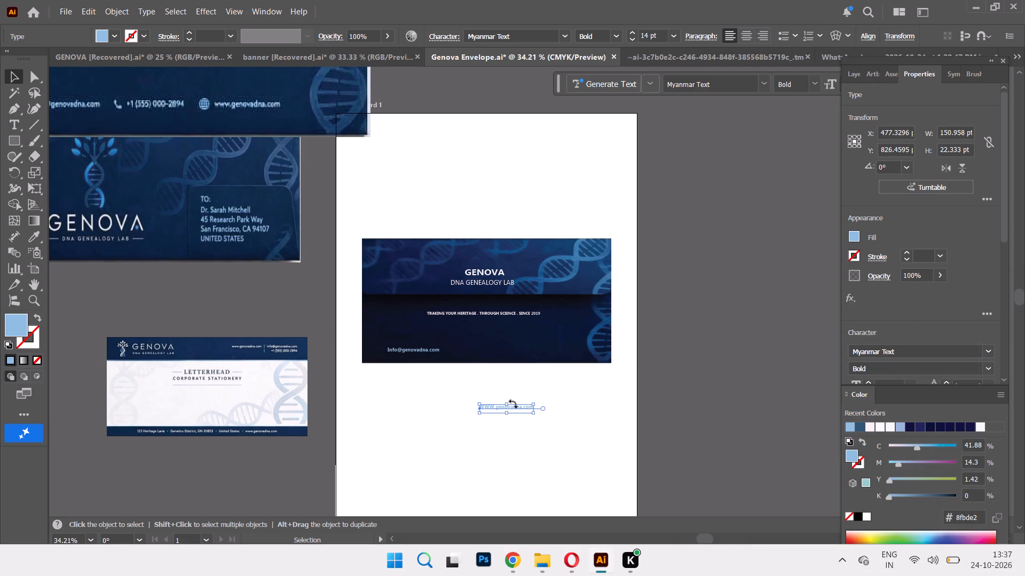
Place the web address near the envelope's lower-right corner, roughly level with the e-mail text.
left_click_drag(512, 407, 565, 354)
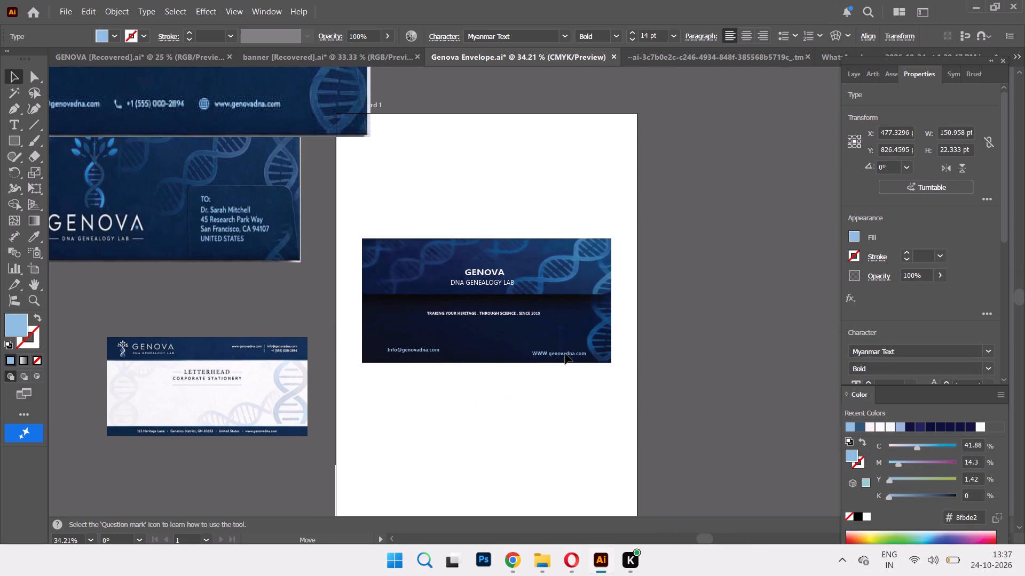
left_click_drag(565, 354, 564, 353)
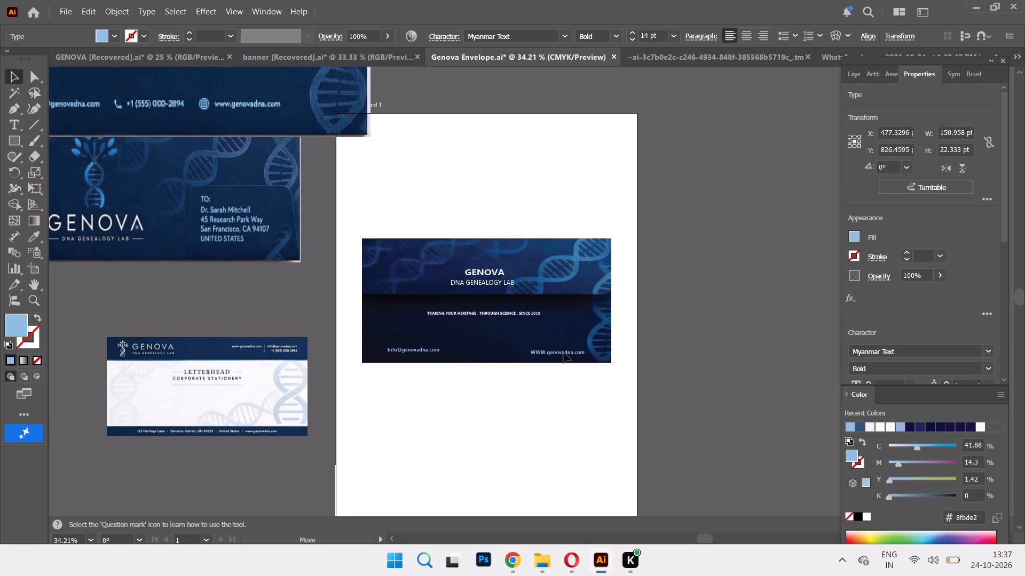
left_click_drag(564, 353, 564, 353)
left_click(560, 354)
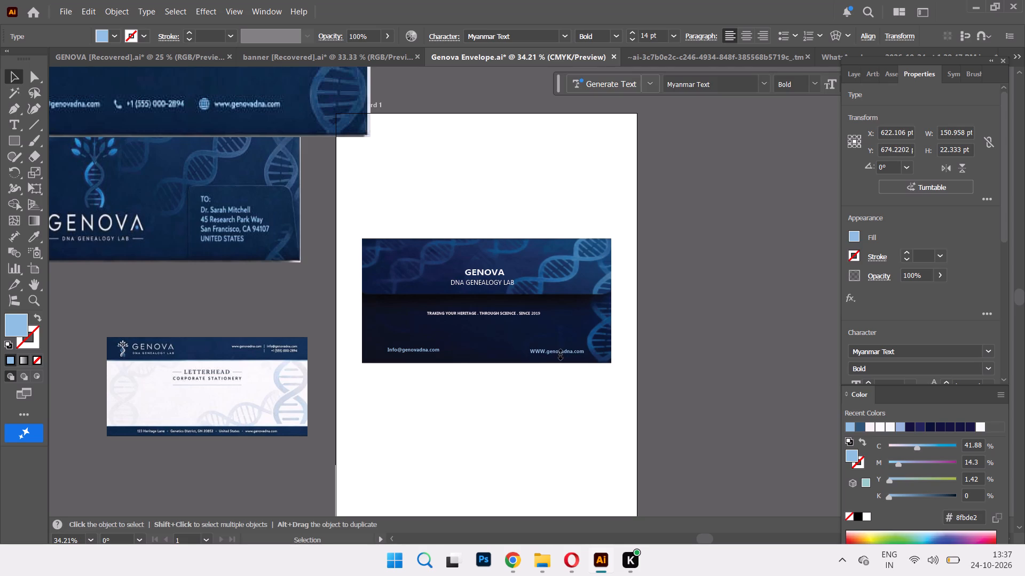
Add the company phone number from the reference as a text line between the e-mail and web address on the envelope.
left_click(14, 117)
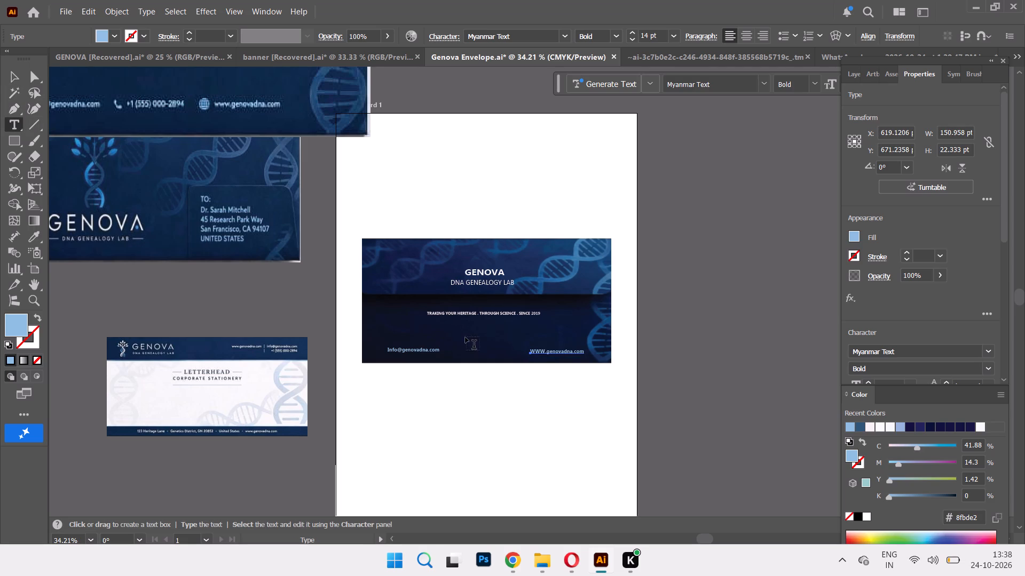
left_click(458, 343)
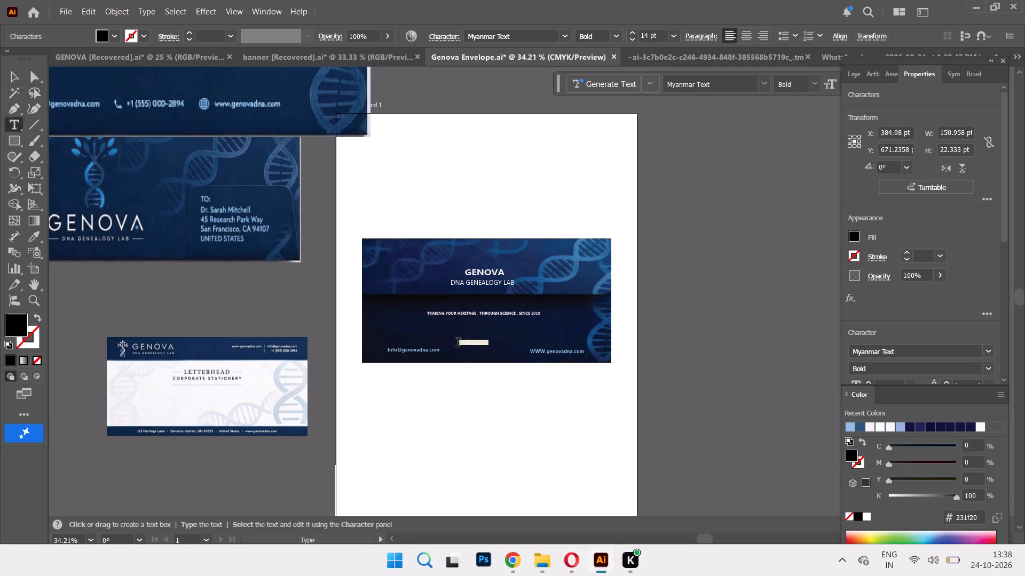
key("equal")
key("BackSpace")
key("shift+plus")
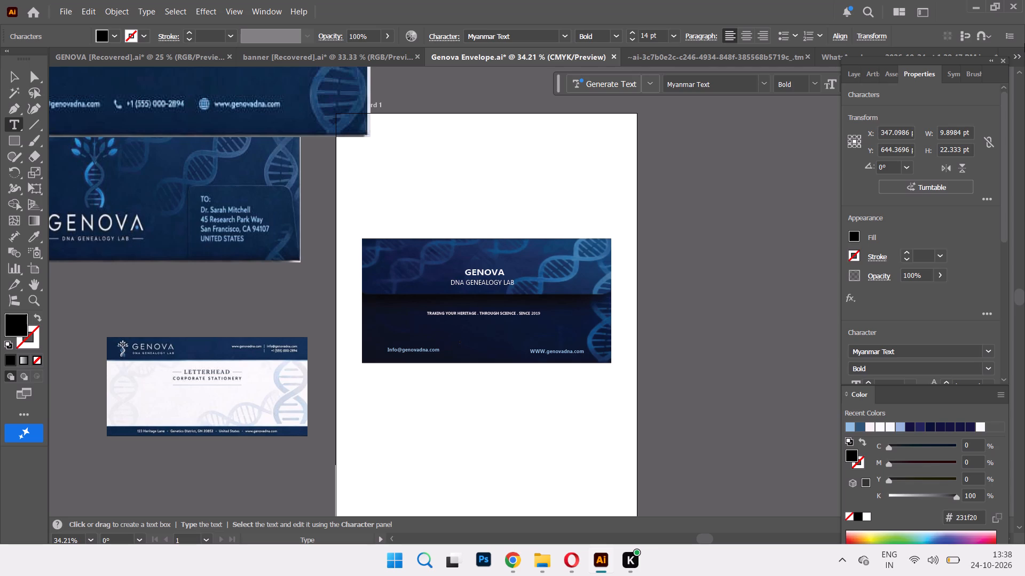
key("1")
key("space")
key("shift+parenleft")
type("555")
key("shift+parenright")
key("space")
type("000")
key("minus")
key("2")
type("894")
left_click(6, 76)
Match the phone number's fill to the e-mail text's light blue #8fbde2 by sampling it.
double_click(15, 315)
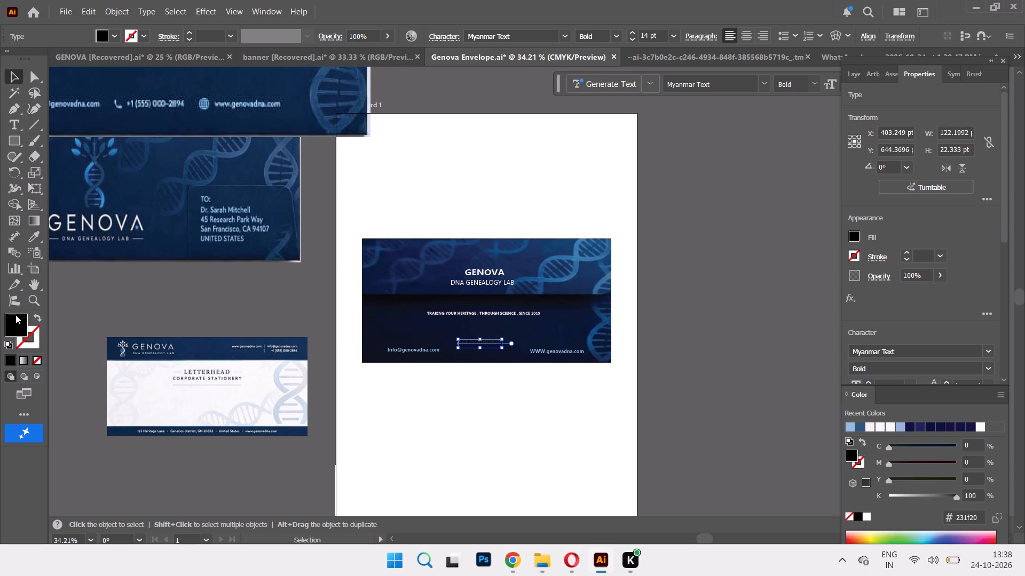
left_click(856, 323)
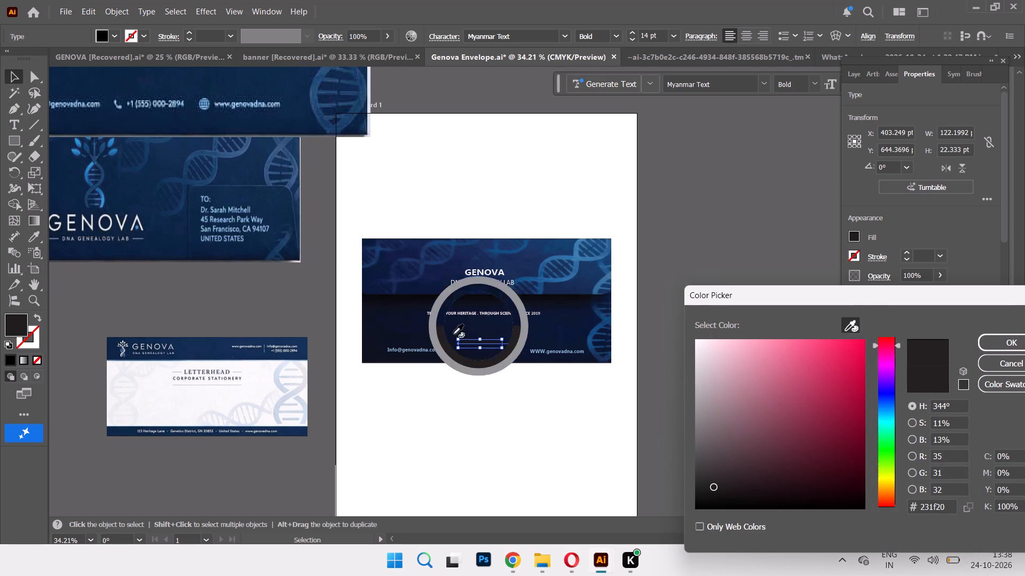
left_click(423, 350)
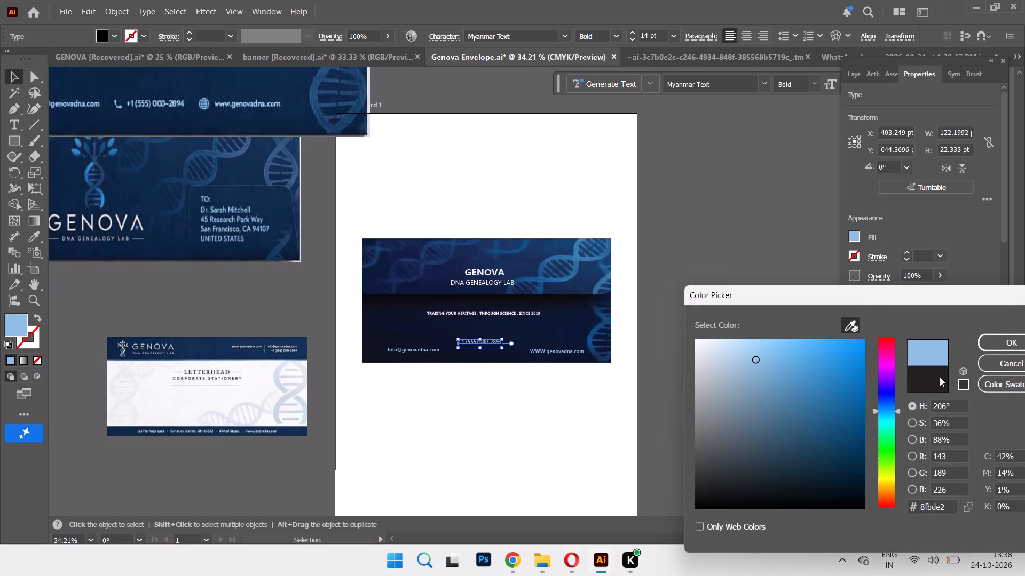
left_click(1015, 341)
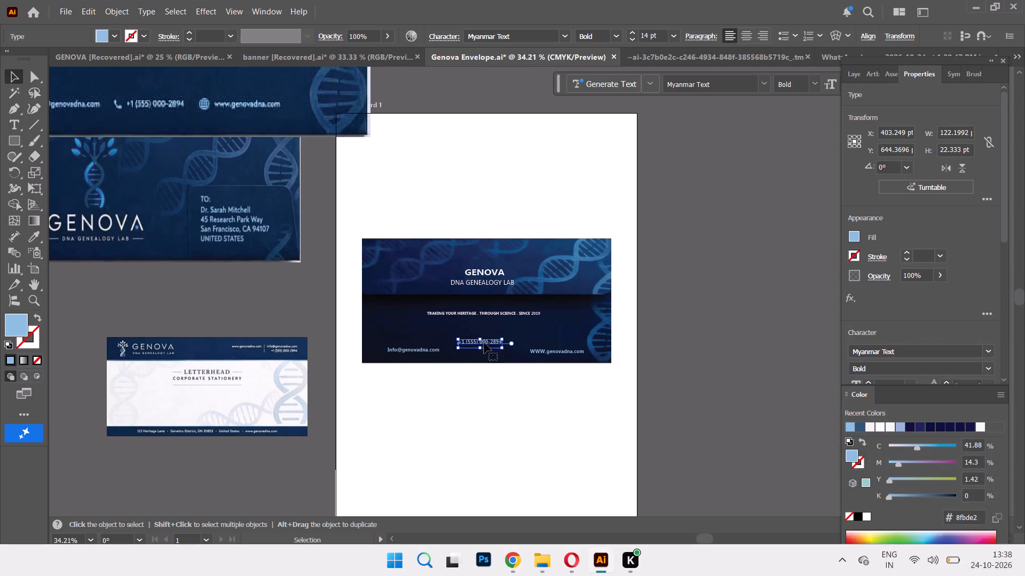
Move the phone number down between the e-mail and web address, roughly level with them, at about X 426 pt, Y 673 pt.
left_click_drag(487, 343, 495, 353)
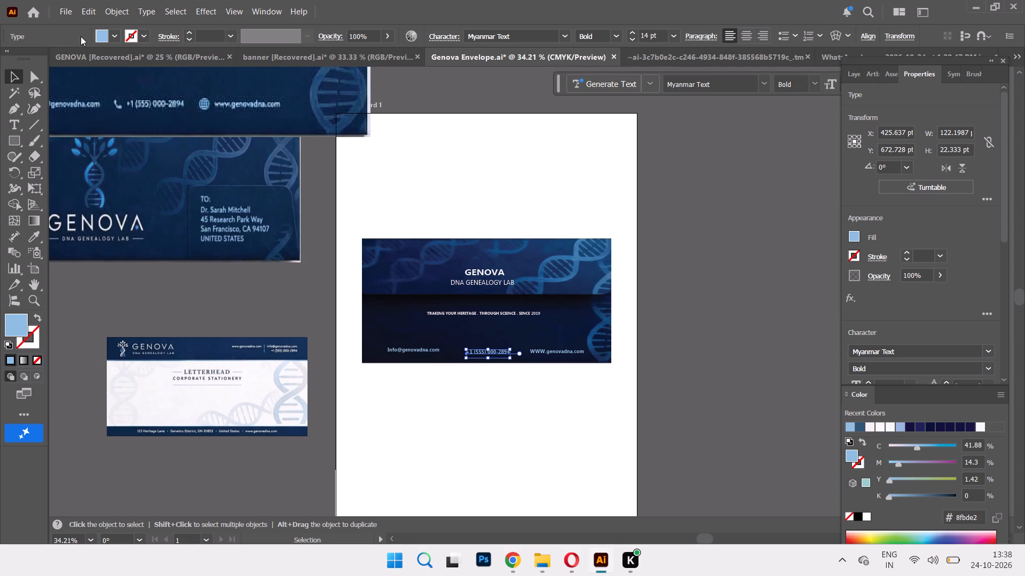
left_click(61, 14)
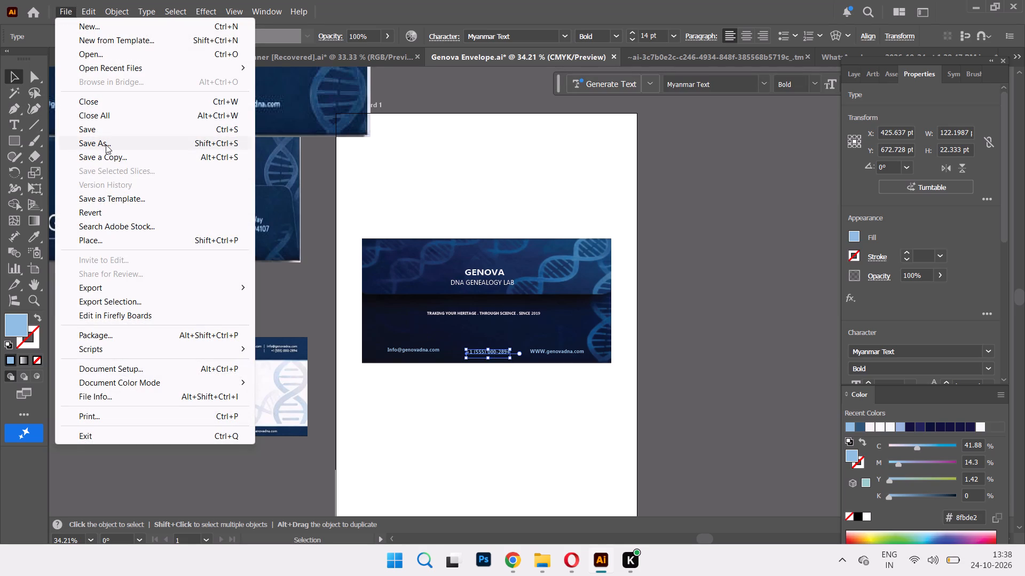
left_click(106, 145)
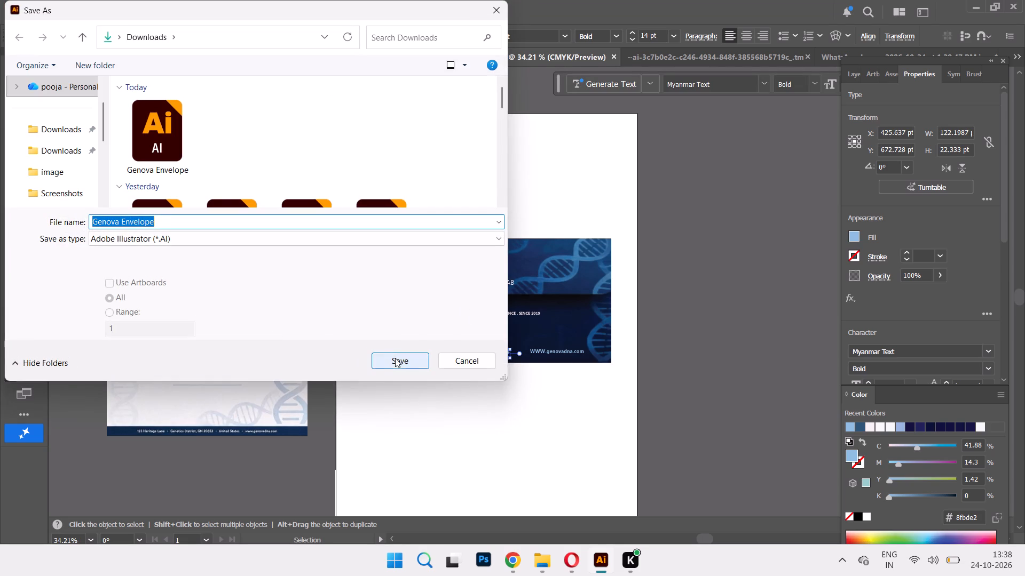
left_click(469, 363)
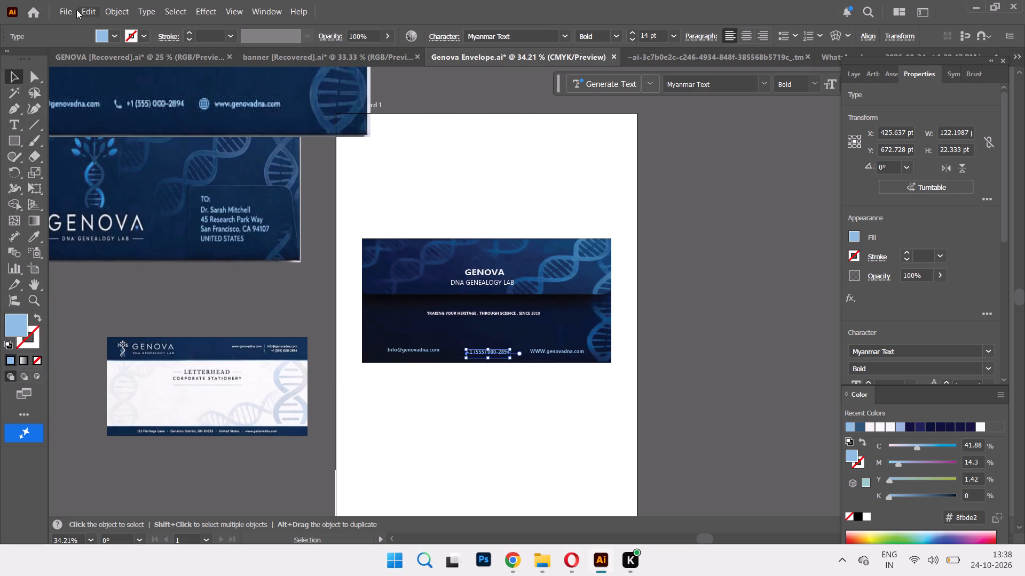
Start a Save As of the Genova Envelope document.
left_click(65, 16)
left_click(91, 149)
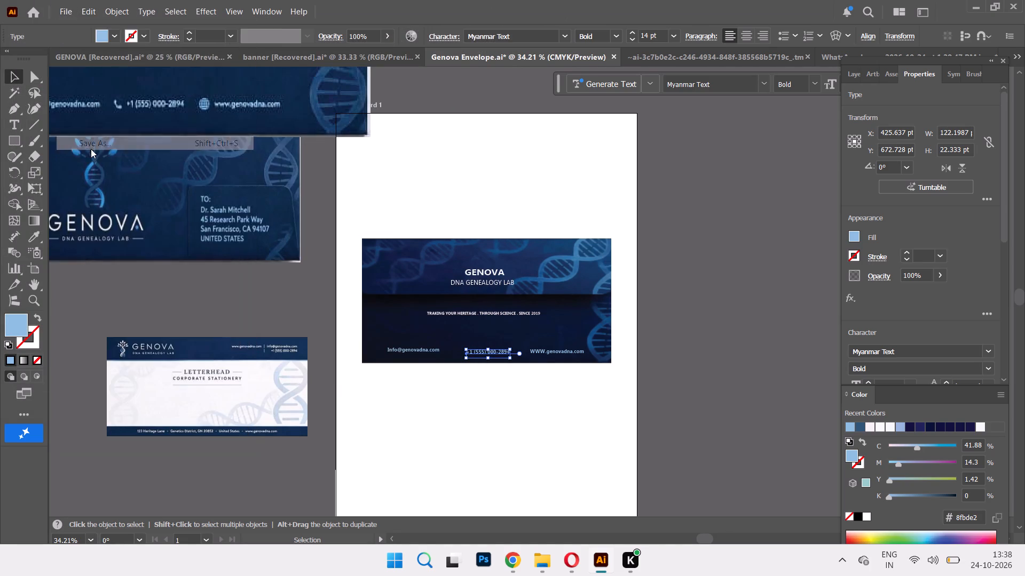
Save the envelope as Genova Envelope.ai in Downloads, replacing the existing file and using the Illustrator 2020 version option.
left_click(384, 358)
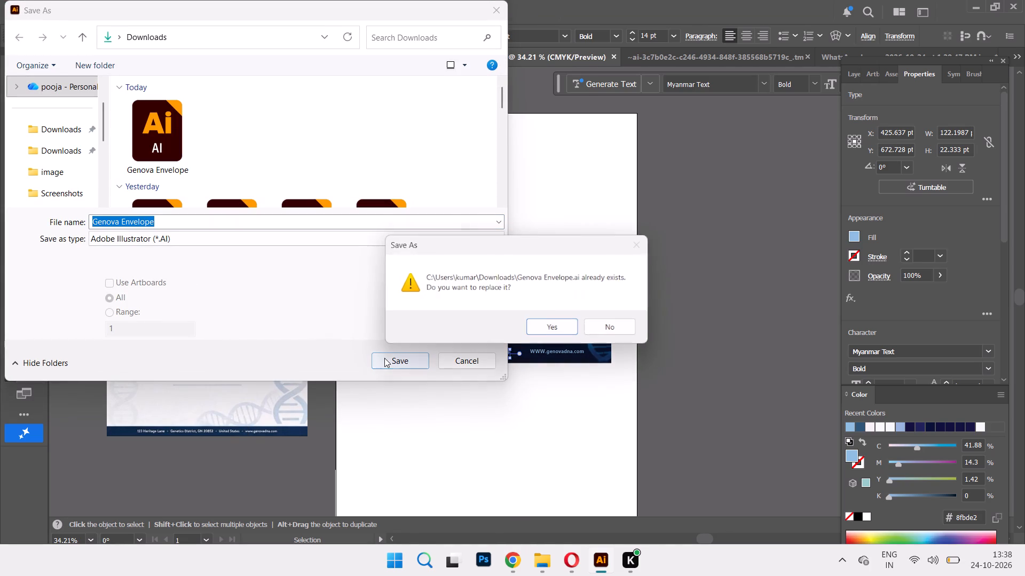
left_click(538, 327)
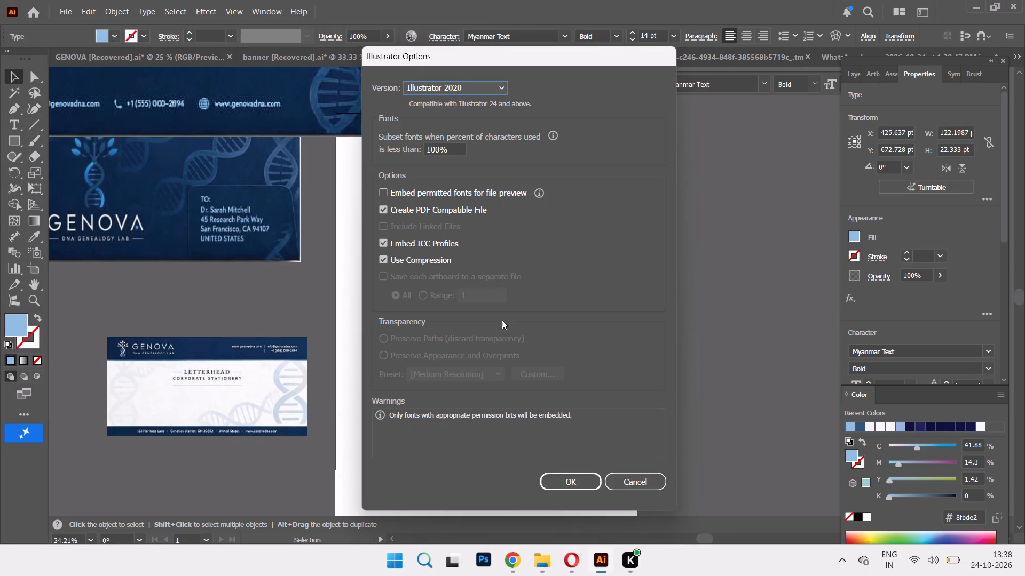
left_click(554, 488)
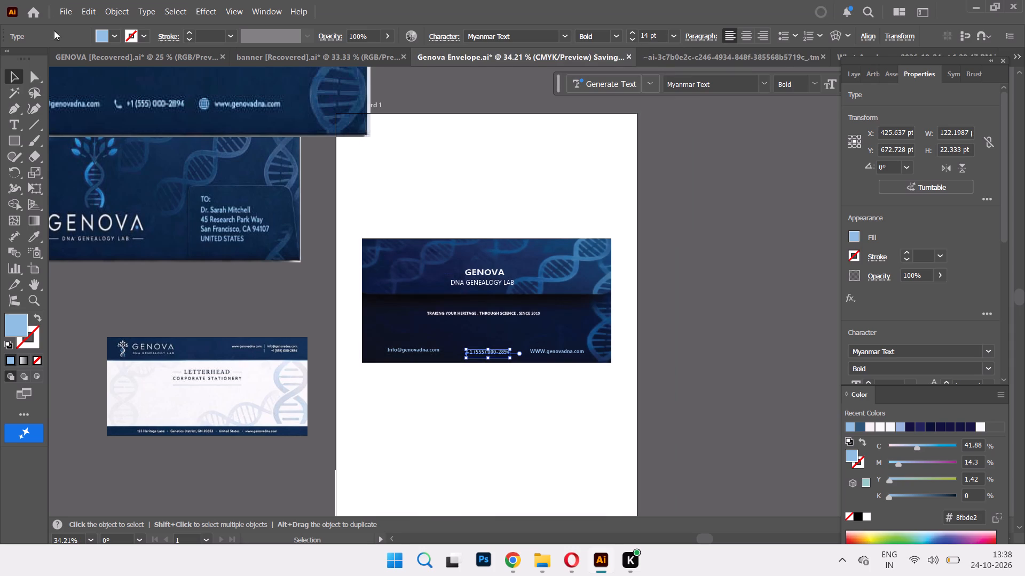
left_click(59, 12)
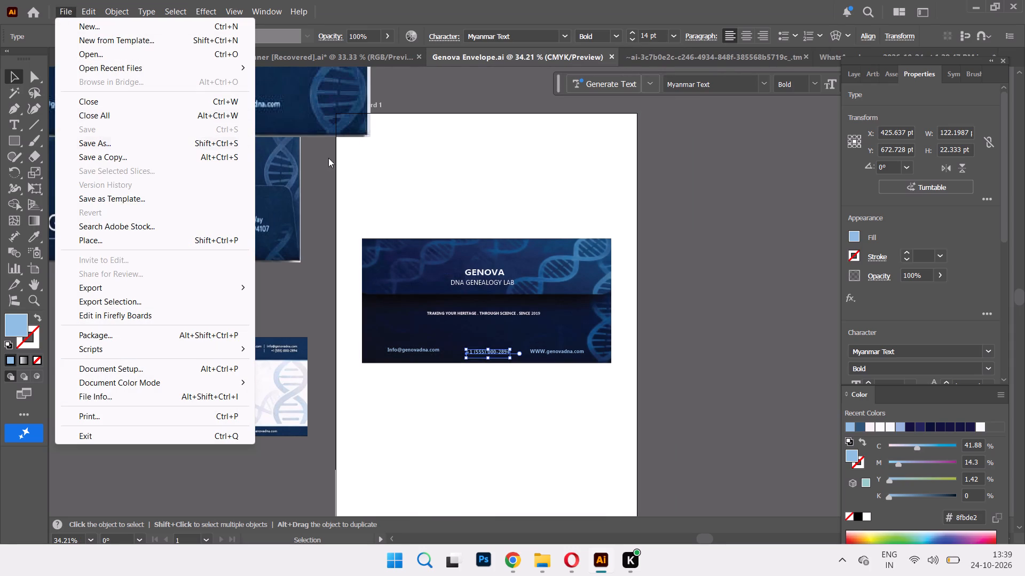
left_click(479, 196)
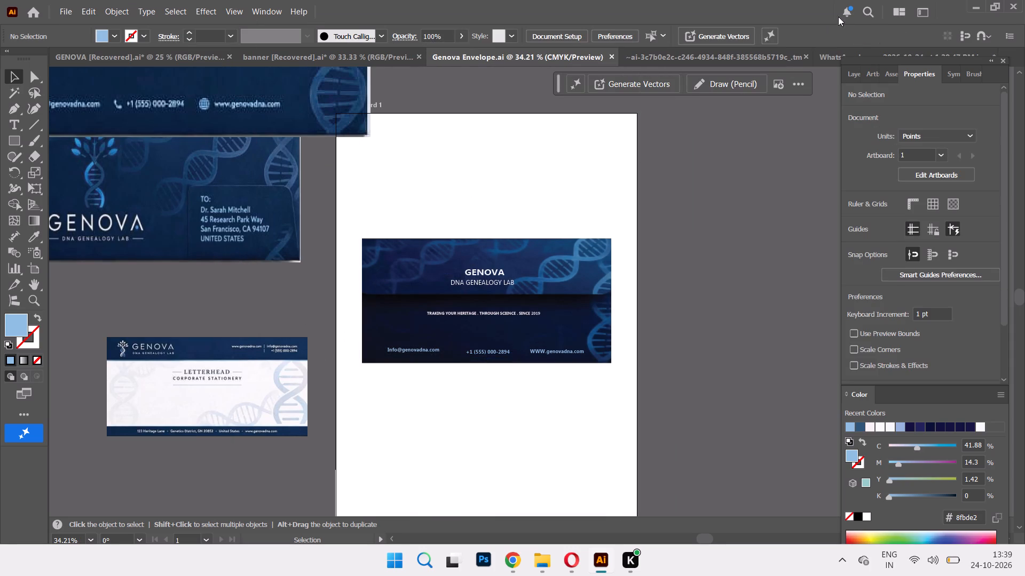
Close the temporary ~ai-3c7b0e2c .tmp document, leaving the Genova Envelope document open.
left_click(993, 52)
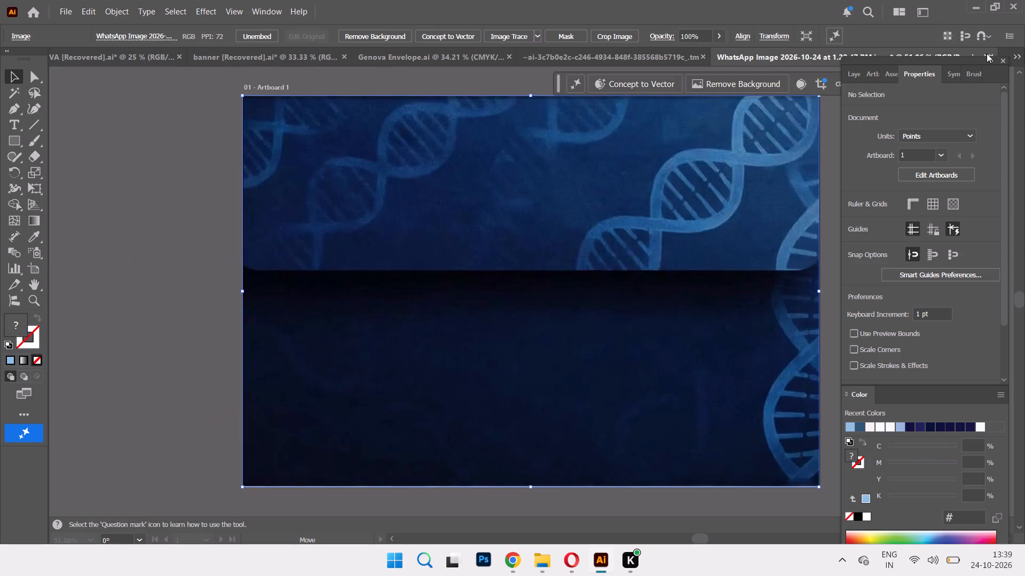
left_click(665, 61)
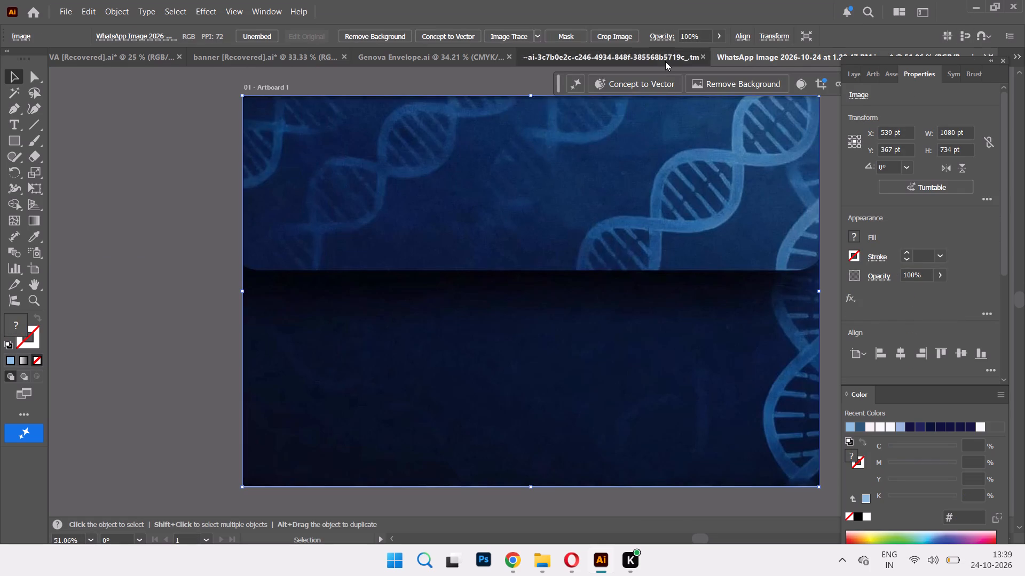
left_click(463, 57)
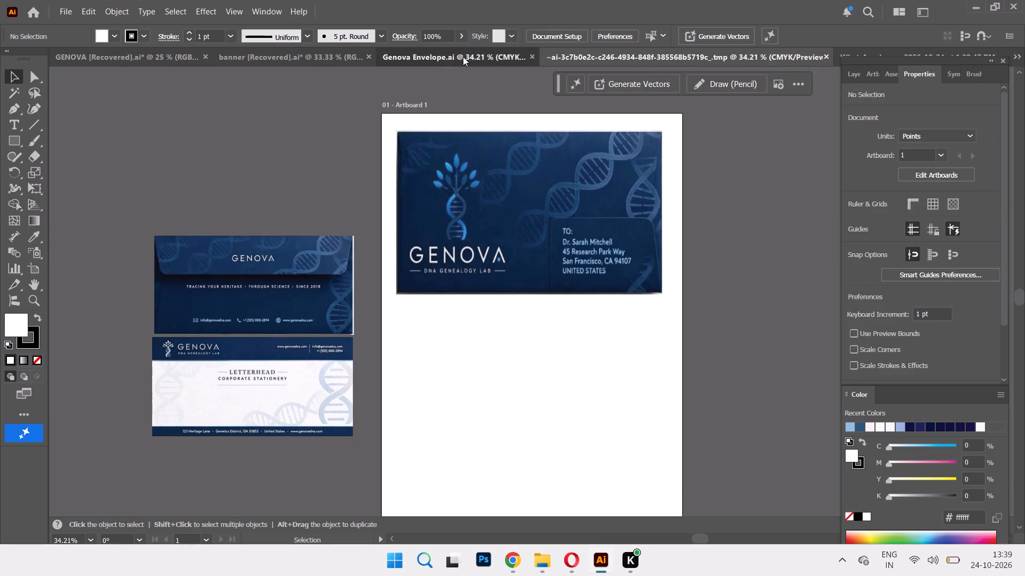
left_click(782, 53)
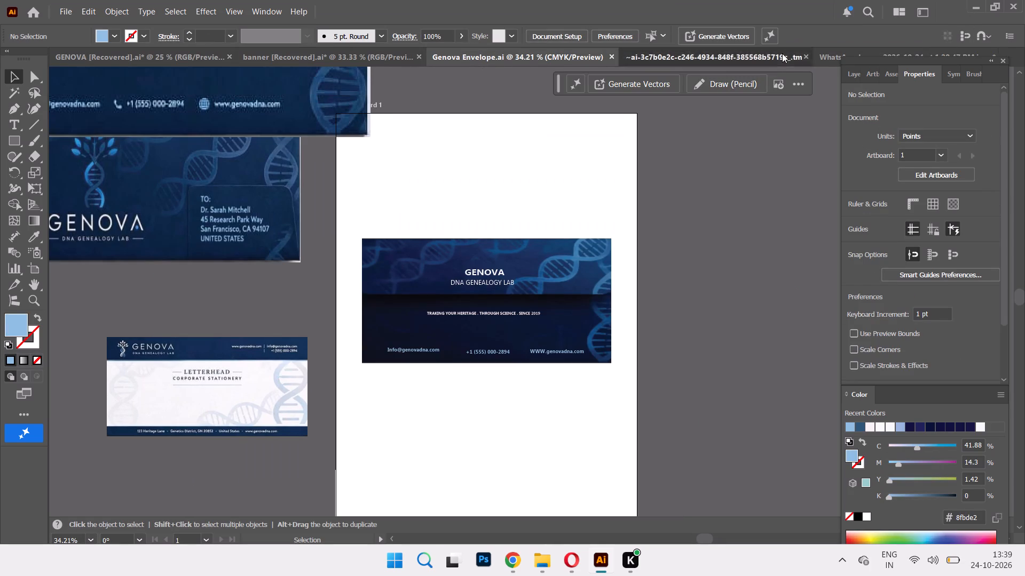
left_click(829, 55)
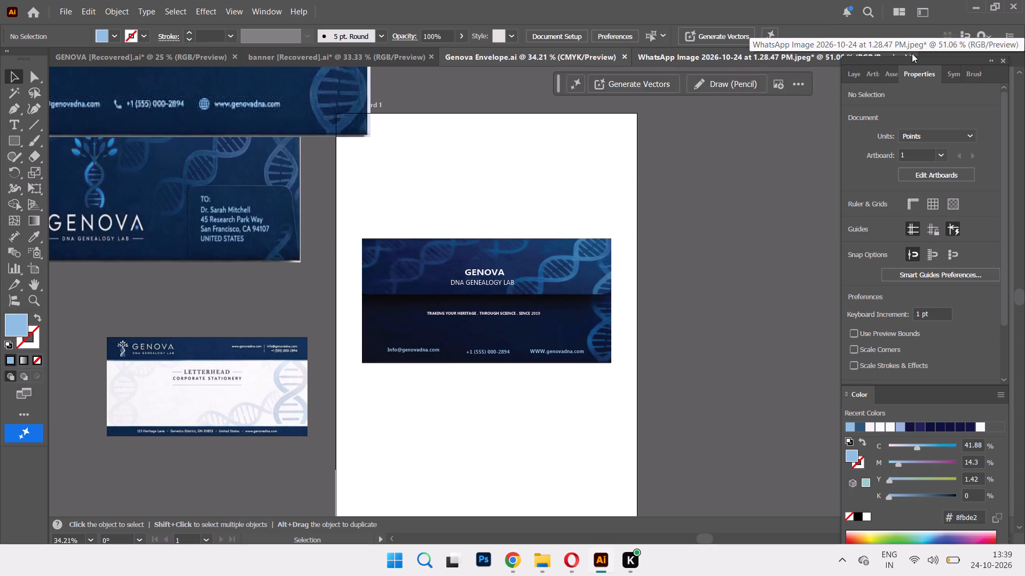
Close the WhatsApp Image document that holds the blue DNA envelope background.
left_click(799, 47)
left_click(790, 60)
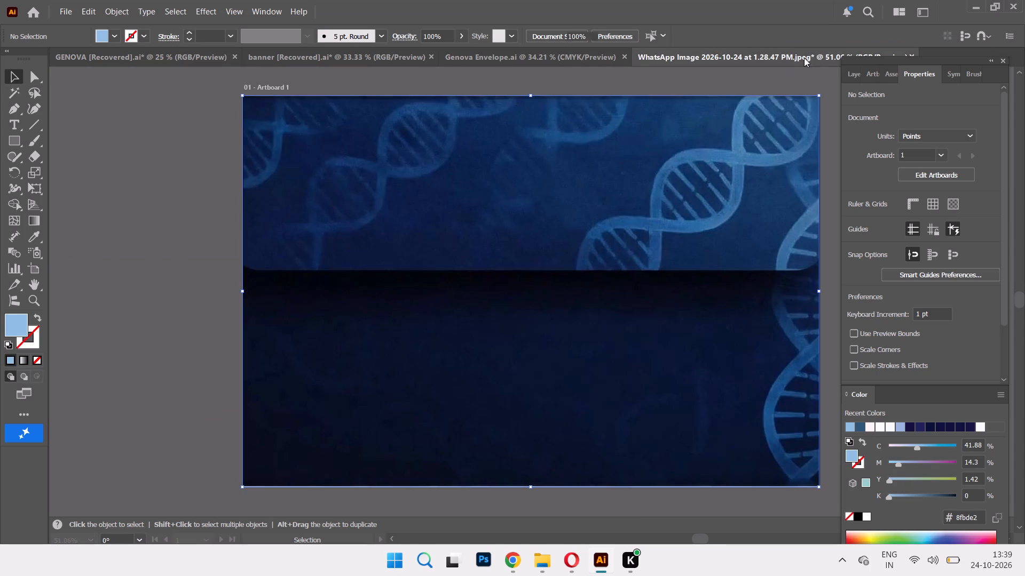
left_click(911, 52)
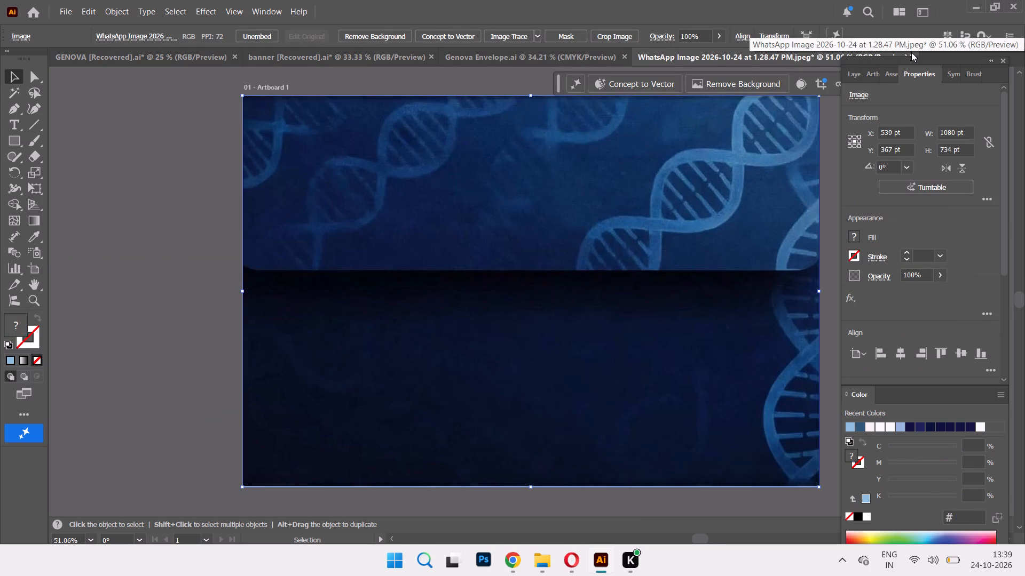
left_click(911, 52)
left_click(911, 54)
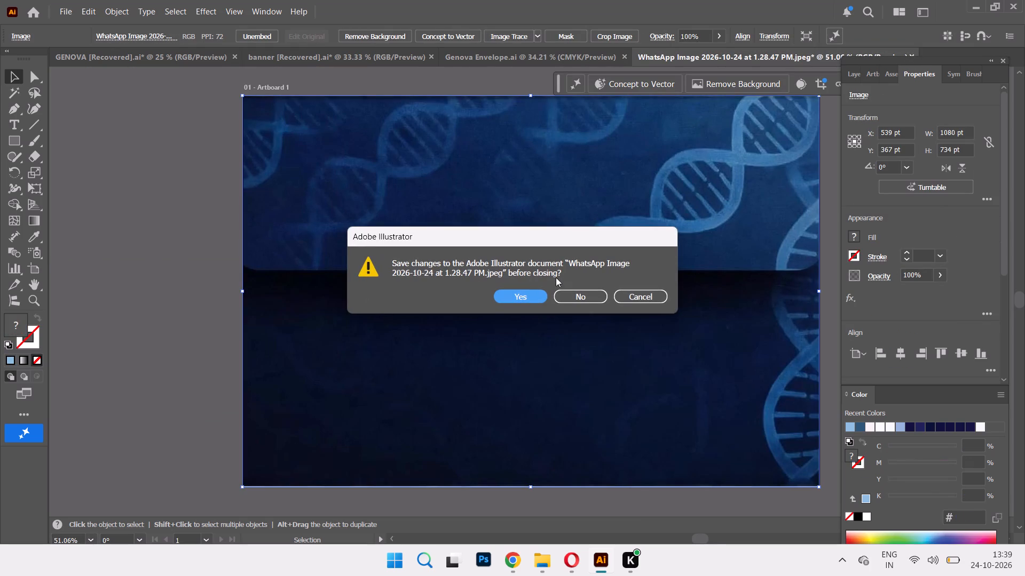
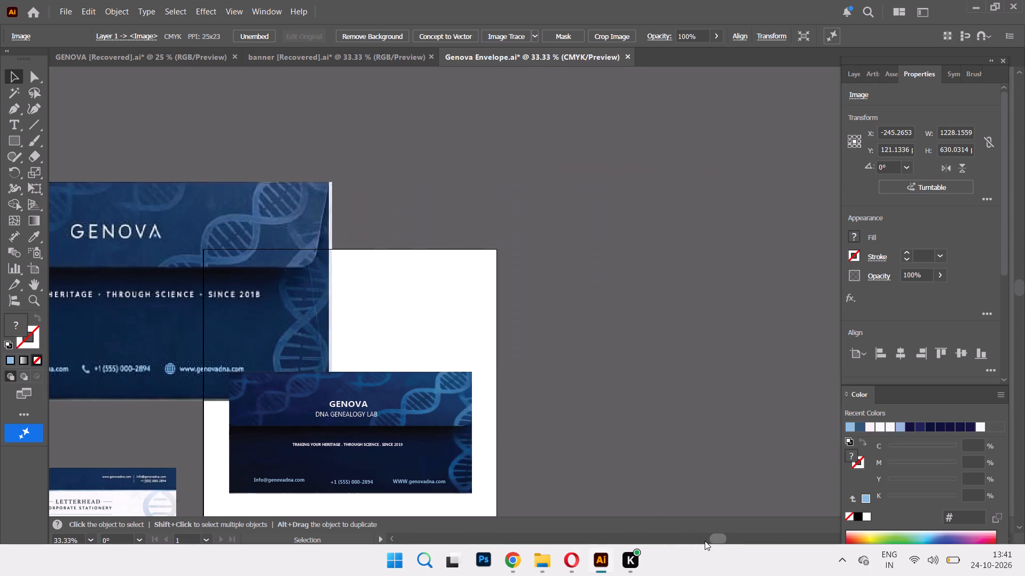
Move the large back-envelope reference image up and slightly left, clear of the recreated envelope, to about X -279 pt.
left_click_drag(705, 541, 688, 542)
left_click_drag(273, 283, 262, 245)
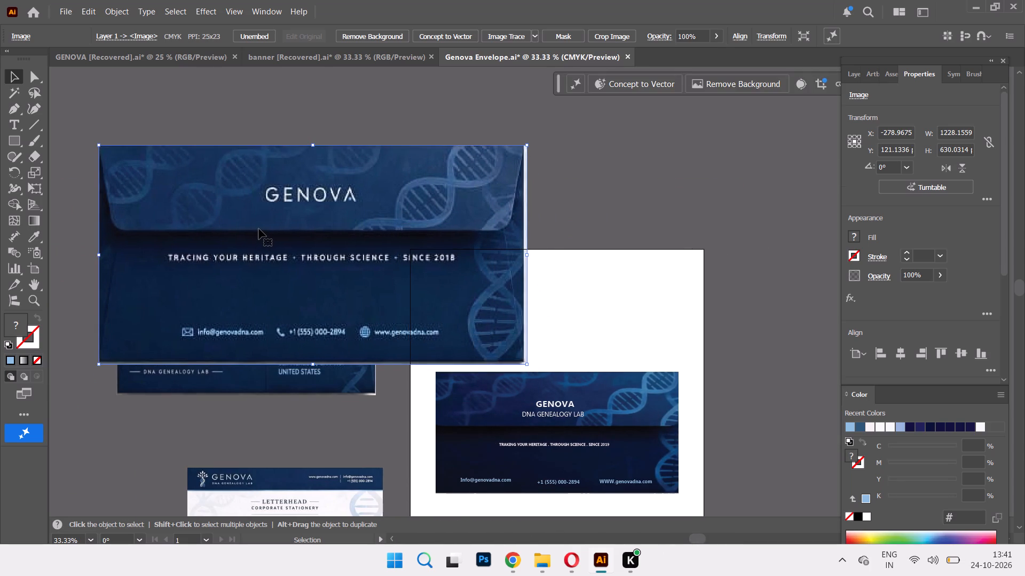
Scale the back-envelope reference image down to about 877 by 432 pt and place it above the artboard.
left_click_drag(426, 297, 405, 254)
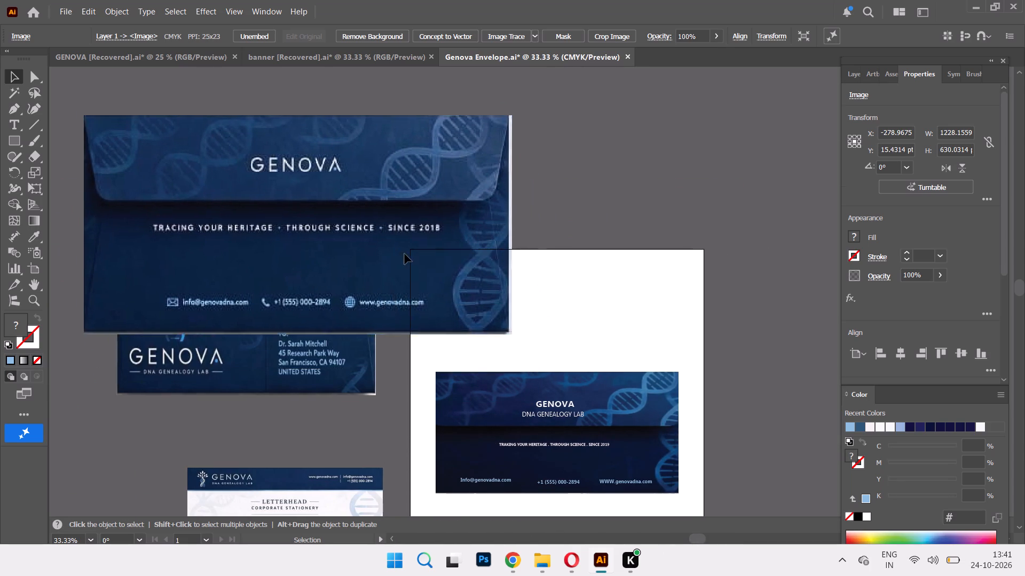
left_click_drag(405, 254, 334, 212)
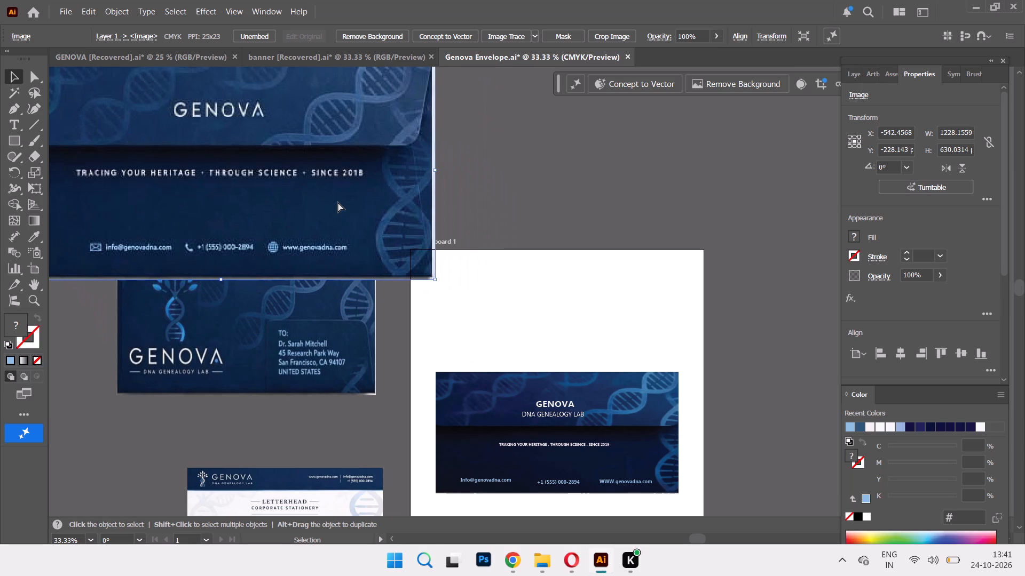
key("ctrl+minus")
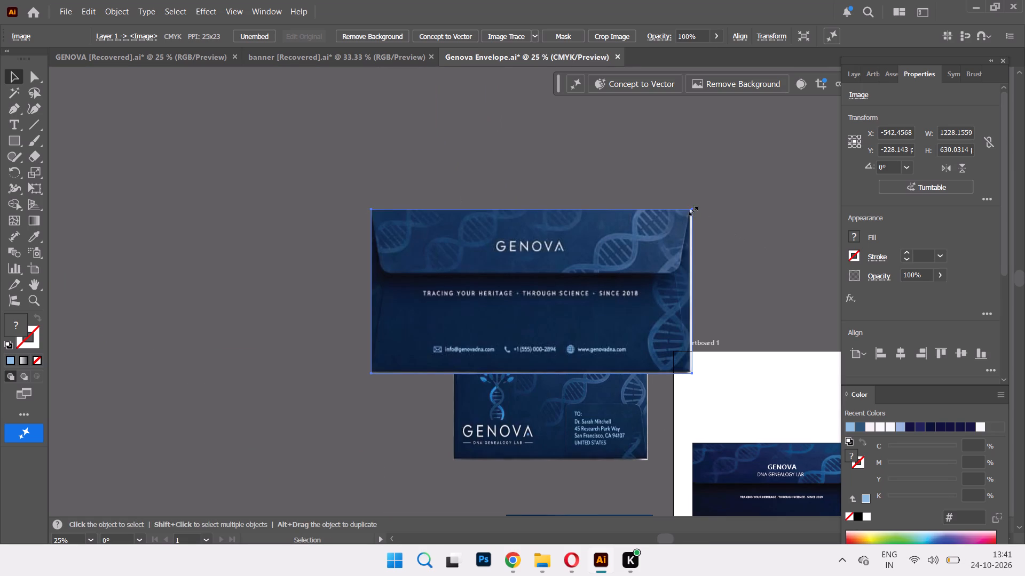
left_click_drag(692, 210, 600, 261)
left_click_drag(531, 318, 743, 250)
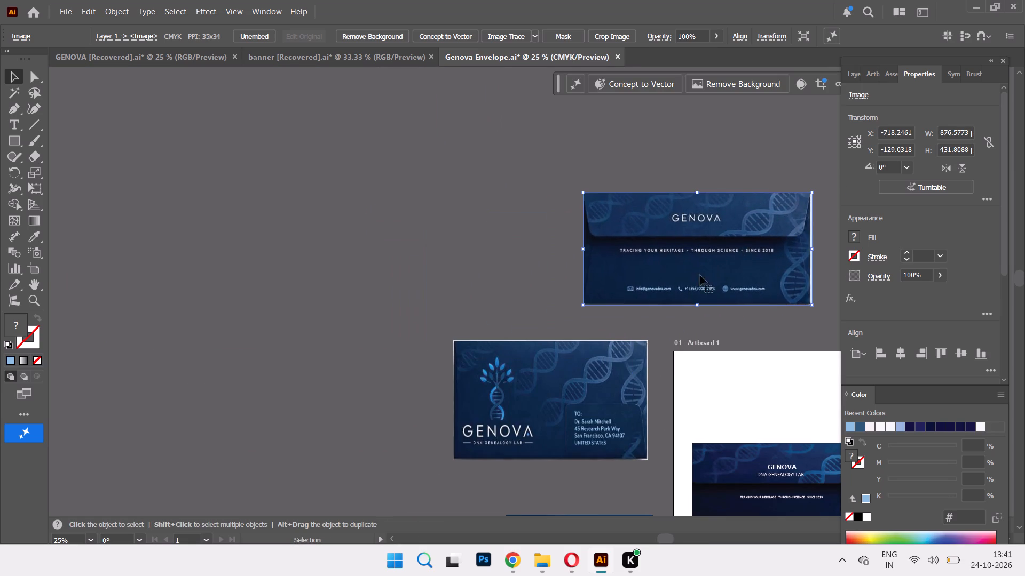
left_click_drag(665, 542, 668, 541)
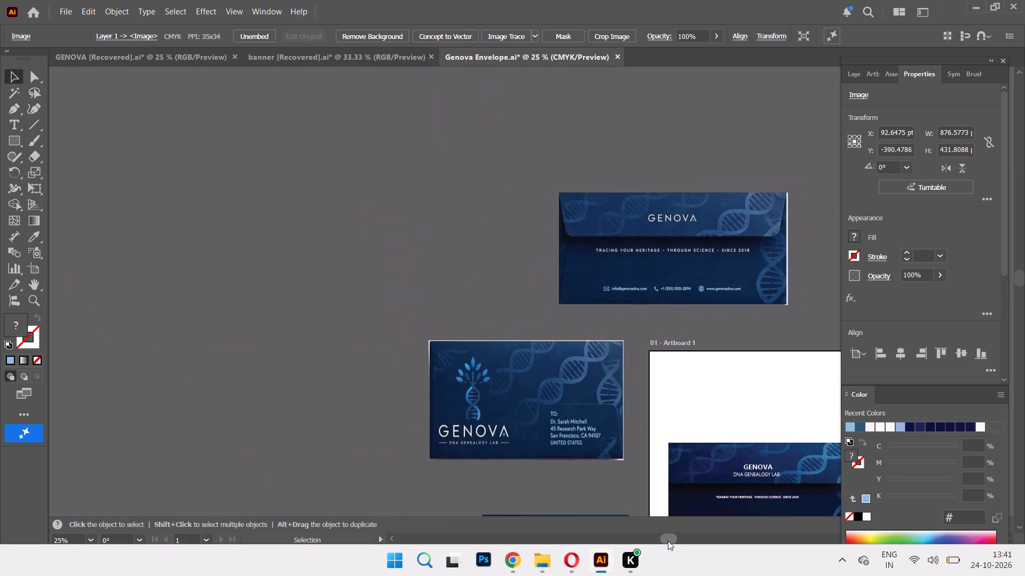
left_click_drag(668, 541, 687, 537)
scroll(736, 341, "down", 5)
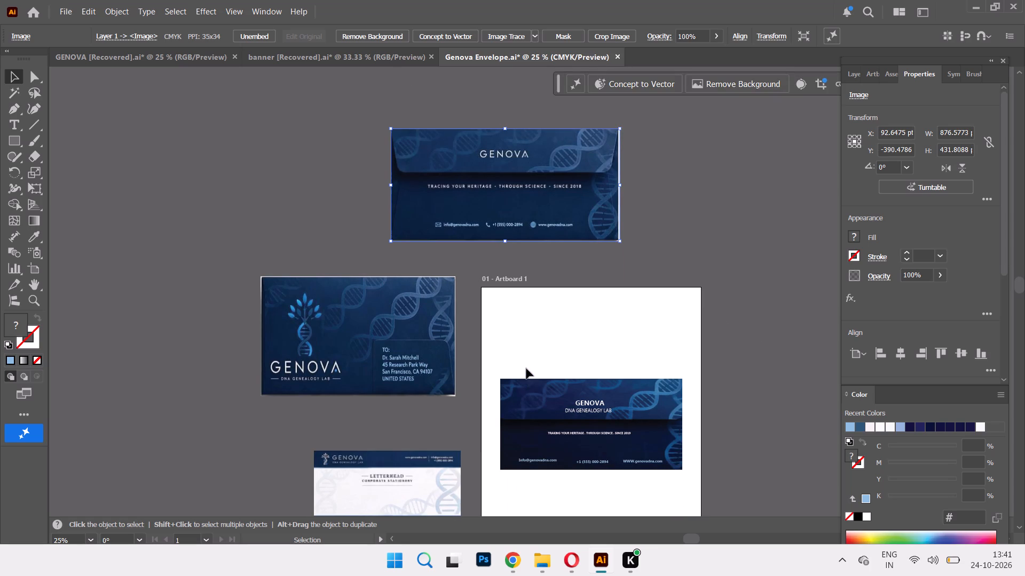
Move the complete back envelope artwork with its texts down the artboard to about X 424 pt, Y 591 pt.
left_click_drag(484, 357, 691, 475)
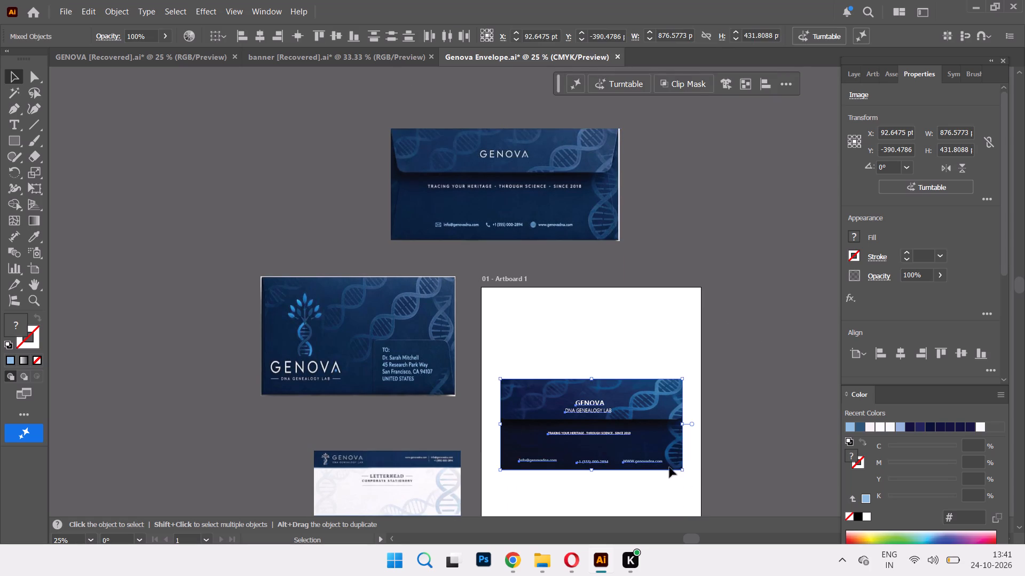
left_click_drag(648, 434, 650, 447)
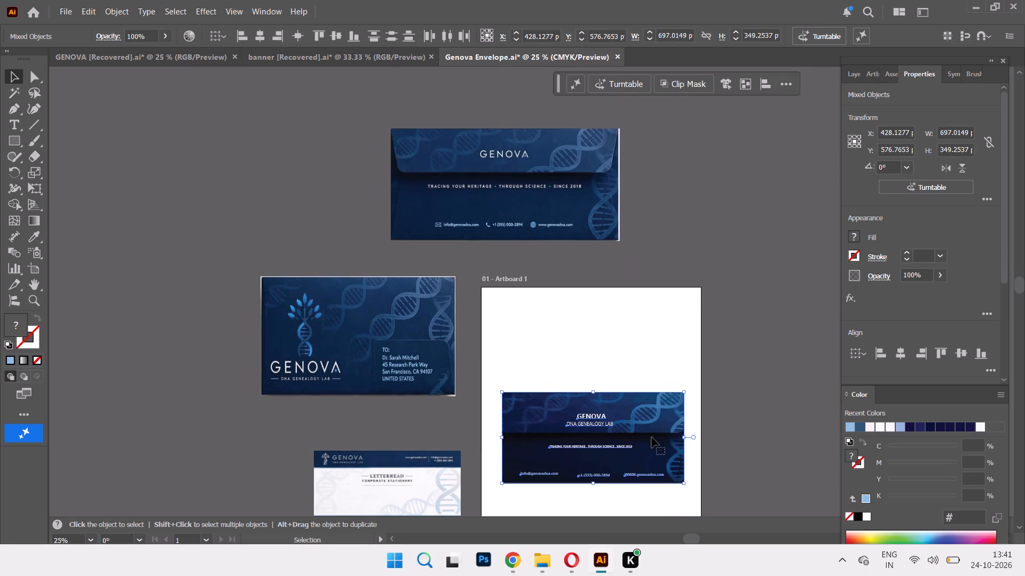
scroll(643, 427, "down", 5)
left_click_drag(659, 385, 660, 396)
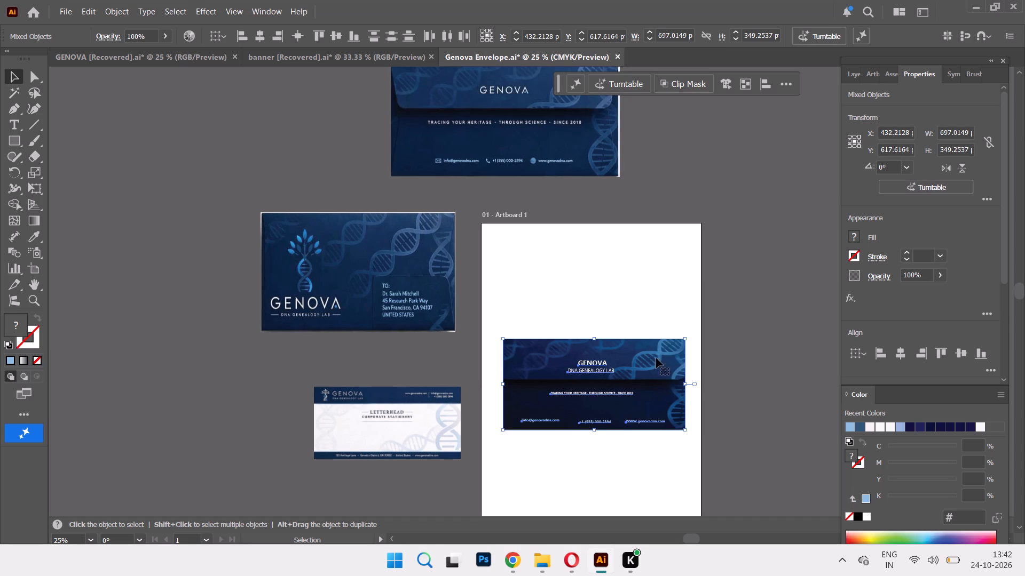
scroll(617, 235, "down", 3)
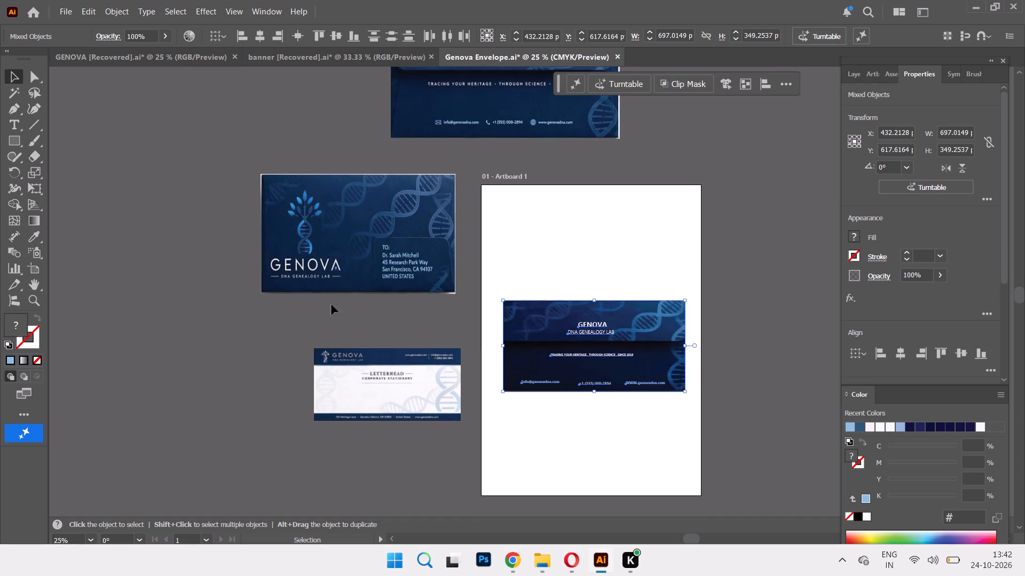
left_click_drag(531, 355, 529, 348)
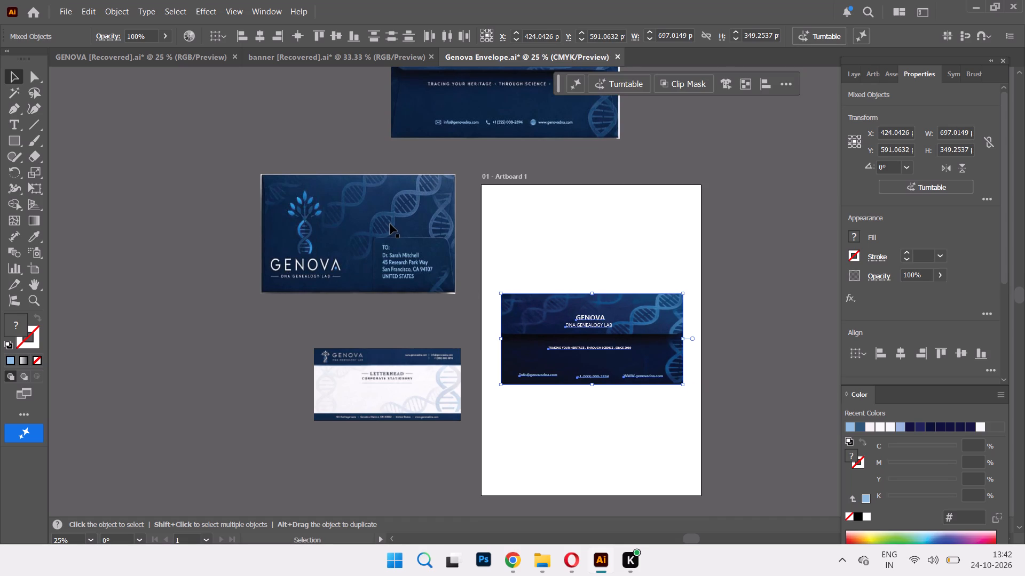
Move the back-envelope reference image to the left of the front-envelope reference, at about X -1339 pt, Y 375 pt.
left_click(390, 224)
left_click_drag(470, 113, 451, 133)
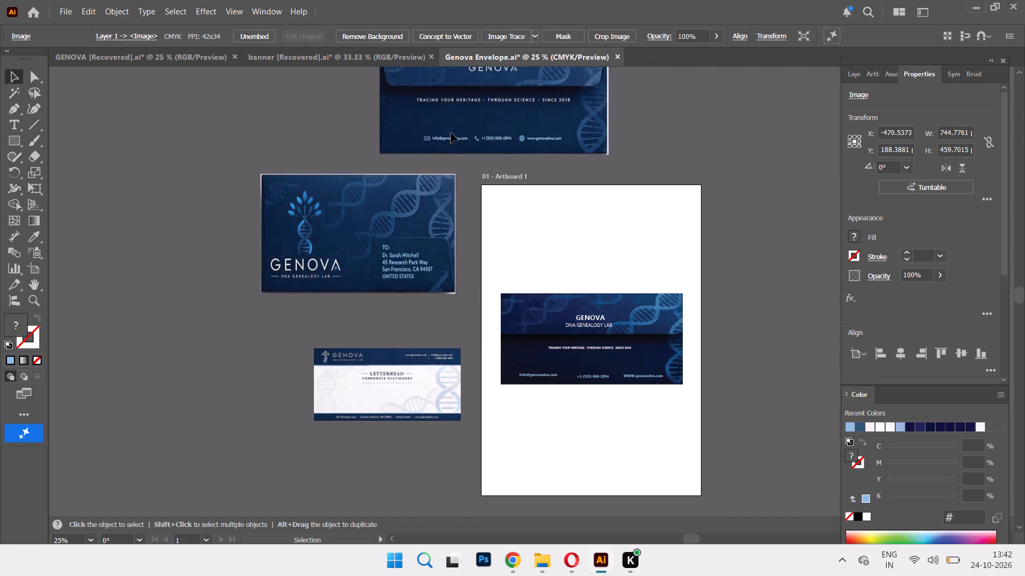
left_click_drag(451, 133, 121, 226)
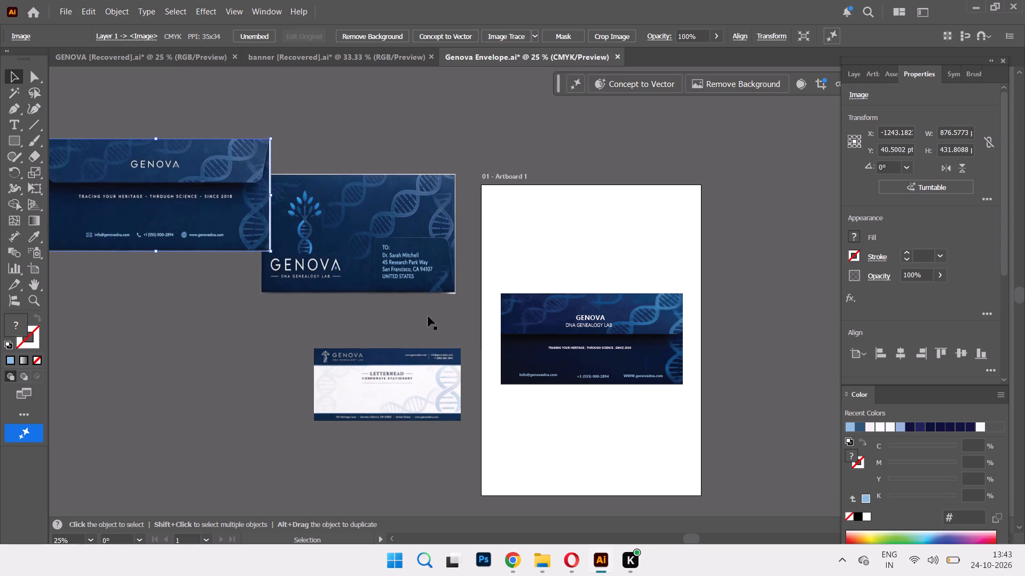
left_click_drag(243, 199, 626, 204)
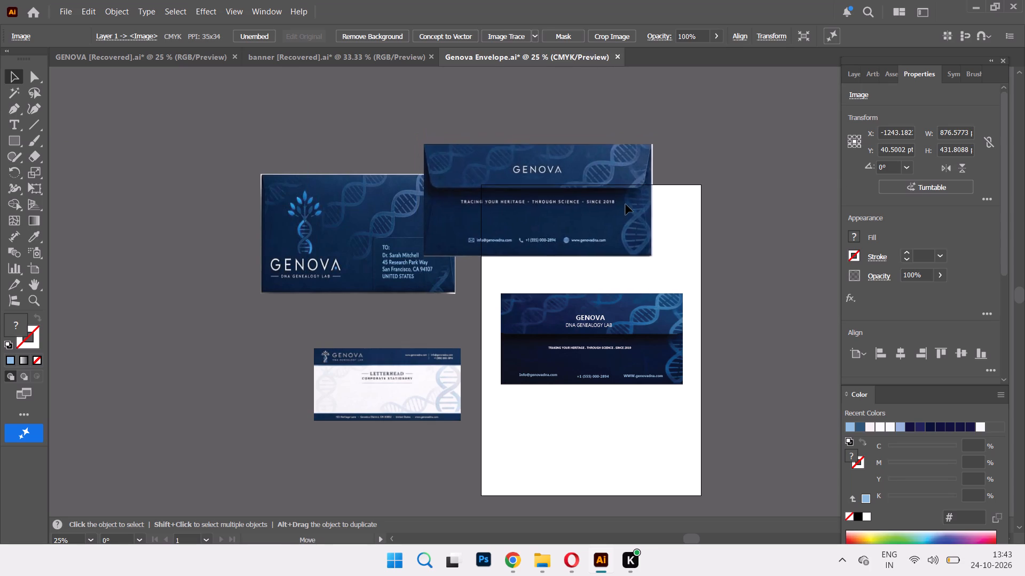
left_click_drag(626, 204, 218, 286)
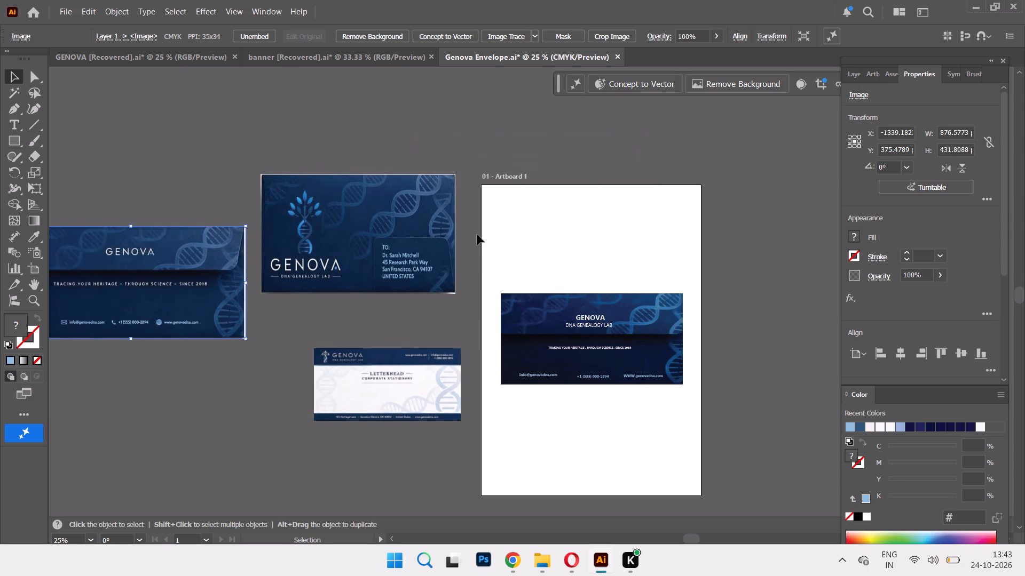
Reduce the front-envelope reference's height to about 402 pt and place it on the artboard just above the back envelope.
left_click(400, 232)
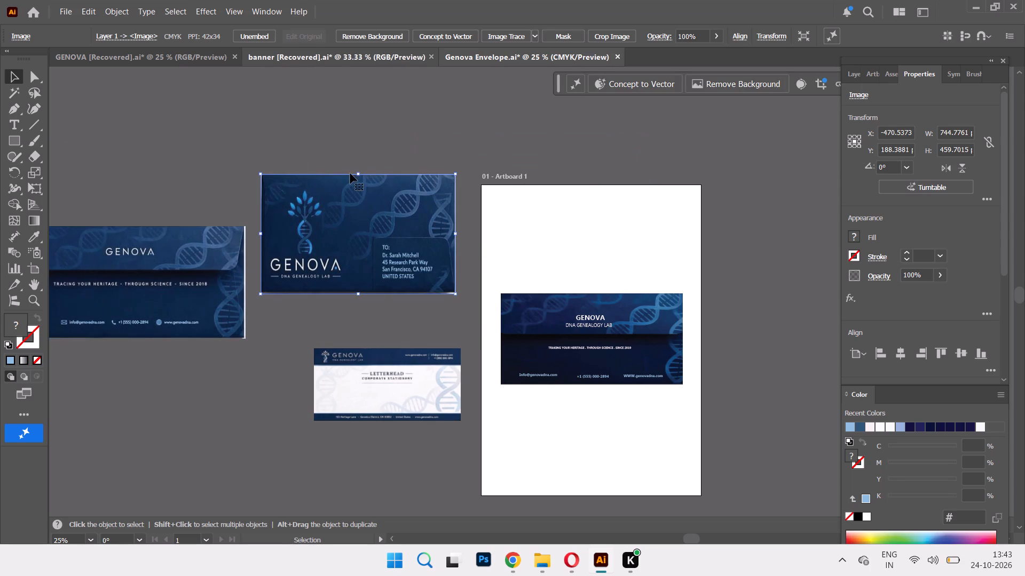
left_click_drag(359, 173, 360, 181)
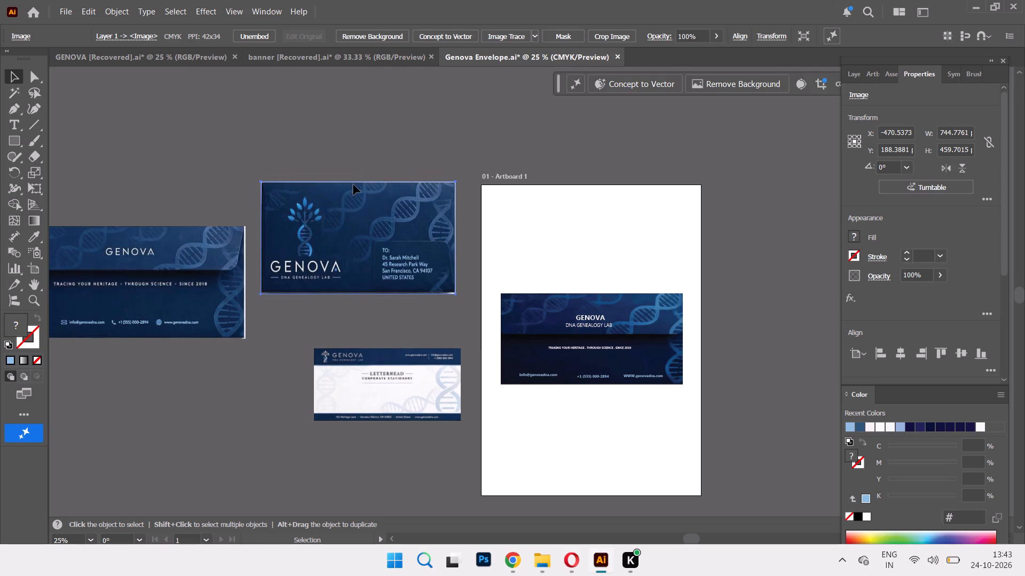
left_click_drag(356, 182, 359, 202)
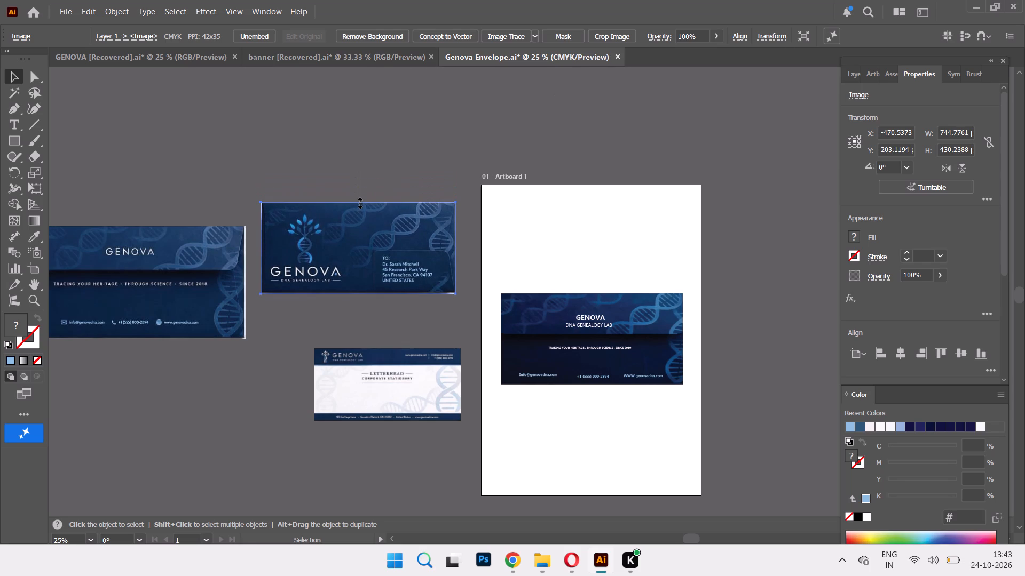
left_click_drag(359, 202, 362, 189)
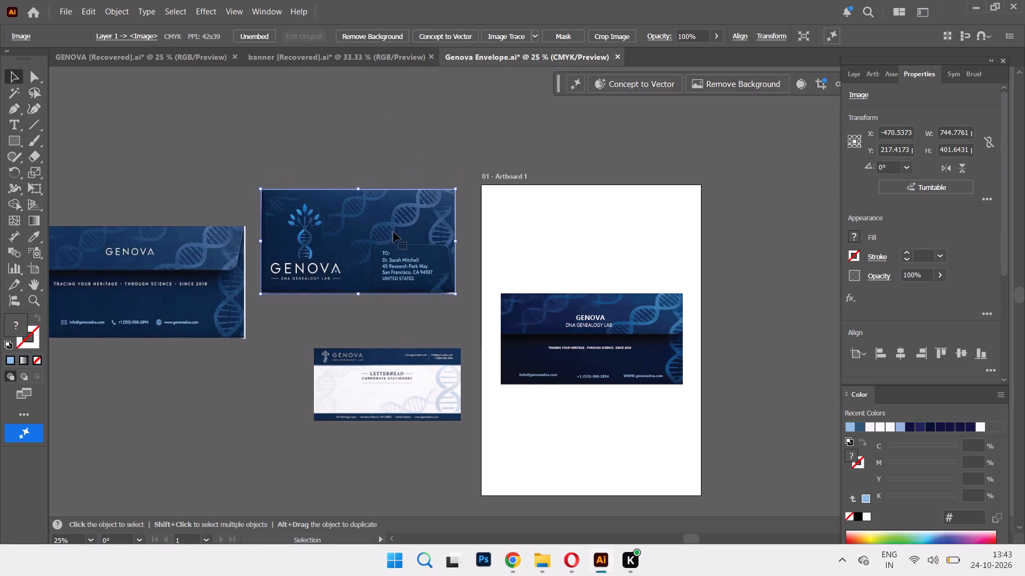
left_click_drag(393, 232, 632, 337)
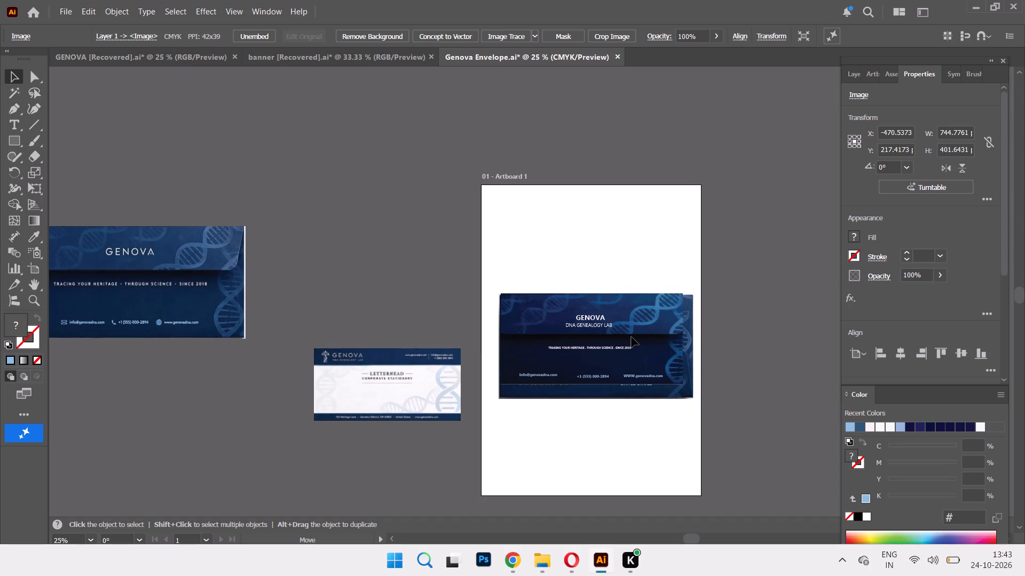
left_click_drag(632, 337, 627, 428)
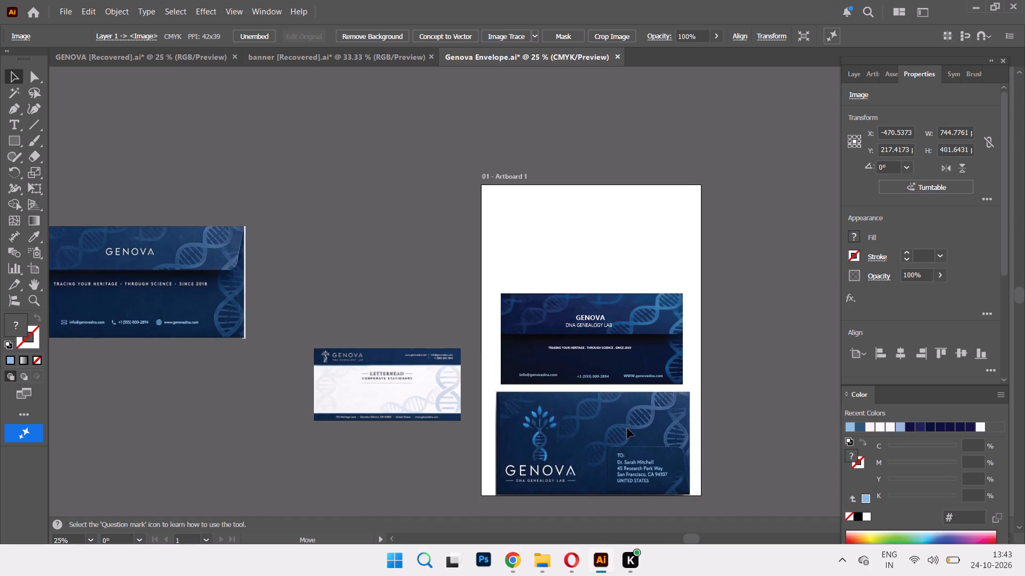
left_click_drag(627, 428, 627, 227)
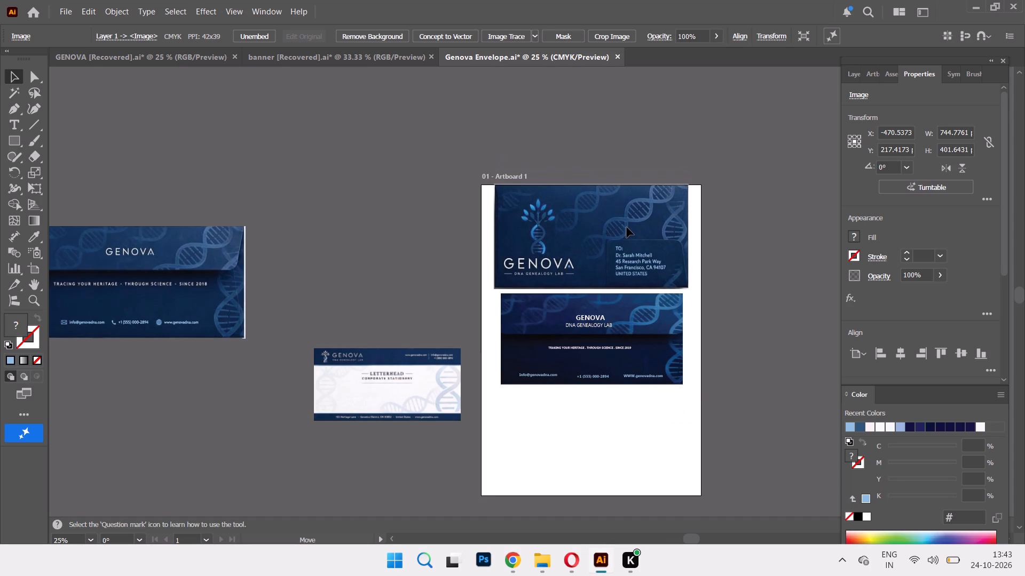
left_click_drag(627, 227, 627, 229)
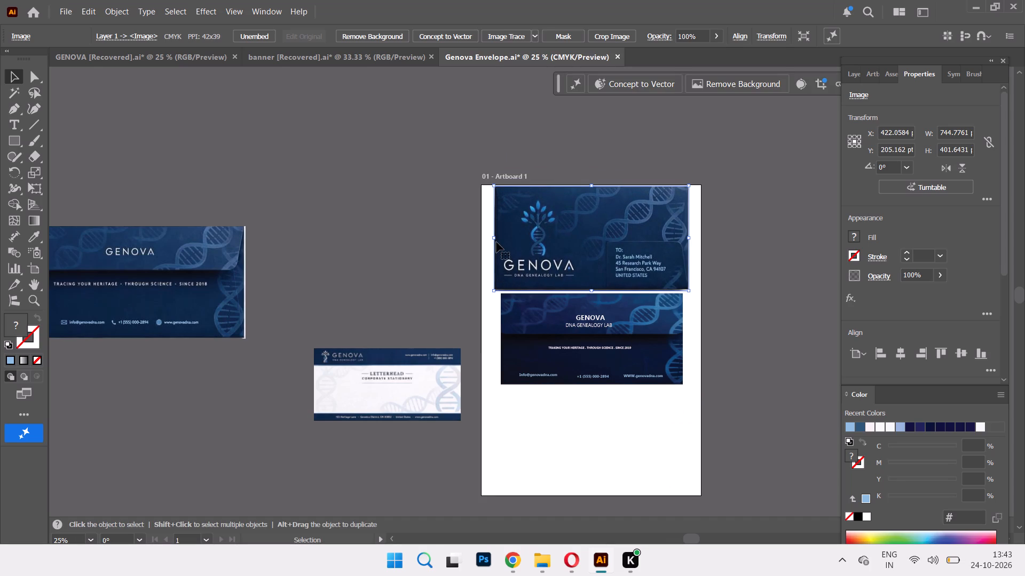
Resize the front-envelope reference to about 709 by 351 pt, laying it over the back envelope to match its size.
left_click(495, 237)
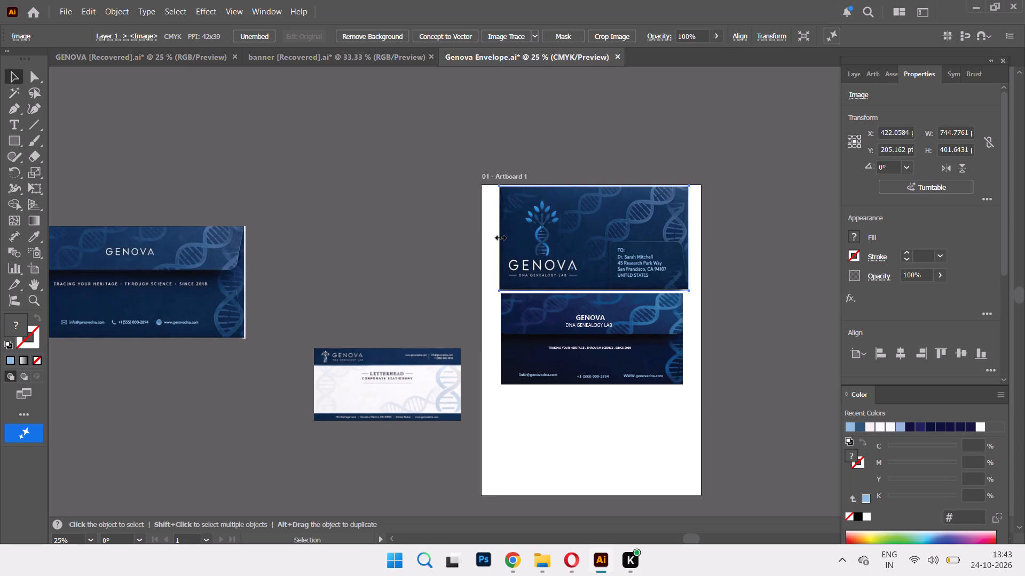
left_click(689, 240)
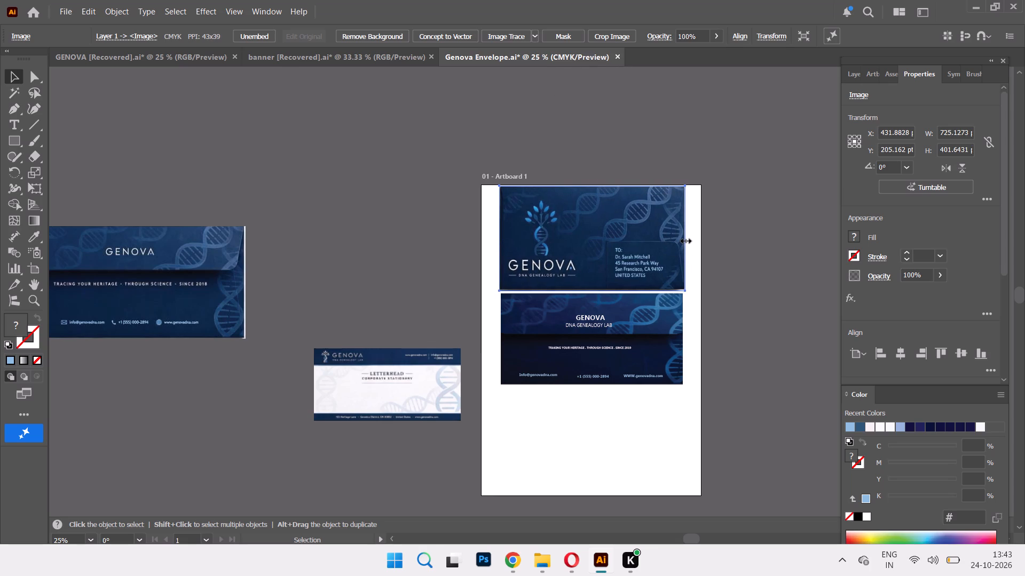
left_click_drag(592, 187, 592, 196)
left_click_drag(609, 254, 611, 350)
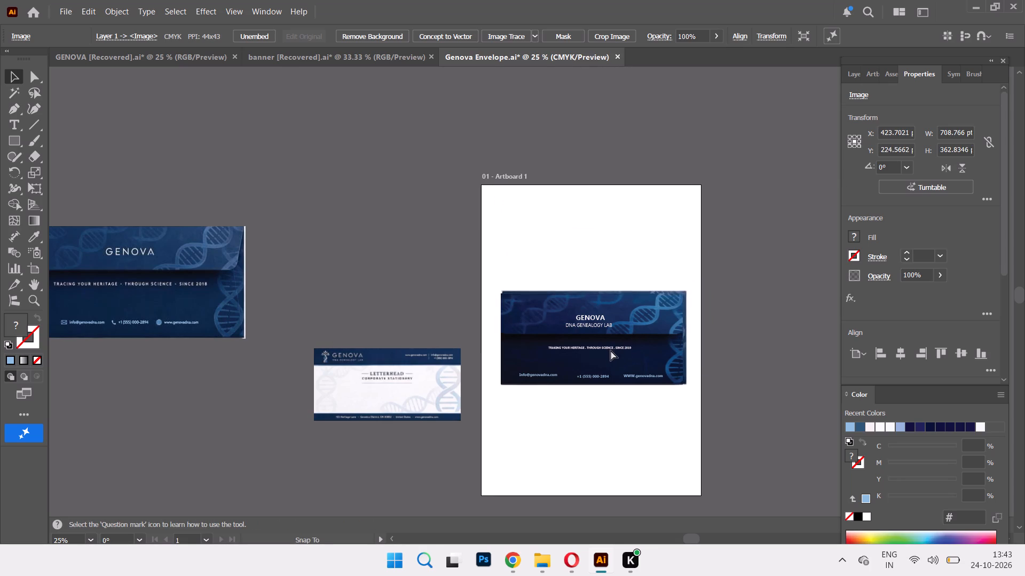
left_click_drag(611, 350, 610, 351)
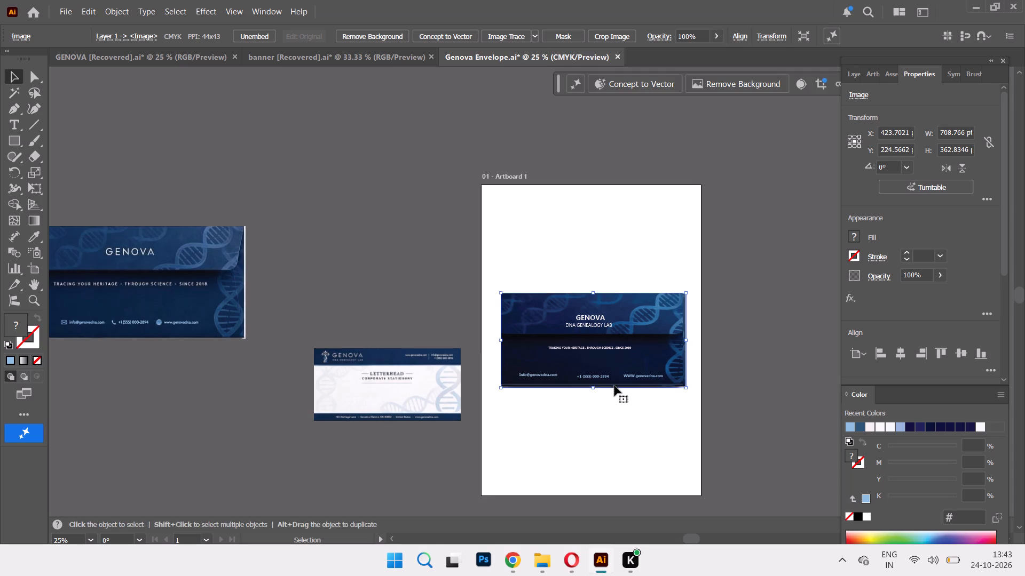
left_click(595, 388)
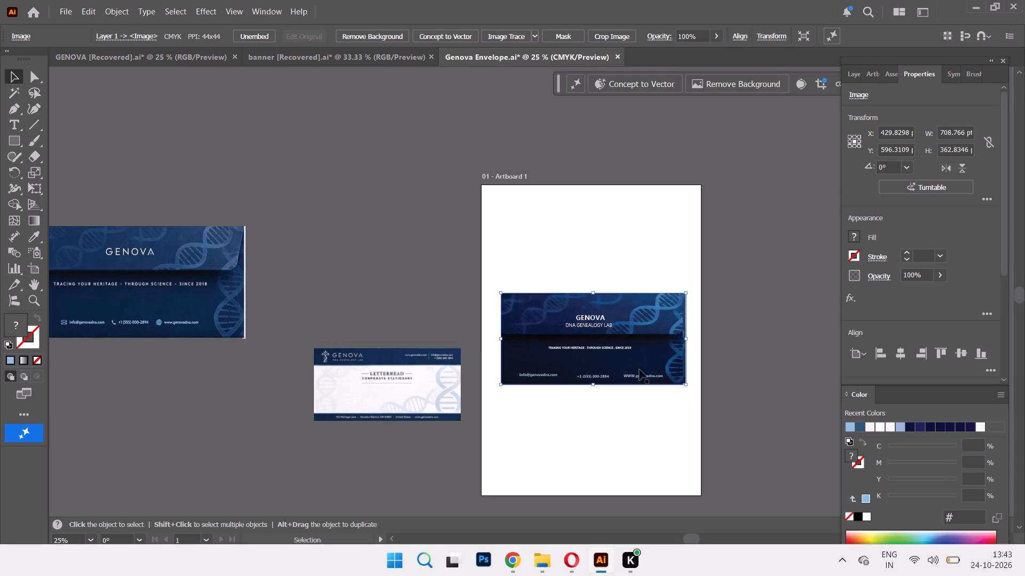
Move the front-envelope reference above the back envelope again and realign the back envelope's background image behind its texts.
left_click_drag(621, 355, 613, 360)
left_click_drag(684, 342, 688, 275)
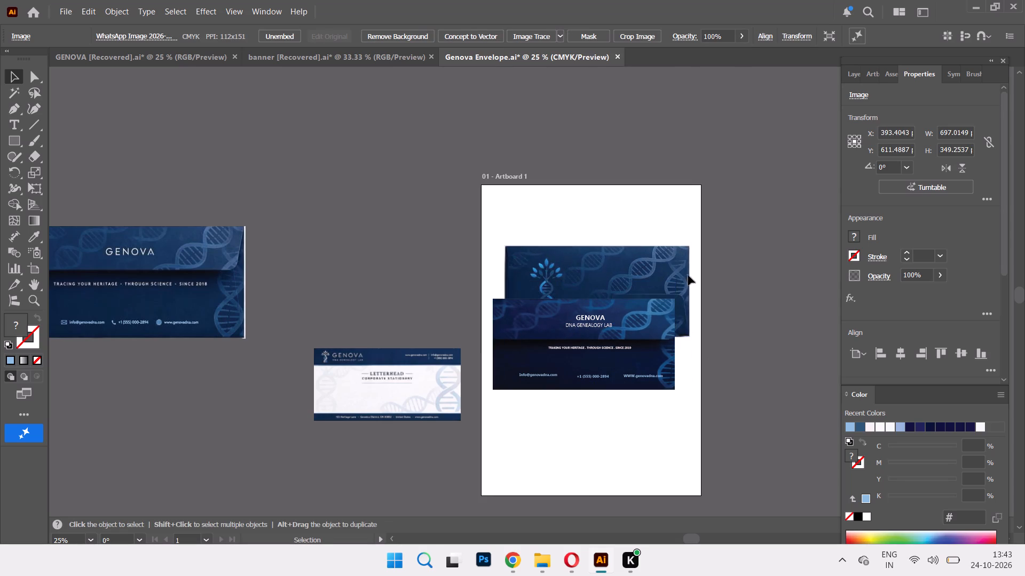
left_click_drag(688, 275, 679, 244)
left_click_drag(625, 314, 631, 314)
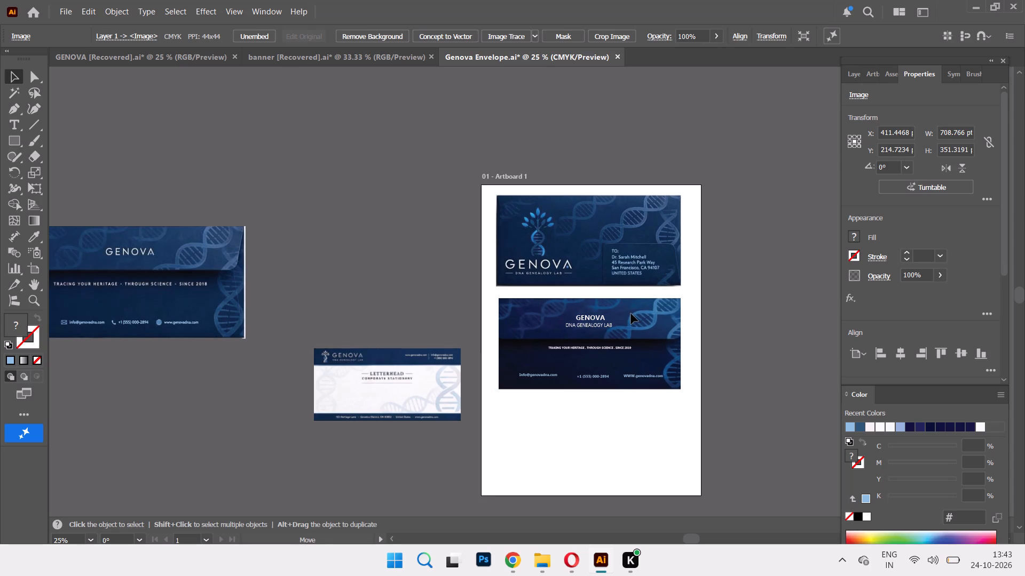
left_click_drag(631, 314, 633, 314)
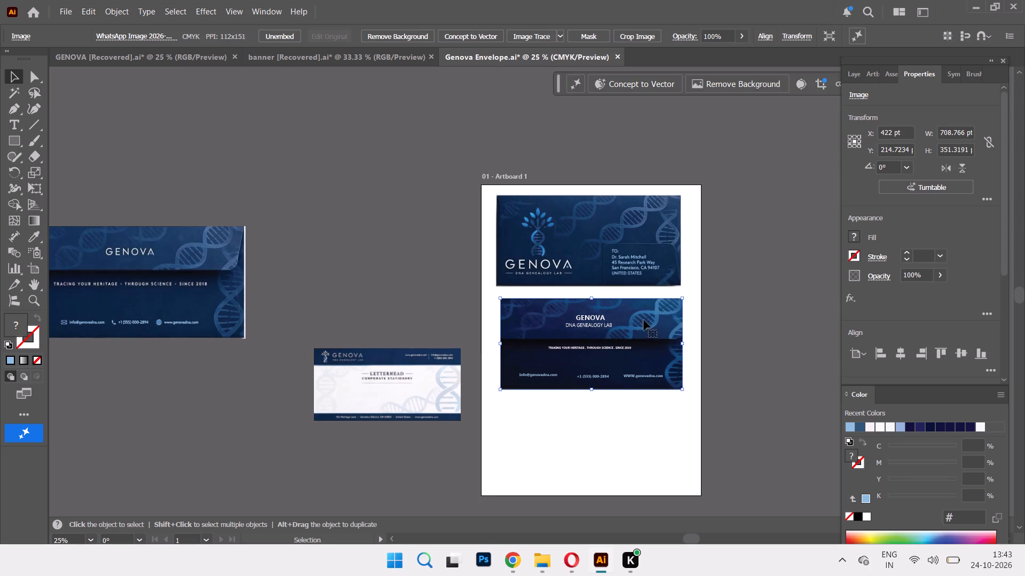
left_click(766, 270)
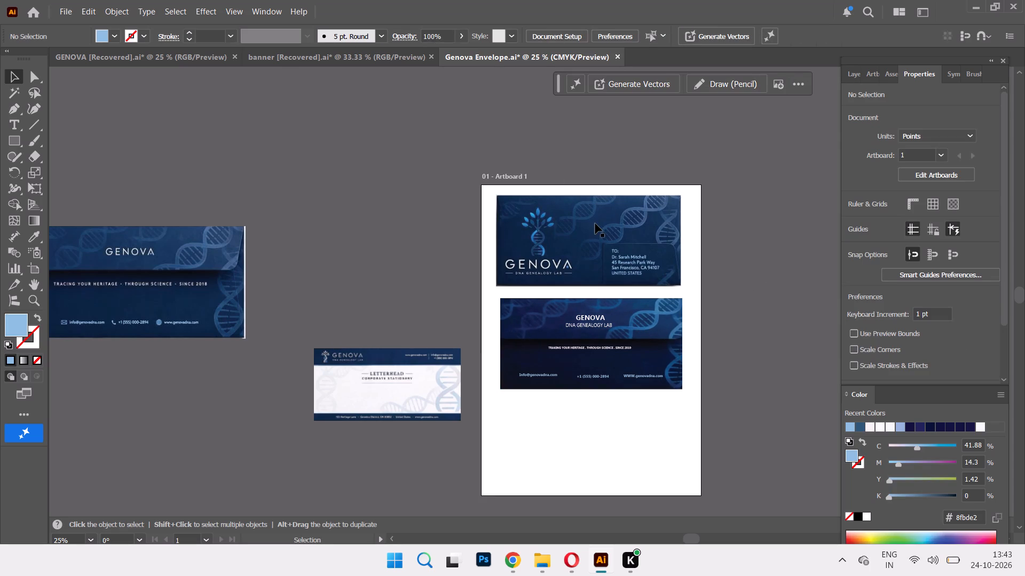
Move the front-envelope reference off the artboard, beside the back-envelope reference, at about X -485 pt, Y 245 pt.
left_click_drag(595, 223, 395, 238)
left_click_drag(434, 244, 400, 238)
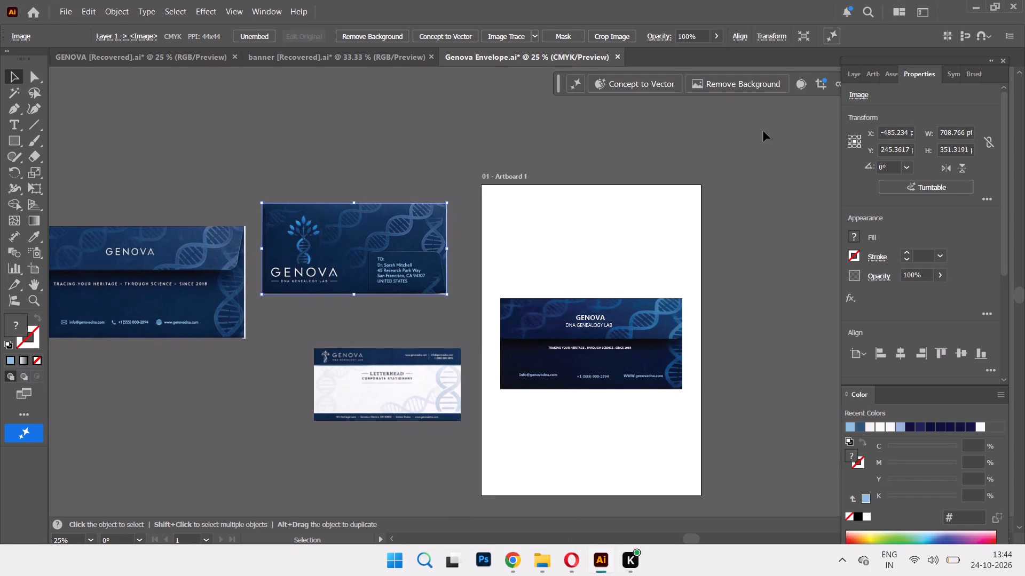
Open the DNA background image "WhatsApp Image 2026-10-24 at 1.28.47 PM (2)" and bring it into the Genova Envelope document.
key("ctrl+o")
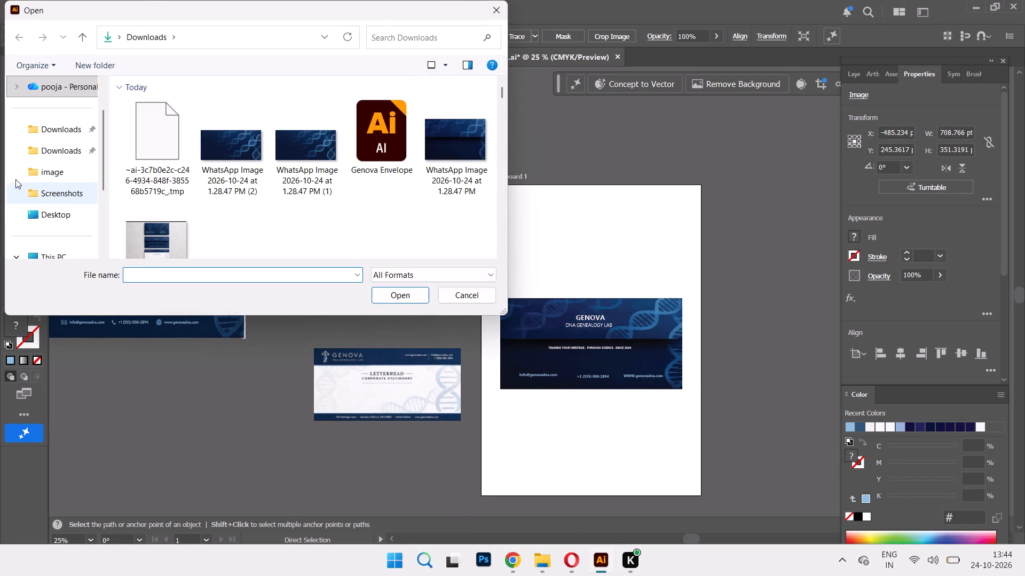
left_click(237, 144)
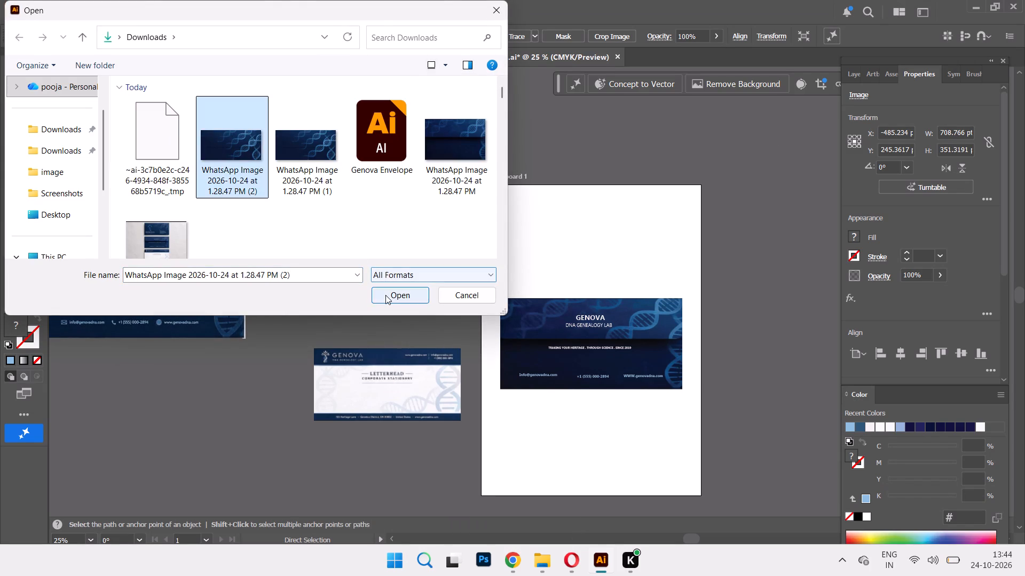
left_click(385, 295)
left_click_drag(601, 261, 590, 249)
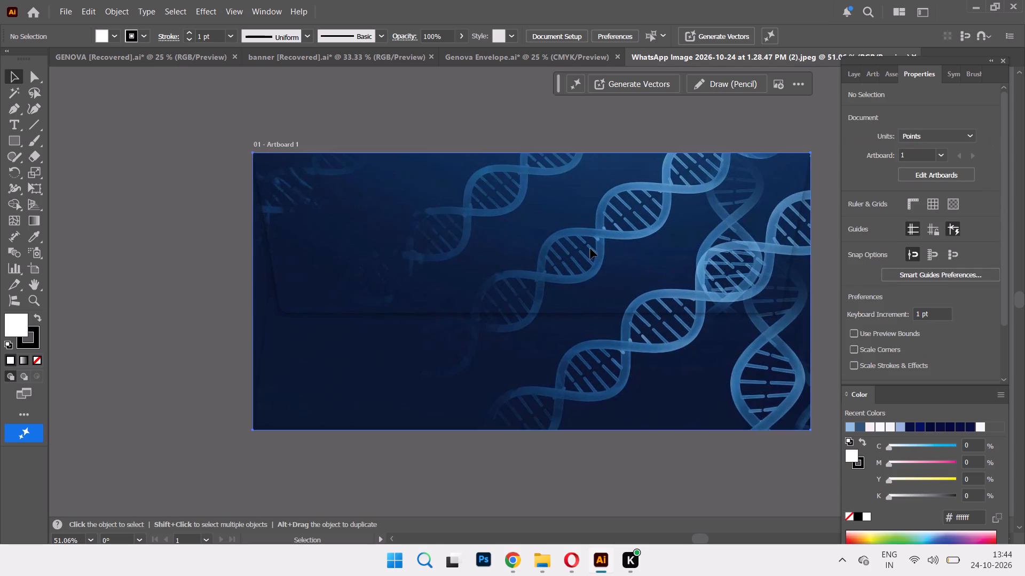
left_click_drag(590, 249, 553, 183)
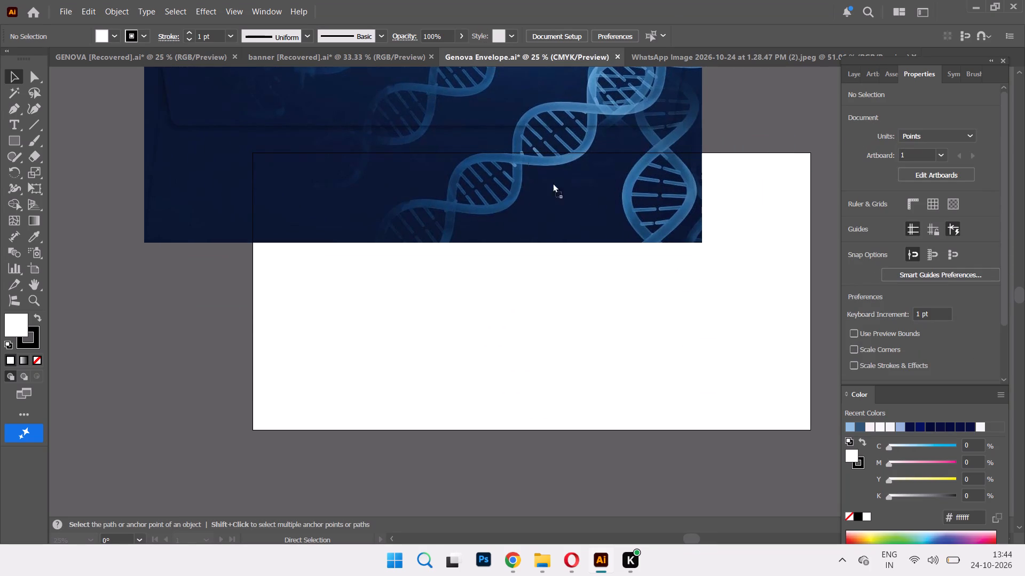
left_click_drag(553, 183, 631, 223)
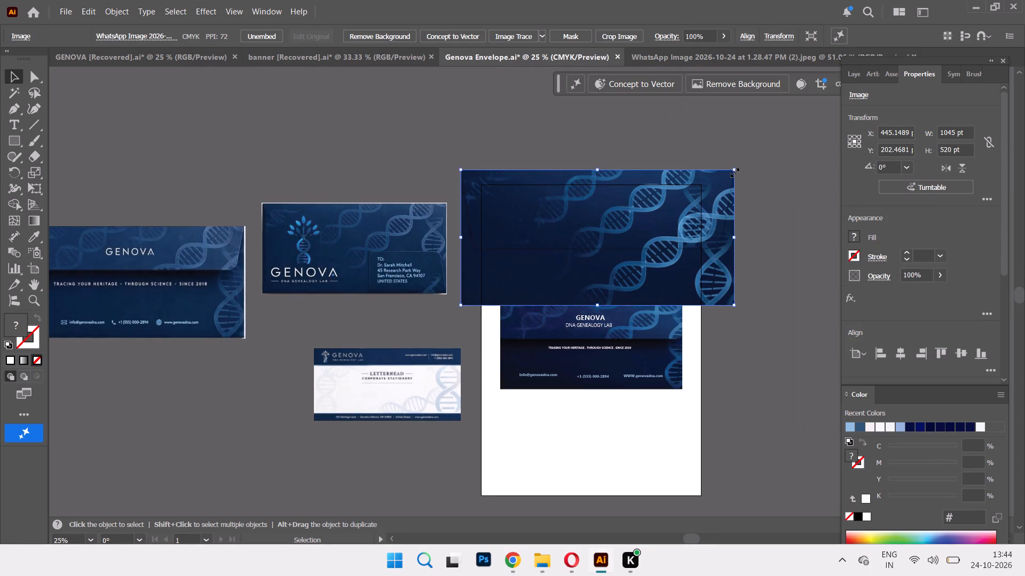
Scale the DNA background image to about 700 by 350 pt, laying it over the front-envelope reference to match its size.
left_click_drag(734, 171, 638, 214)
left_click_drag(563, 259, 388, 244)
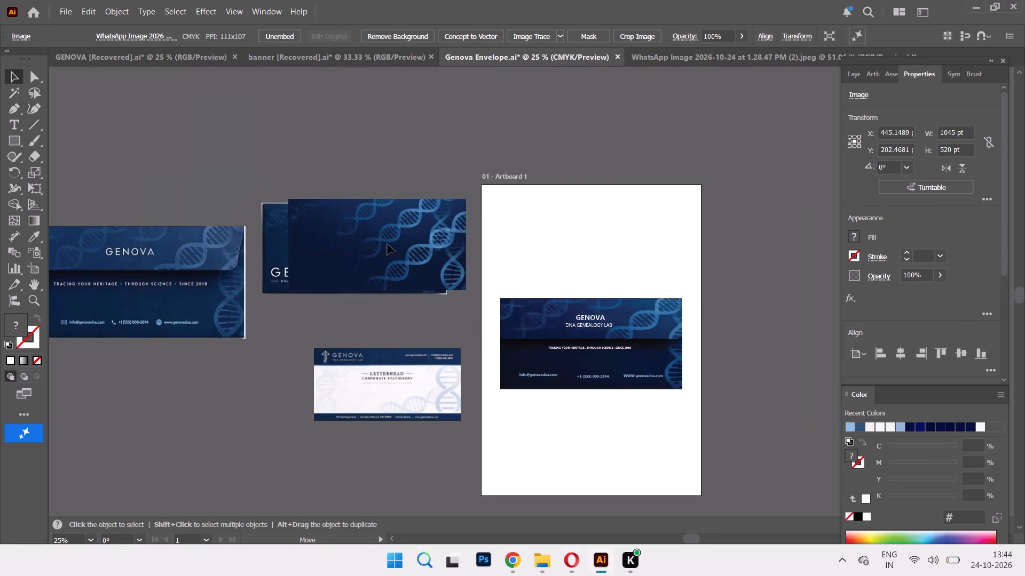
left_click_drag(388, 244, 365, 249)
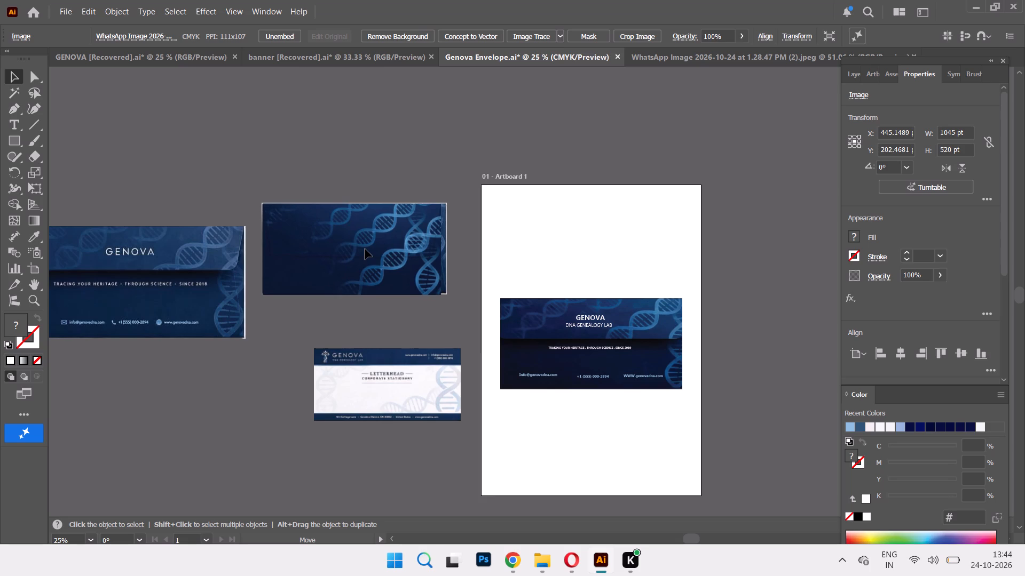
left_click_drag(365, 249, 365, 248)
left_click_drag(440, 249, 446, 252)
Place the resized DNA background on the artboard above the back envelope, at about X 422 pt, Y 226 pt.
left_click_drag(360, 243, 595, 238)
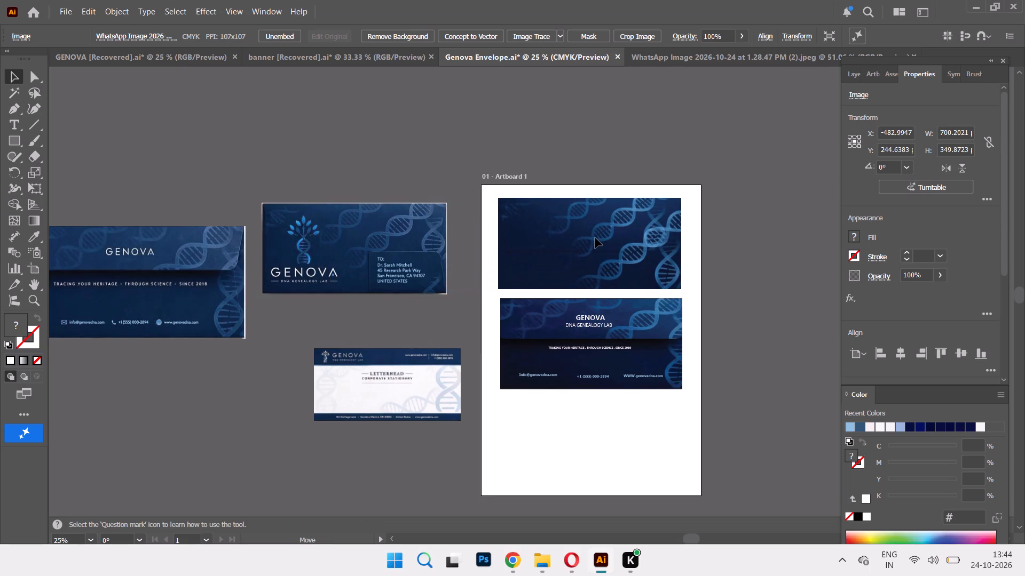
left_click_drag(595, 238, 597, 238)
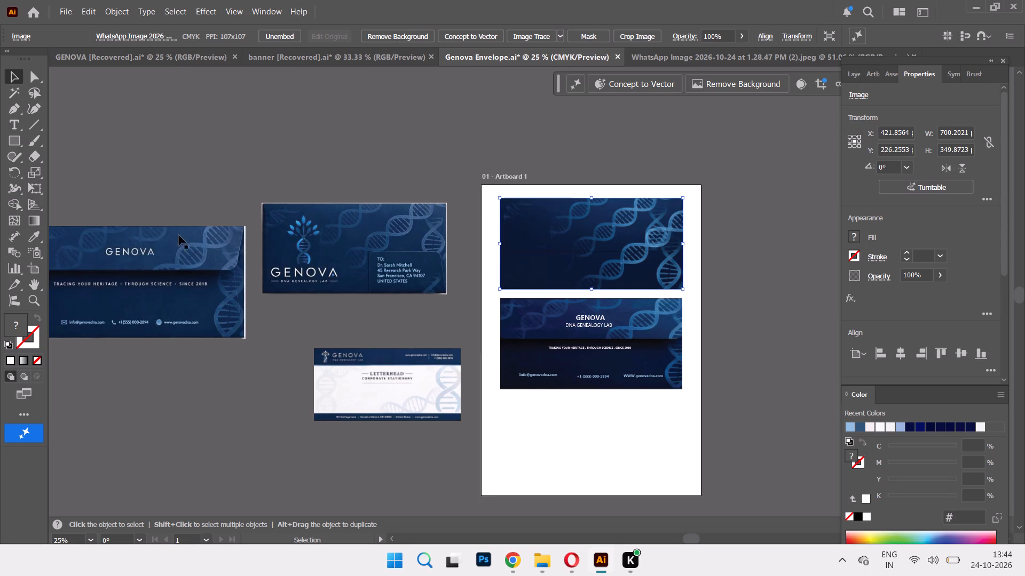
Trace the address box on the front-envelope reference with the Pen tool as a closed shape with two cut upper corners, about 296 pt wide.
left_click(15, 107)
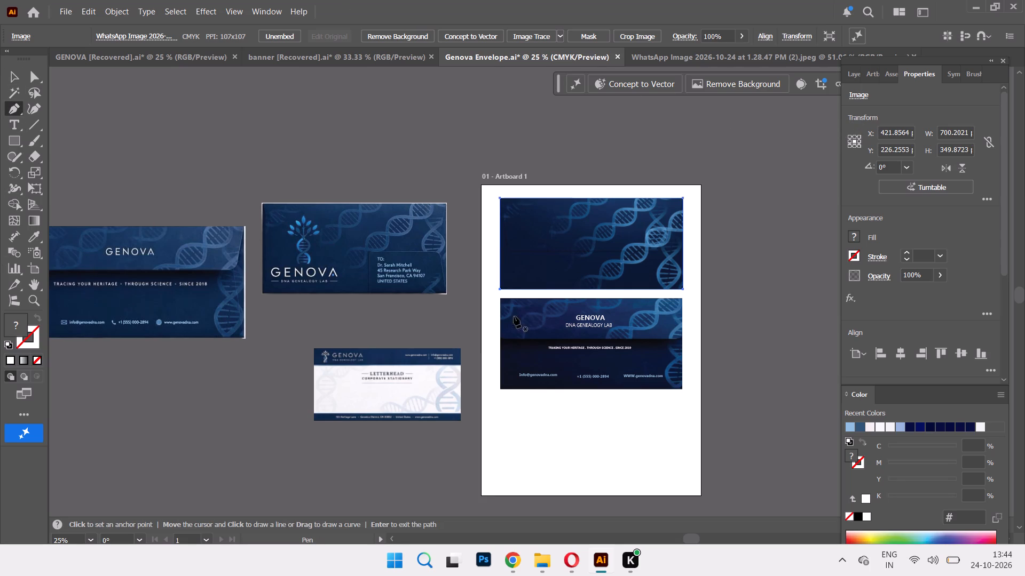
left_click(369, 293)
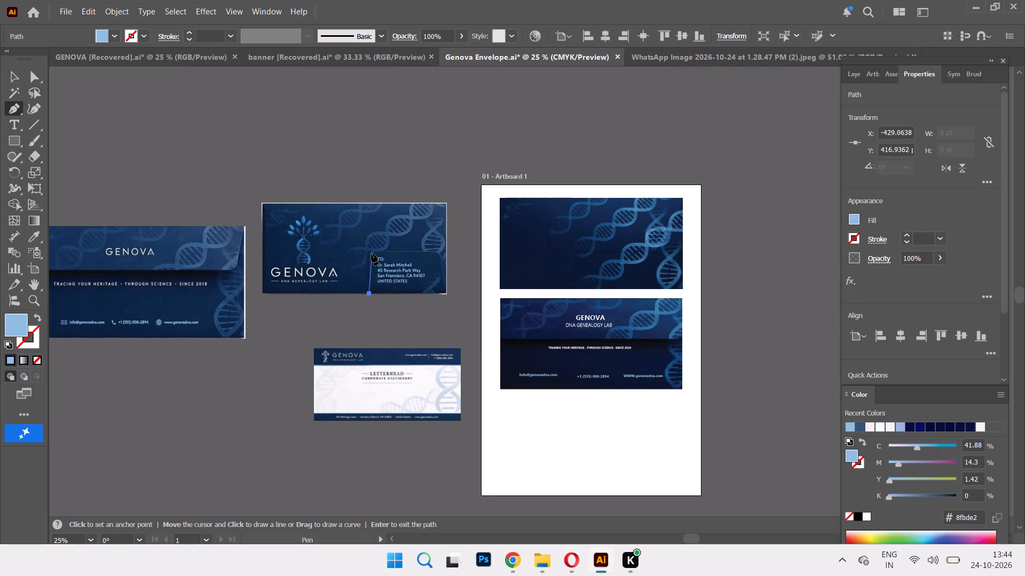
key("ctrl+equal")
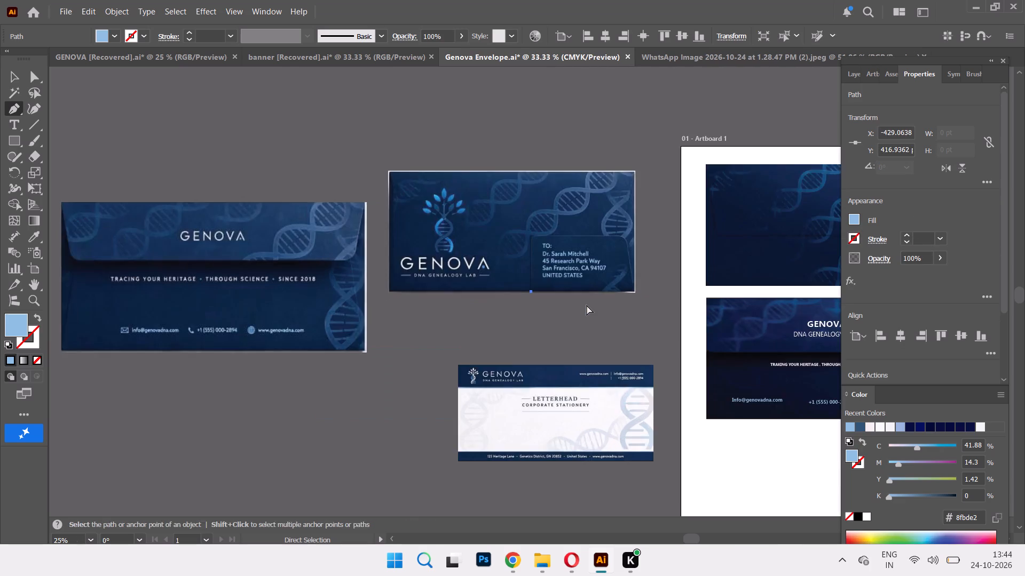
key("ctrl+equal")
key("ctrl+equal")
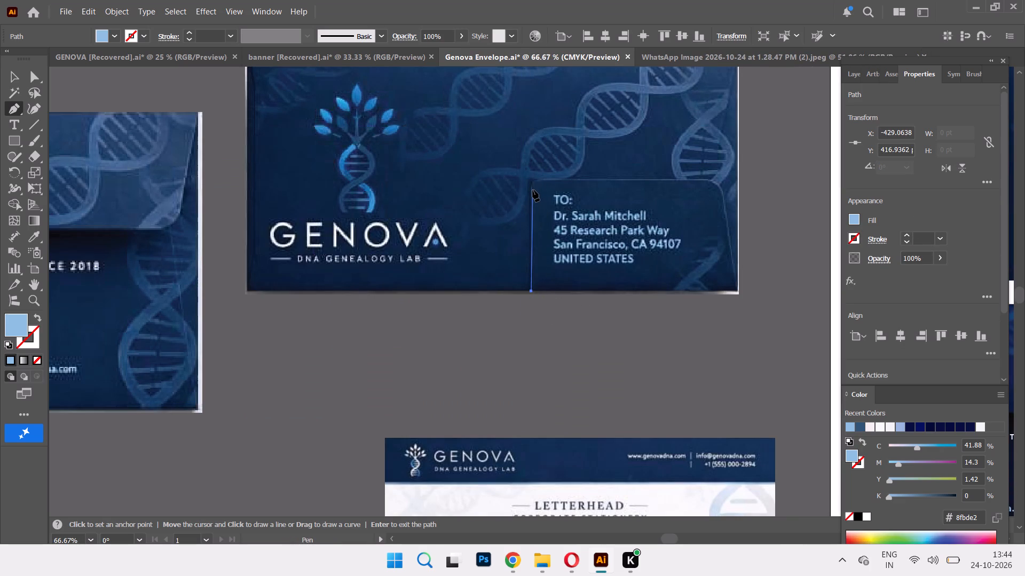
left_click(532, 191)
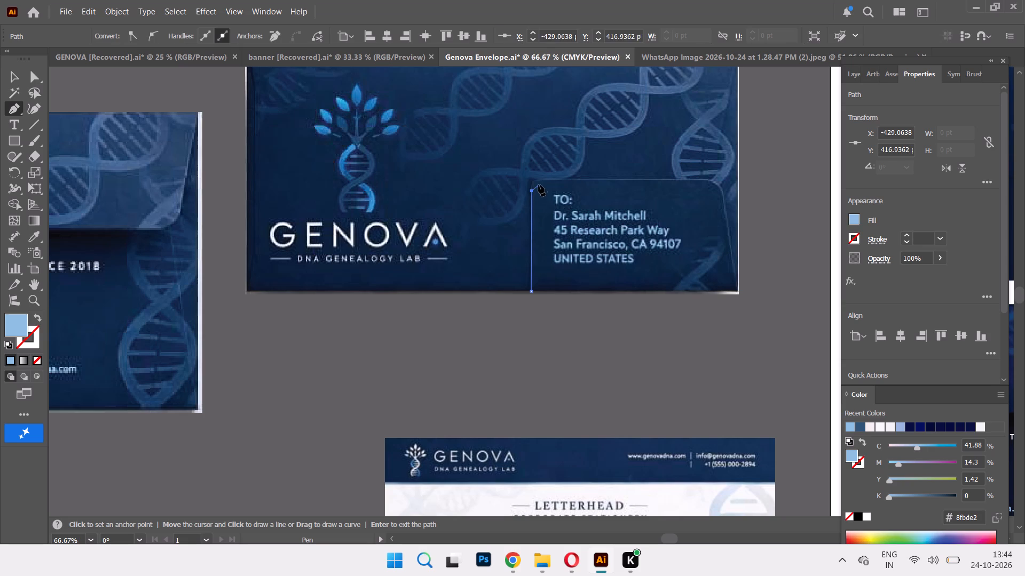
left_click(543, 181)
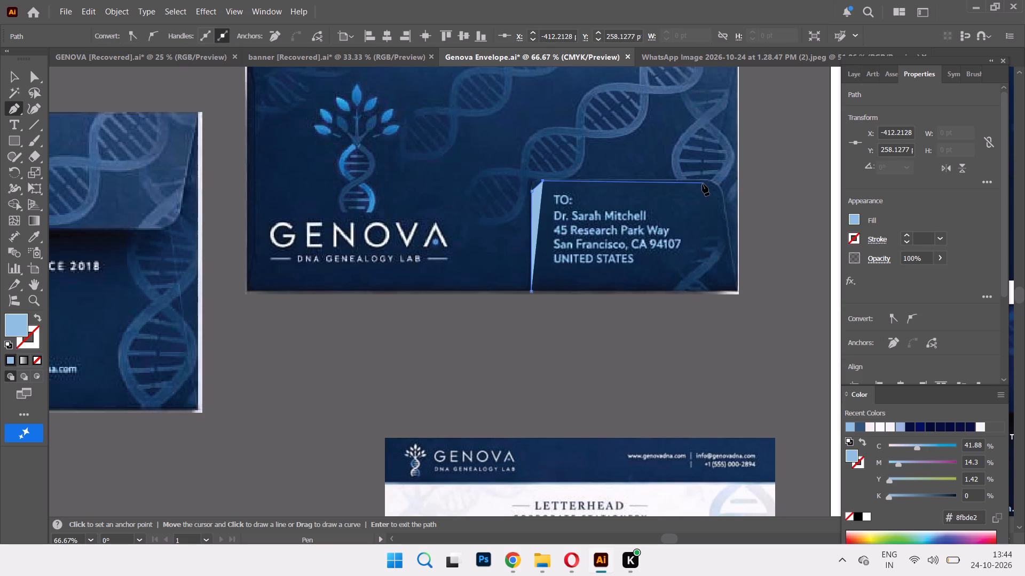
left_click(704, 180)
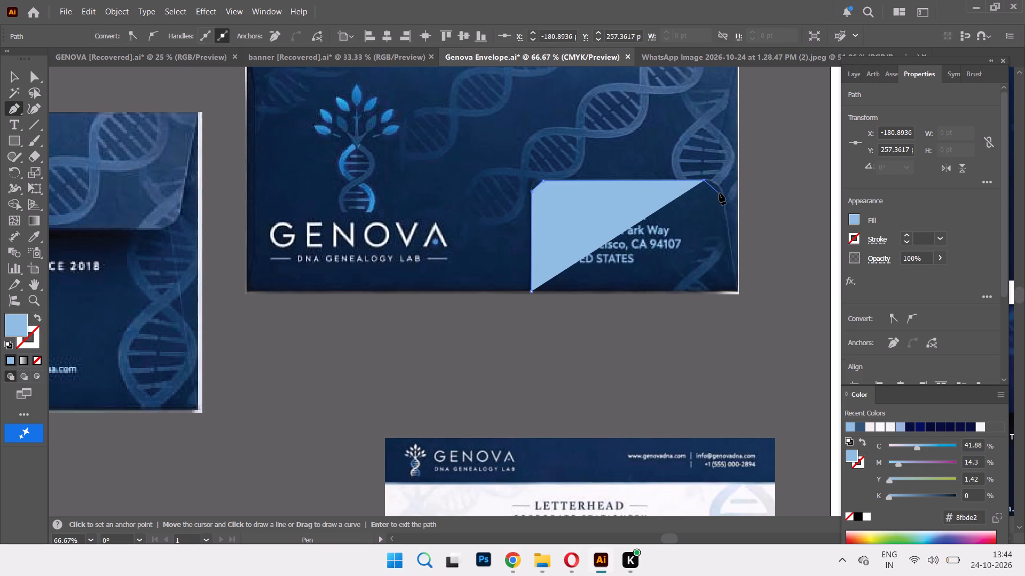
left_click(723, 196)
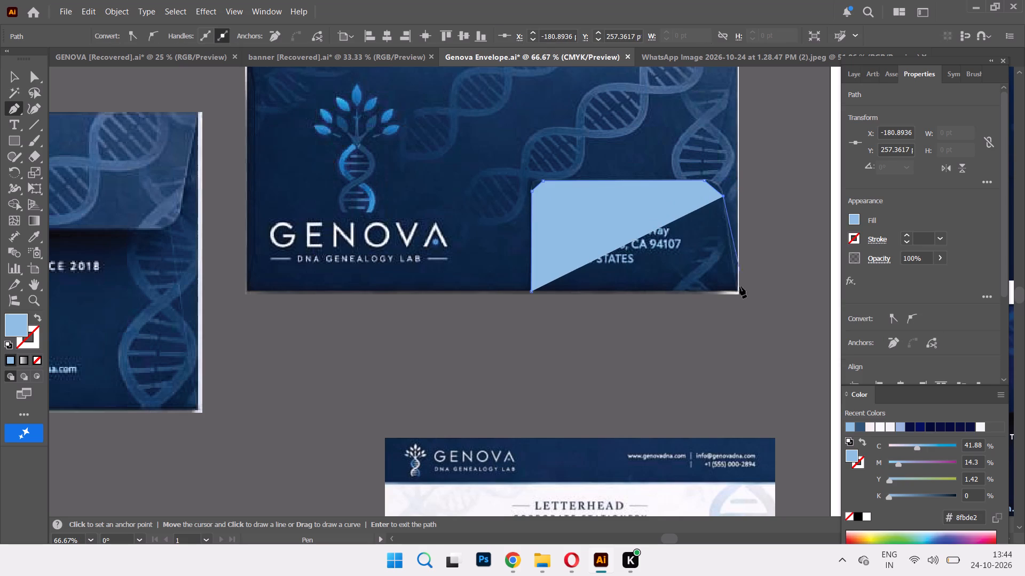
left_click(737, 292)
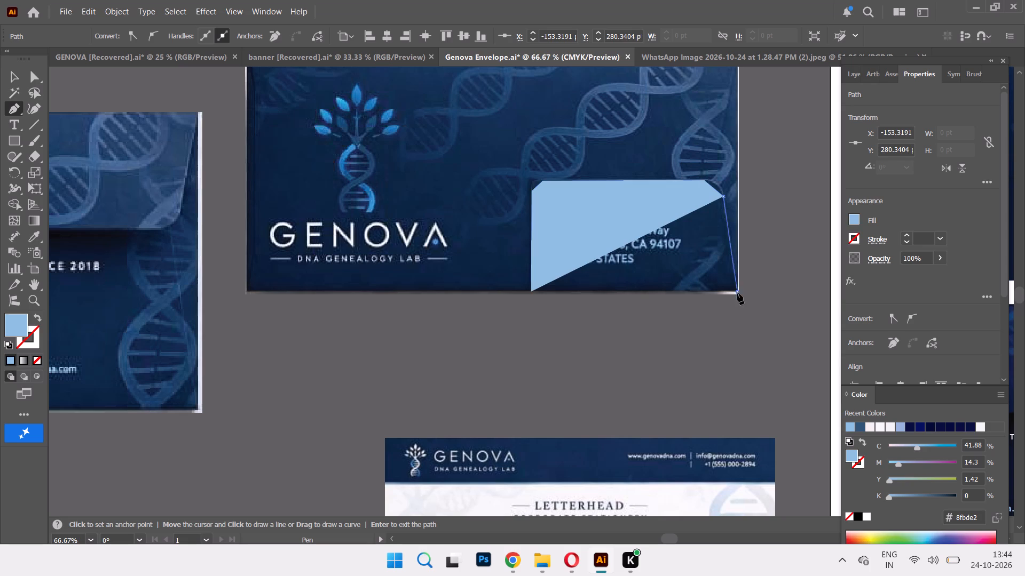
left_click(532, 292)
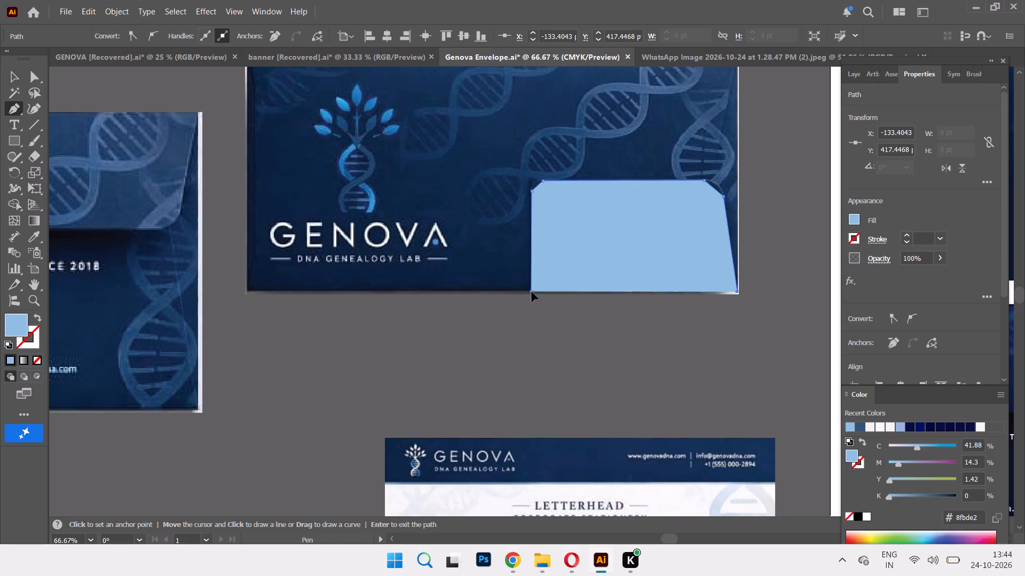
left_click(11, 78)
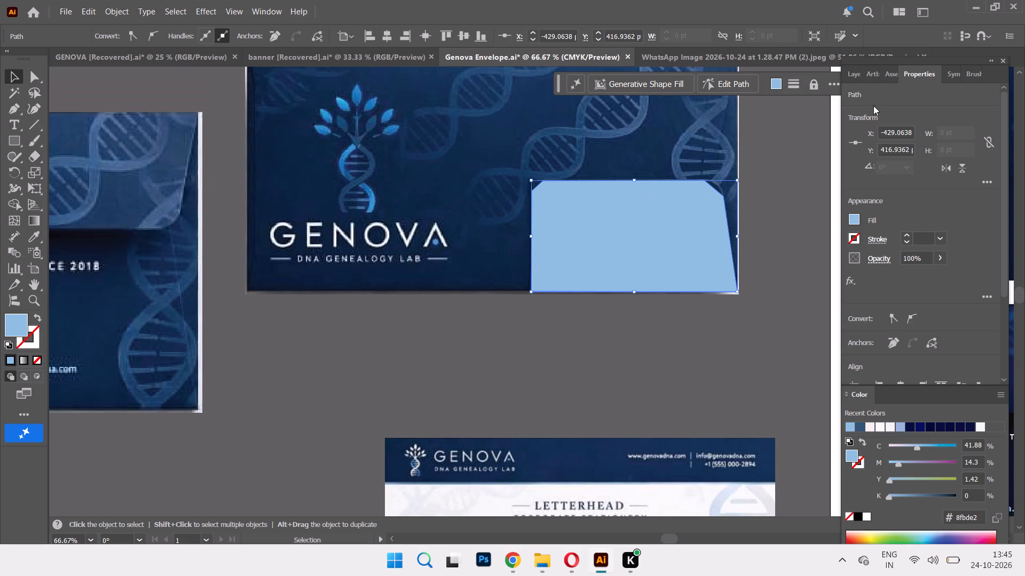
Curve the two cut upper corners of the traced address box with the Anchor Point tool to match the reference's rounded corners.
right_click(10, 111)
left_click(73, 155)
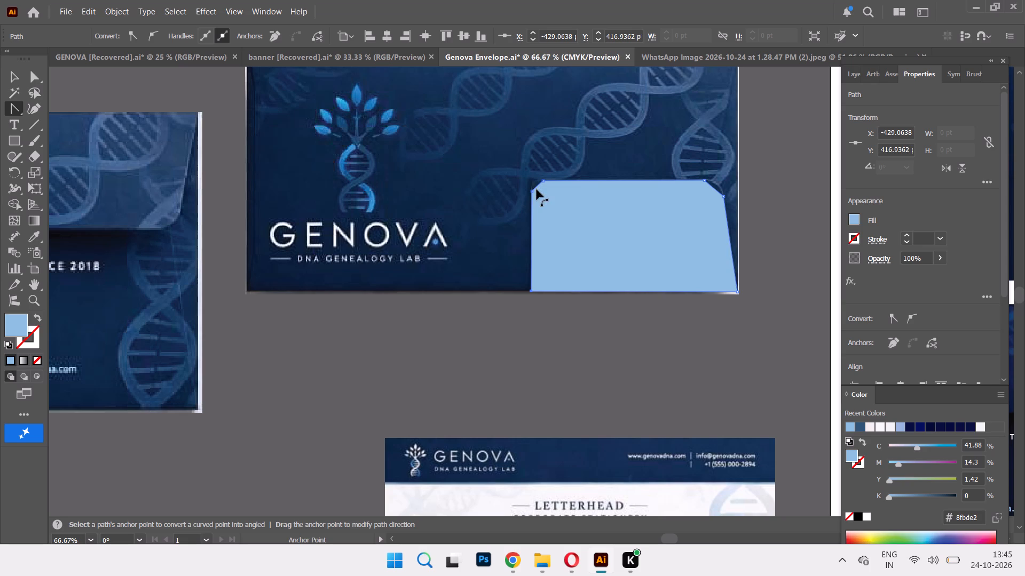
left_click_drag(539, 186, 534, 183)
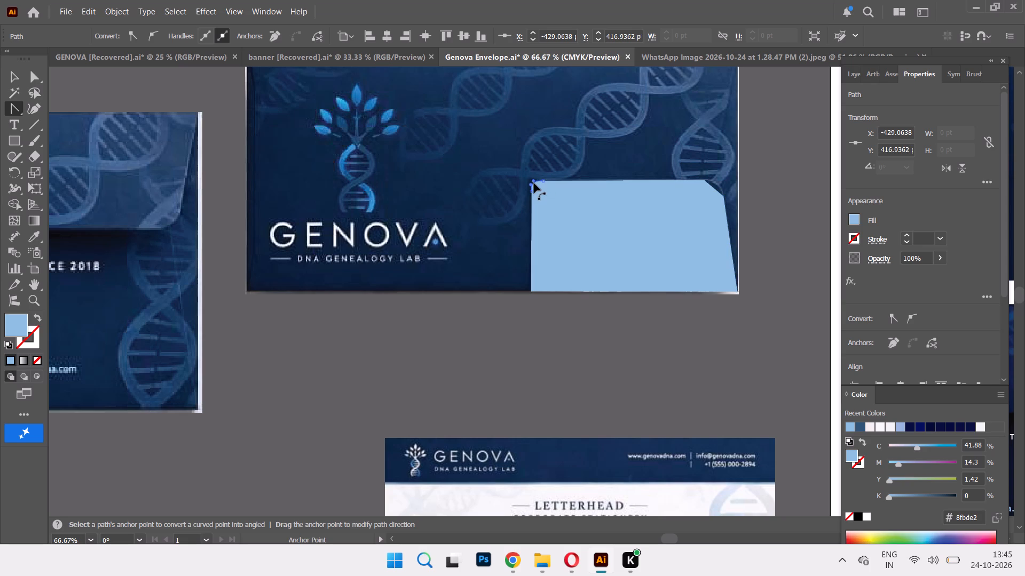
left_click_drag(534, 183, 534, 182)
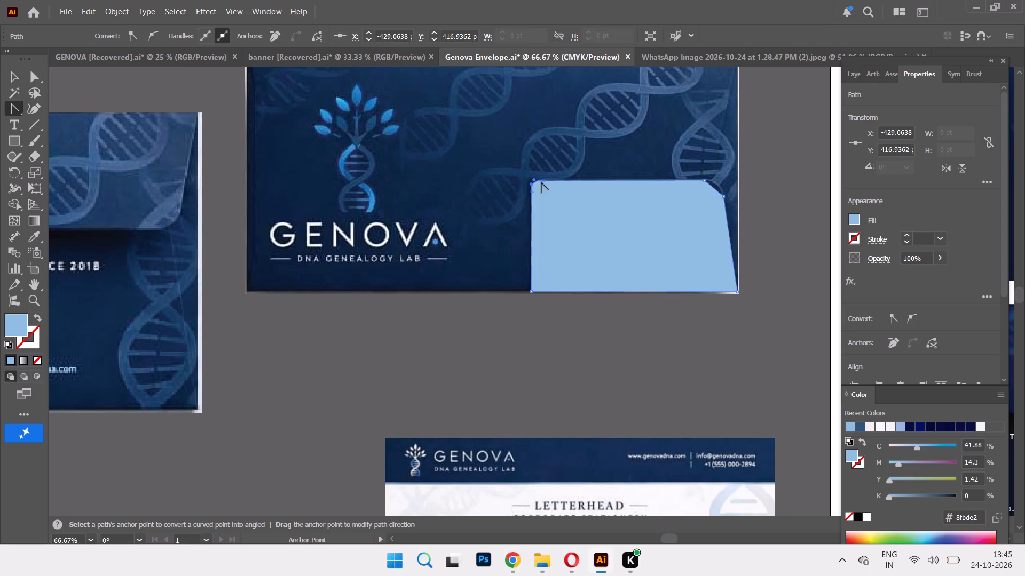
left_click_drag(712, 188, 716, 183)
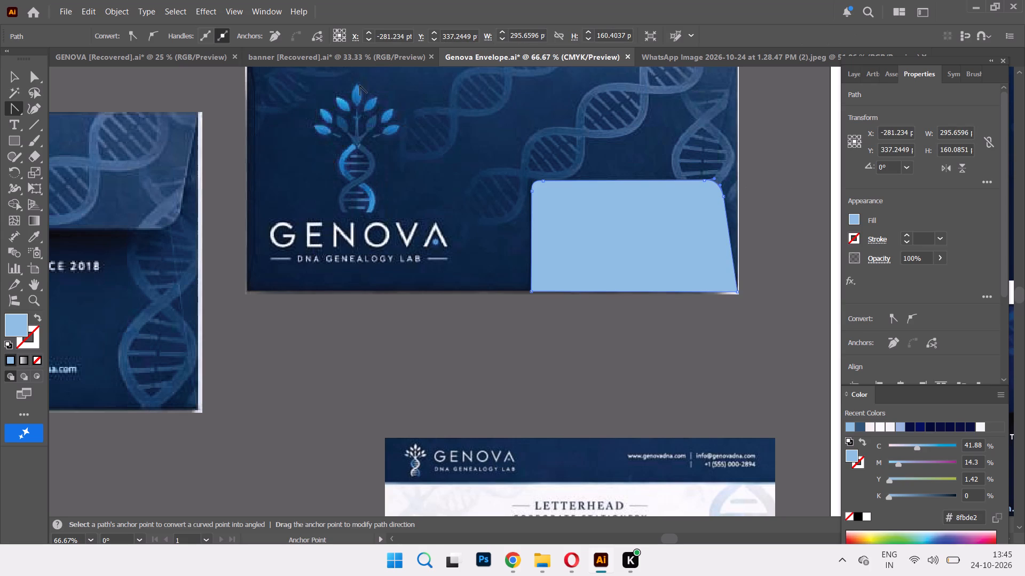
left_click(11, 77)
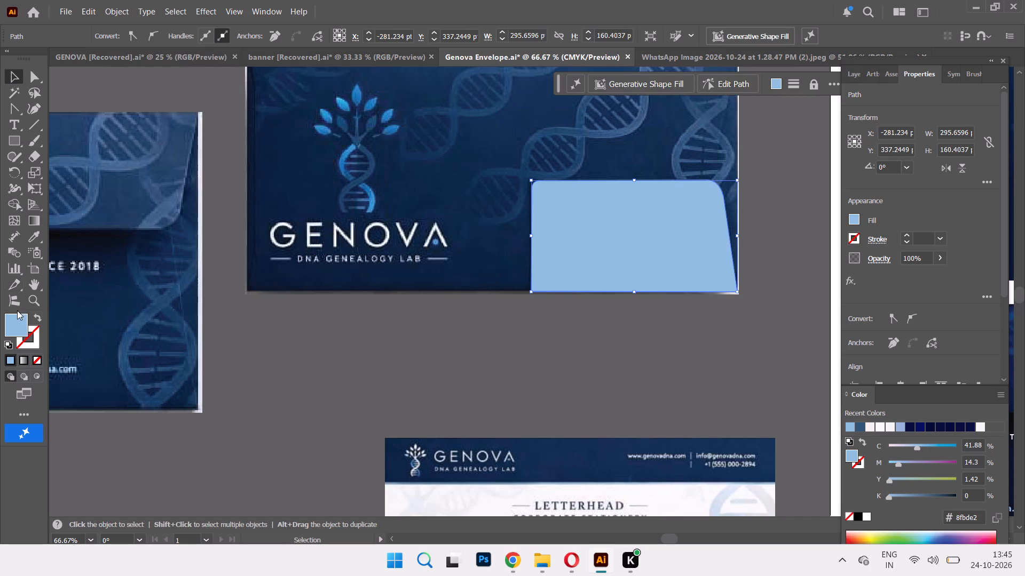
Fill the address box with the navy #11274a sampled from the front-envelope reference and move it just below that reference.
double_click(16, 318)
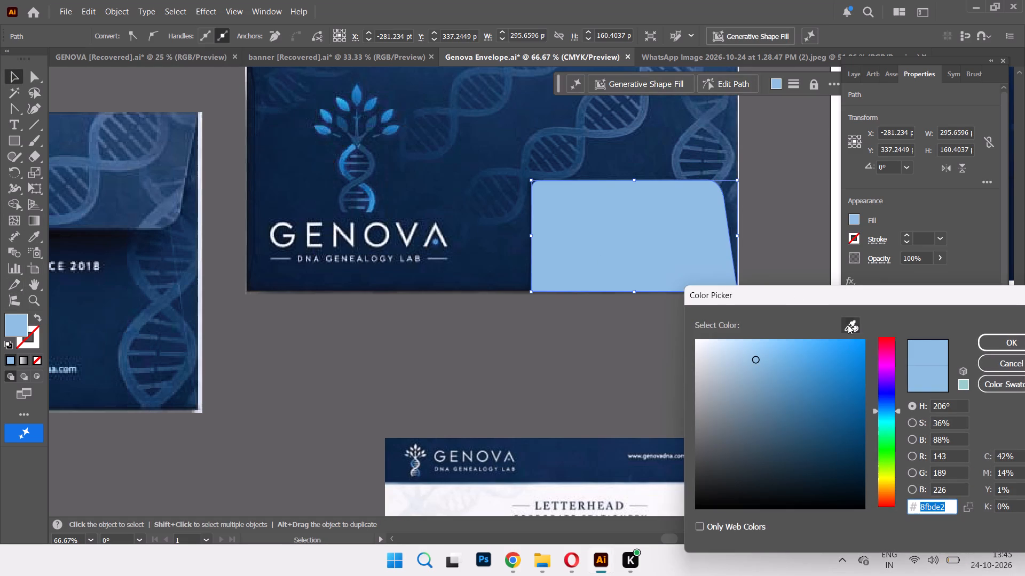
left_click(848, 325)
left_click(515, 244)
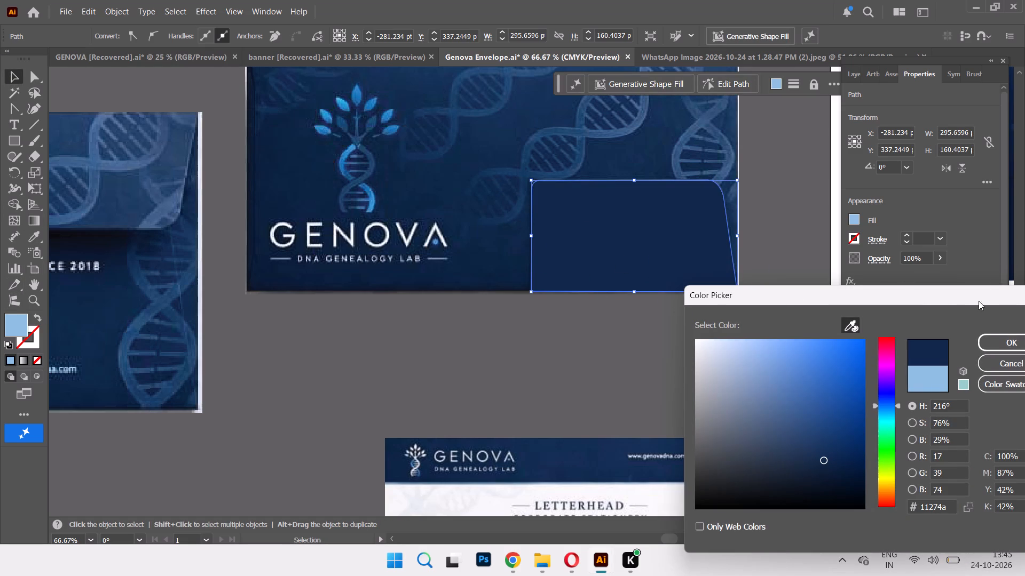
left_click(994, 342)
left_click_drag(621, 220, 546, 354)
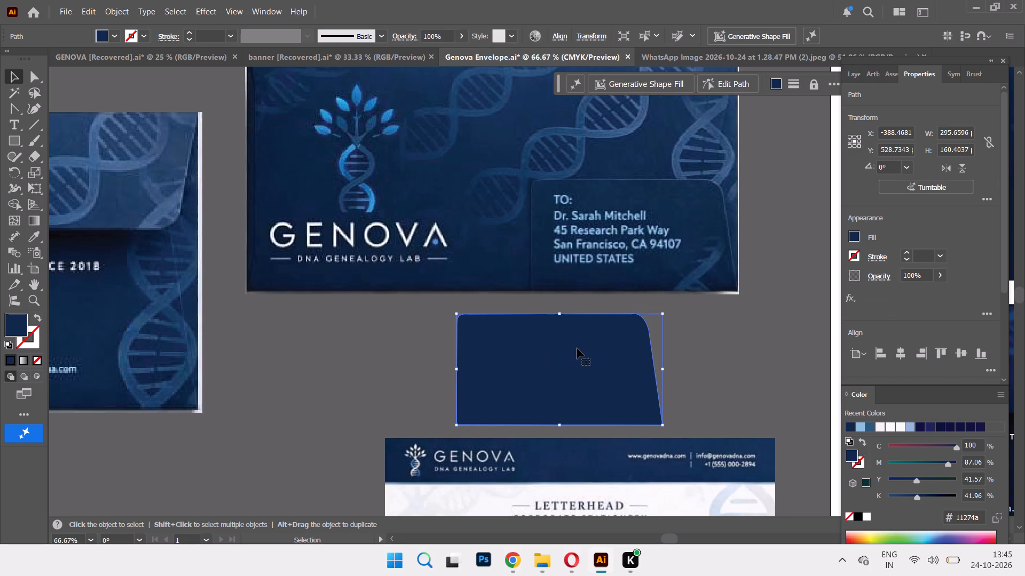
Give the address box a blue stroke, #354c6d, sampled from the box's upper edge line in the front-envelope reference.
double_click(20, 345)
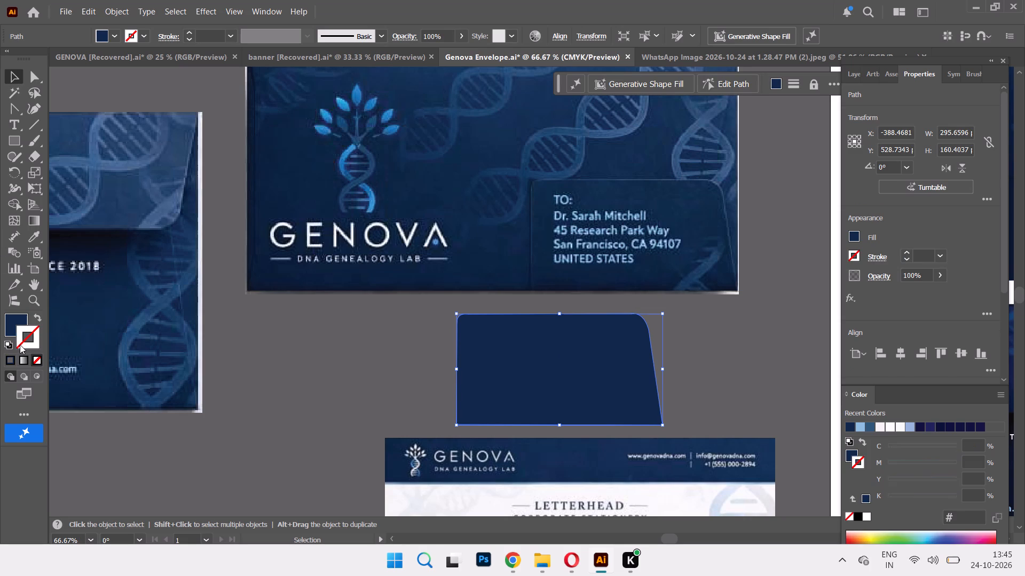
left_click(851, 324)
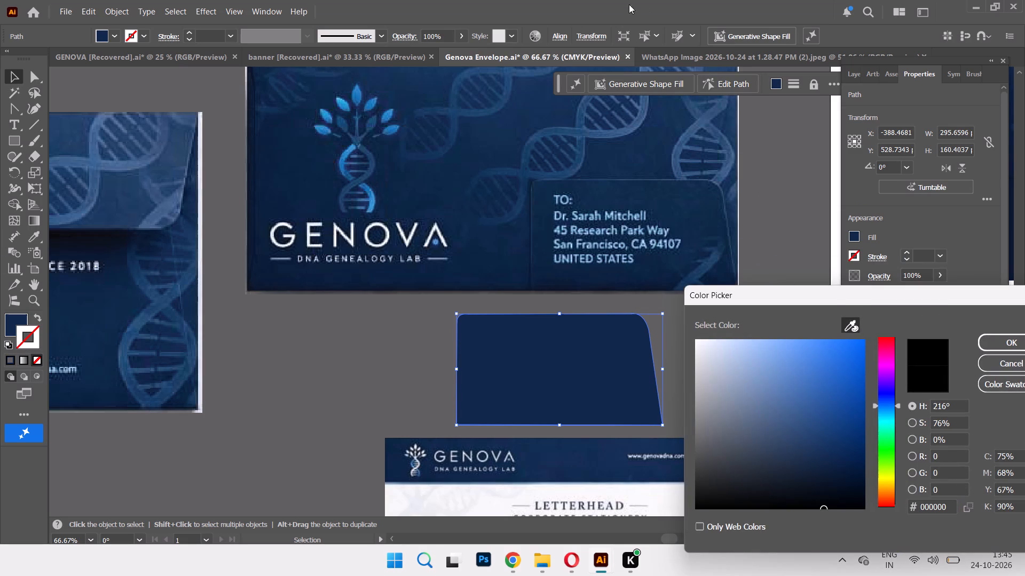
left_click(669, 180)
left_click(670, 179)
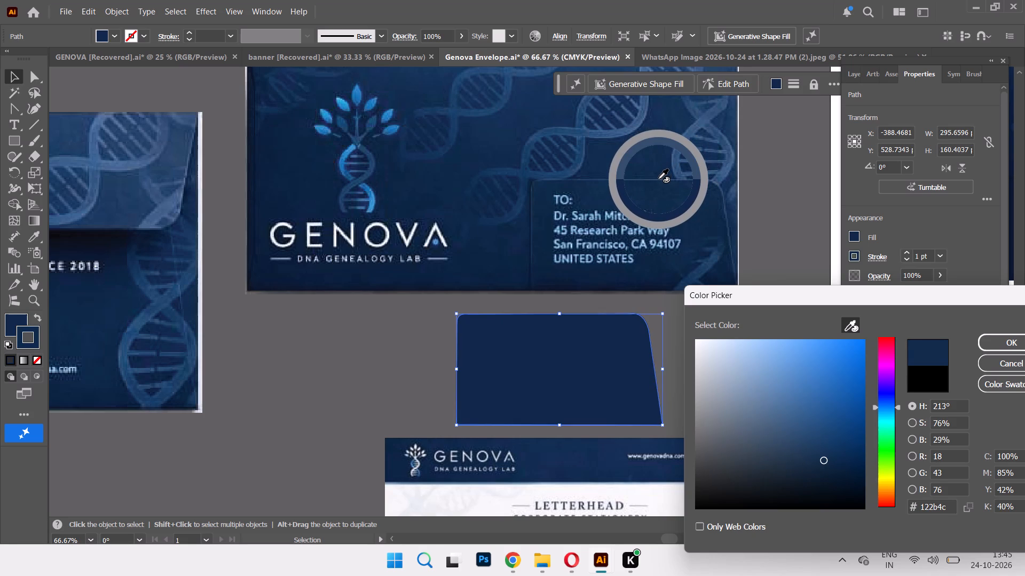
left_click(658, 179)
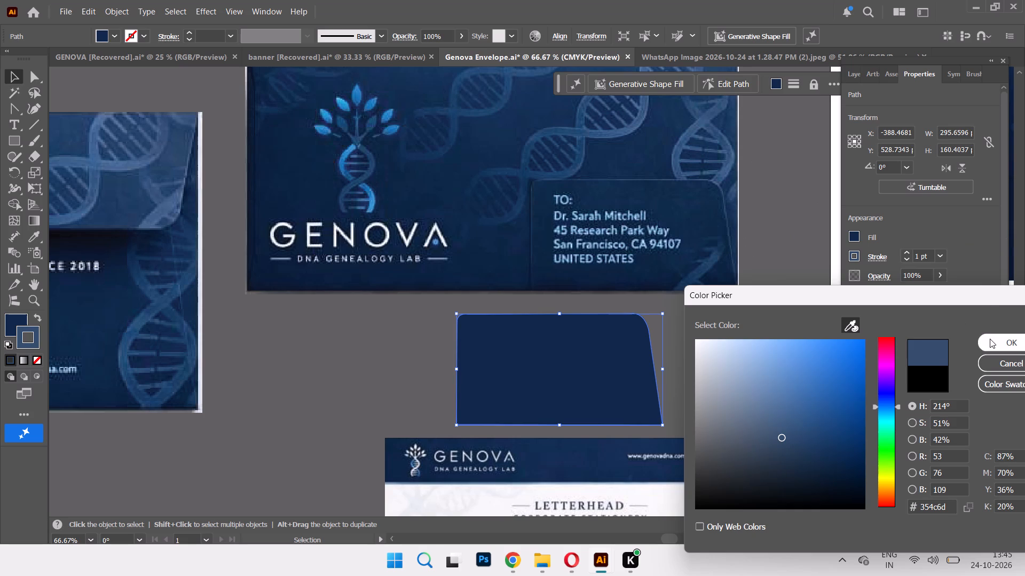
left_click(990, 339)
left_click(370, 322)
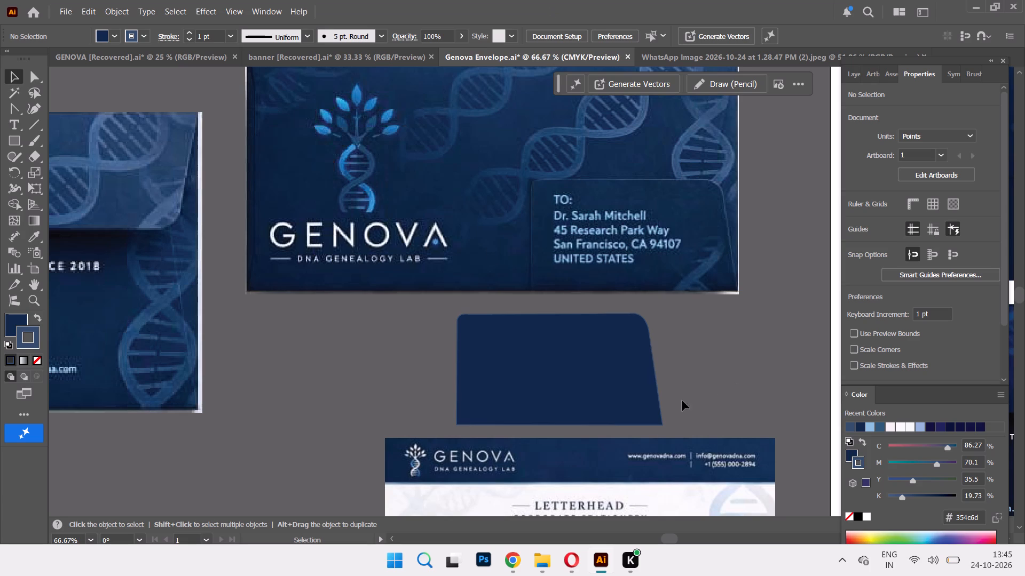
Set the address box's stroke colour to #2f4a6f, sampled from the box's upper edge line in the front-envelope reference.
left_click_drag(669, 541, 676, 542)
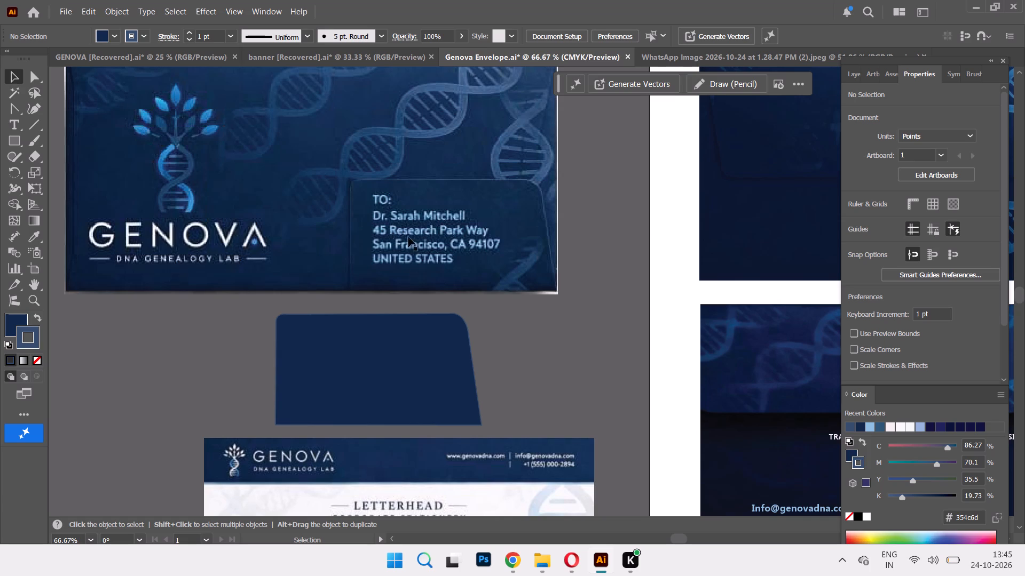
left_click(422, 321)
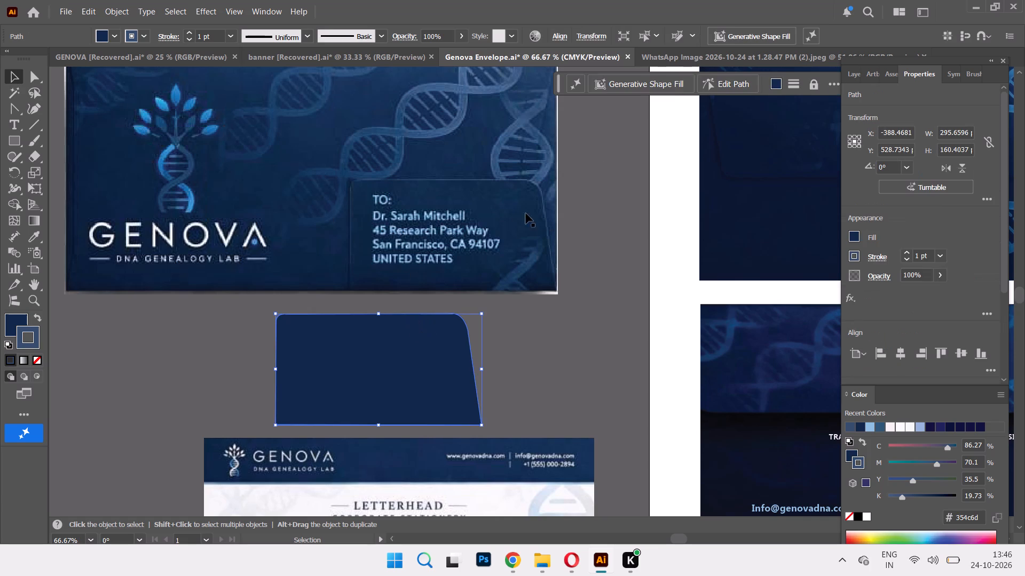
left_click(40, 345)
double_click(29, 342)
left_click(854, 331)
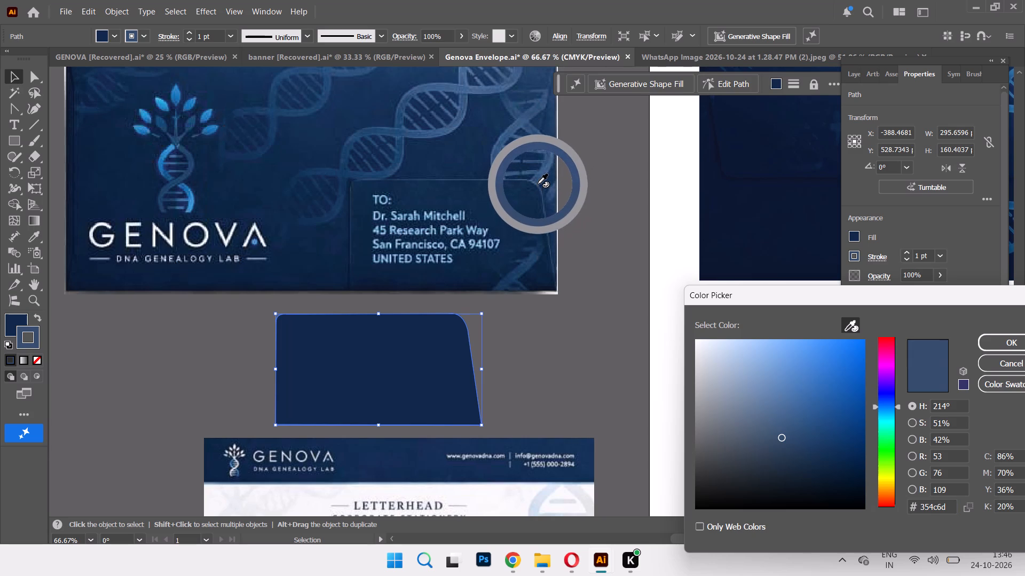
left_click(493, 179)
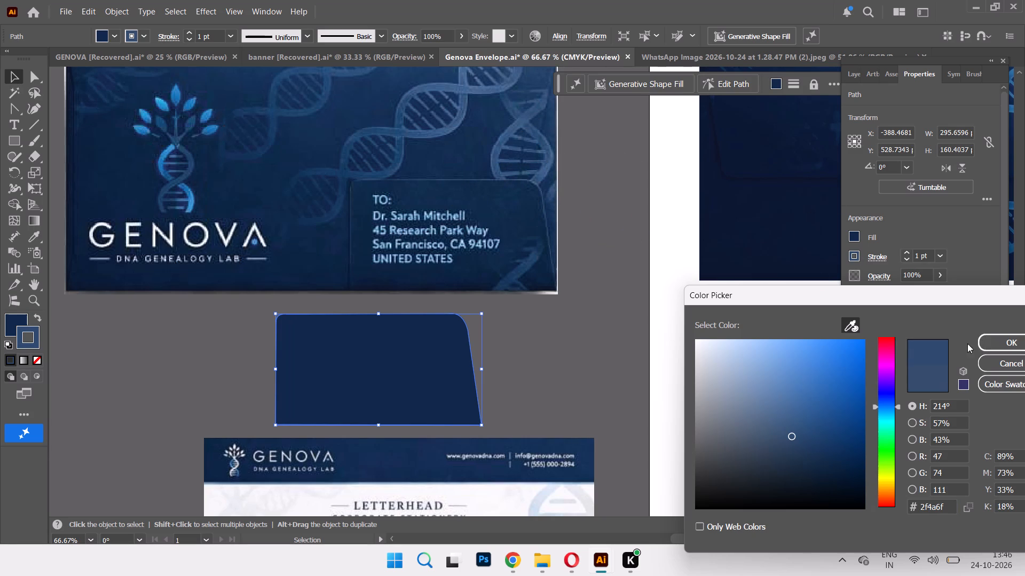
left_click(994, 345)
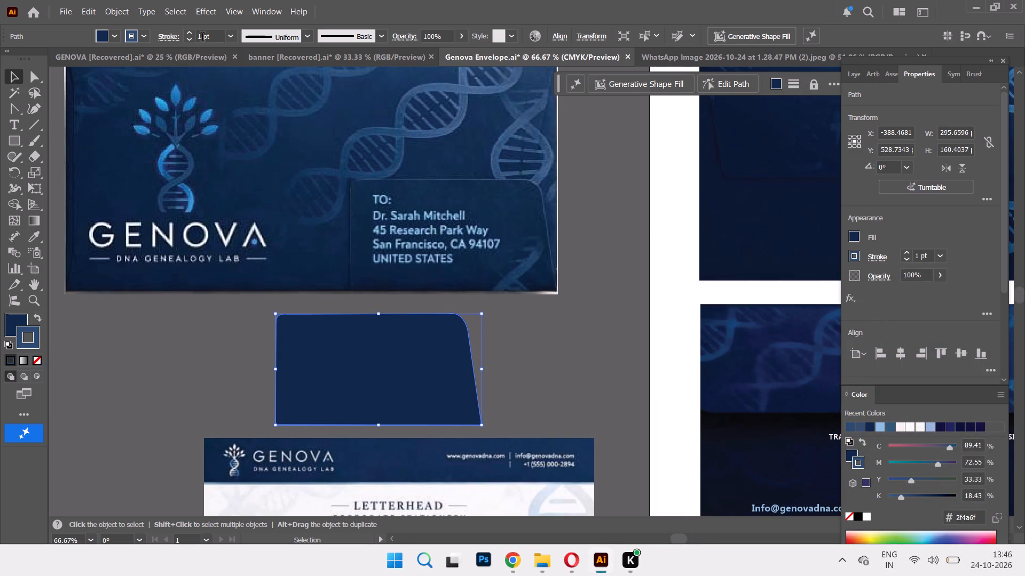
Set the address box's stroke weight to 2 pt.
left_click_drag(202, 38, 183, 41)
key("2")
key("Return")
left_click(518, 308)
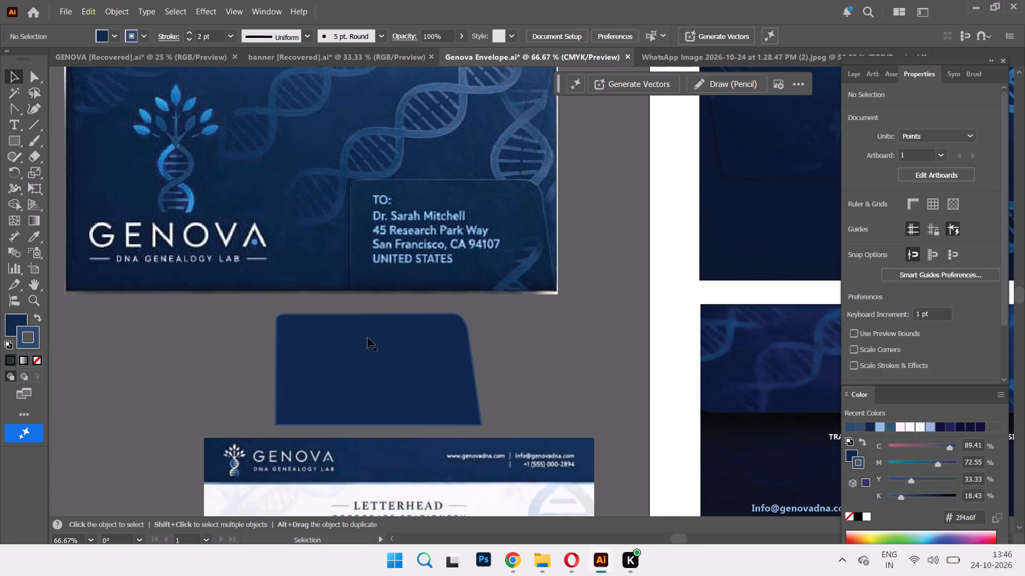
Check the address box against the front-envelope reference and place it in the lower-right corner of the front envelope artwork.
left_click_drag(420, 357, 509, 223)
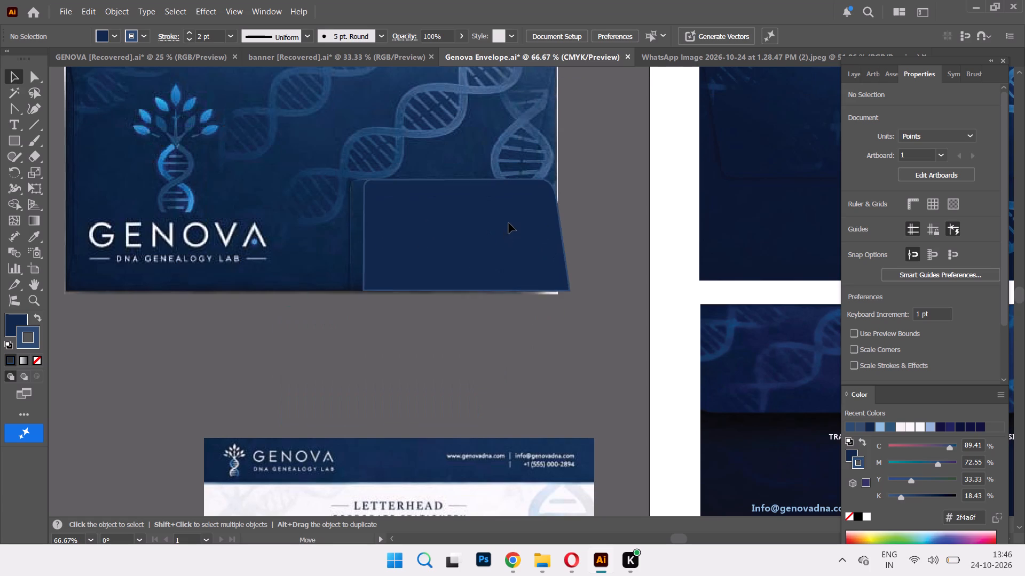
left_click_drag(509, 223, 499, 220)
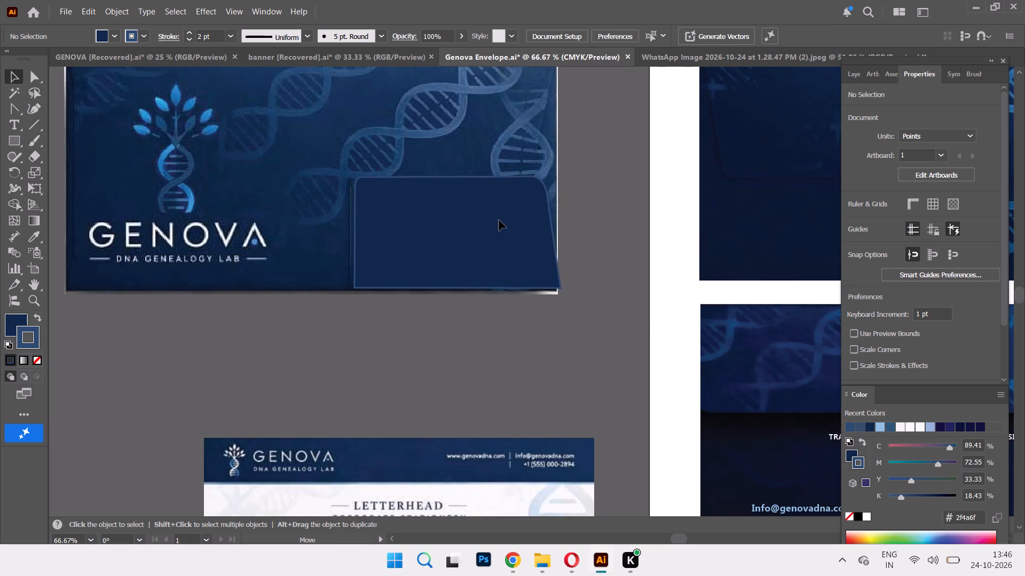
left_click_drag(499, 220, 795, 268)
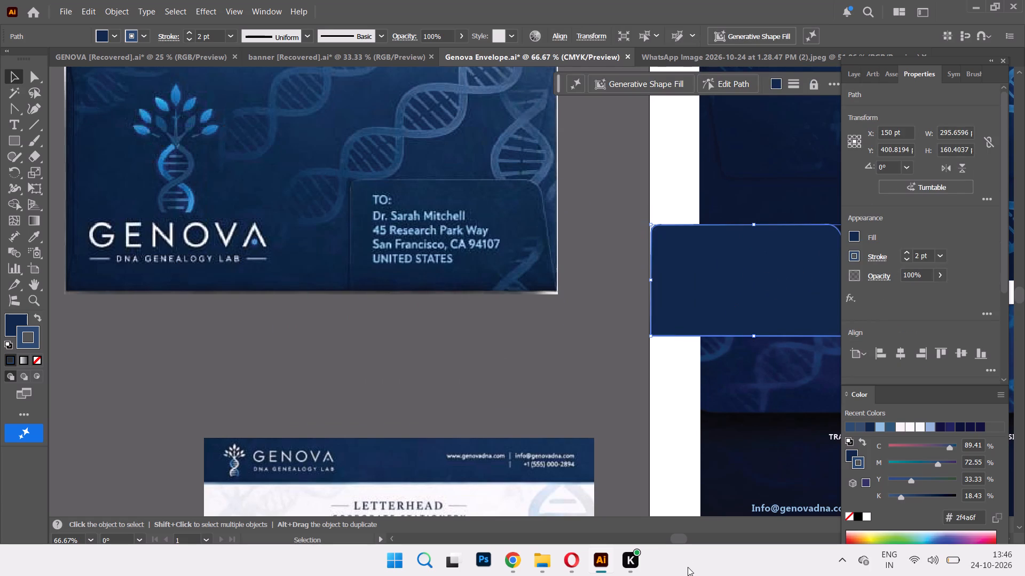
left_click_drag(671, 538, 688, 535)
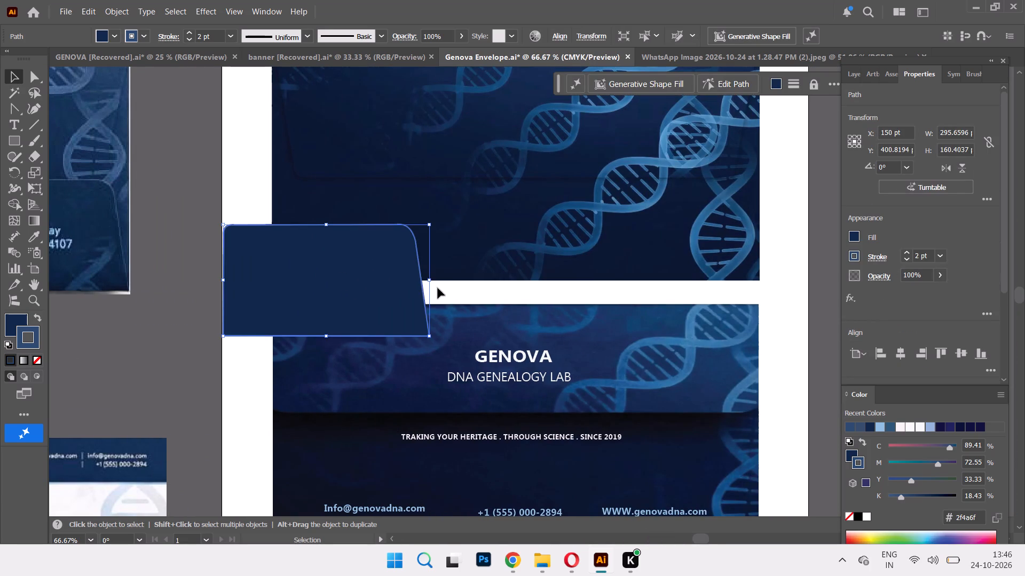
left_click_drag(384, 273, 720, 214)
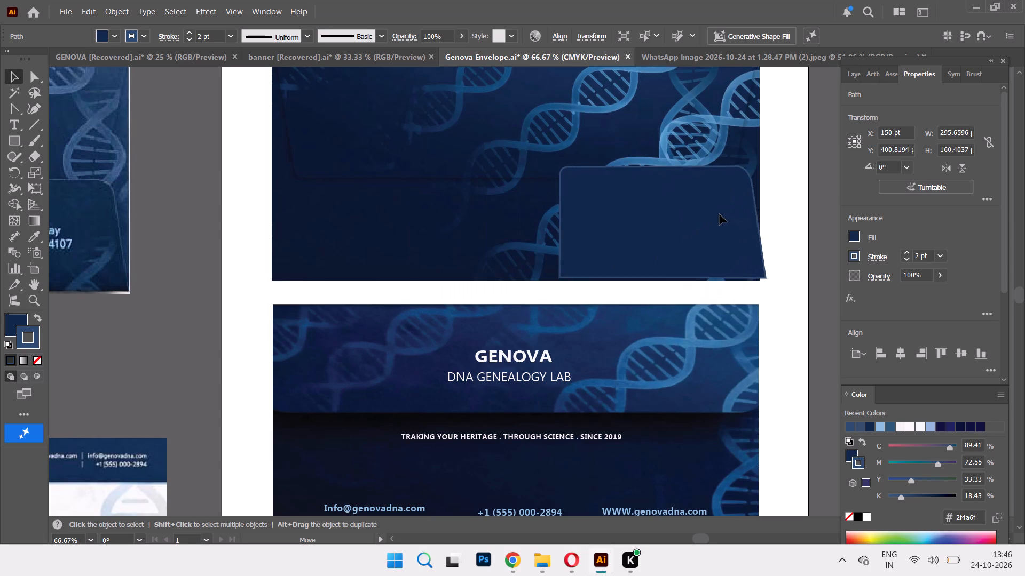
left_click_drag(720, 214, 713, 217)
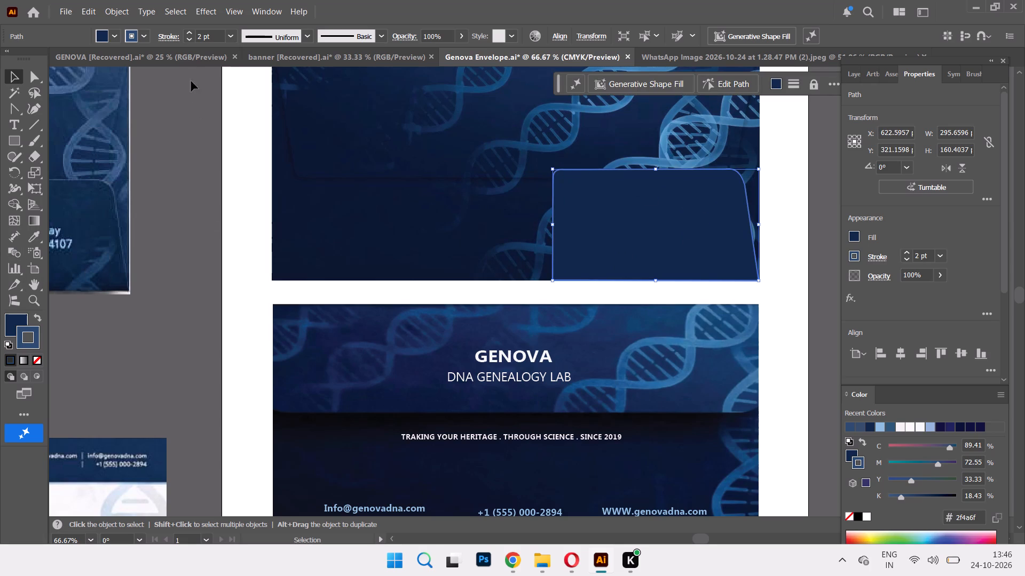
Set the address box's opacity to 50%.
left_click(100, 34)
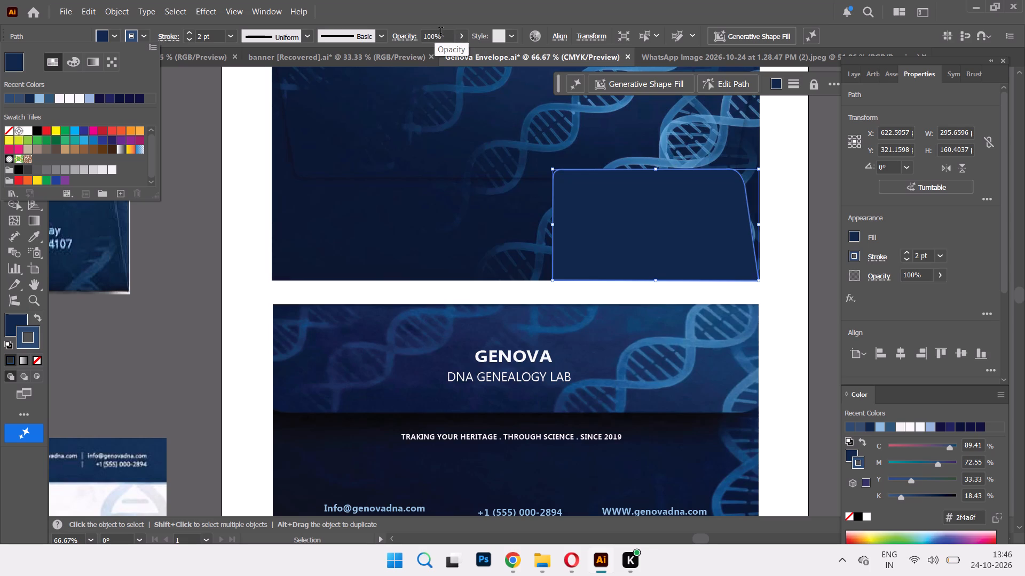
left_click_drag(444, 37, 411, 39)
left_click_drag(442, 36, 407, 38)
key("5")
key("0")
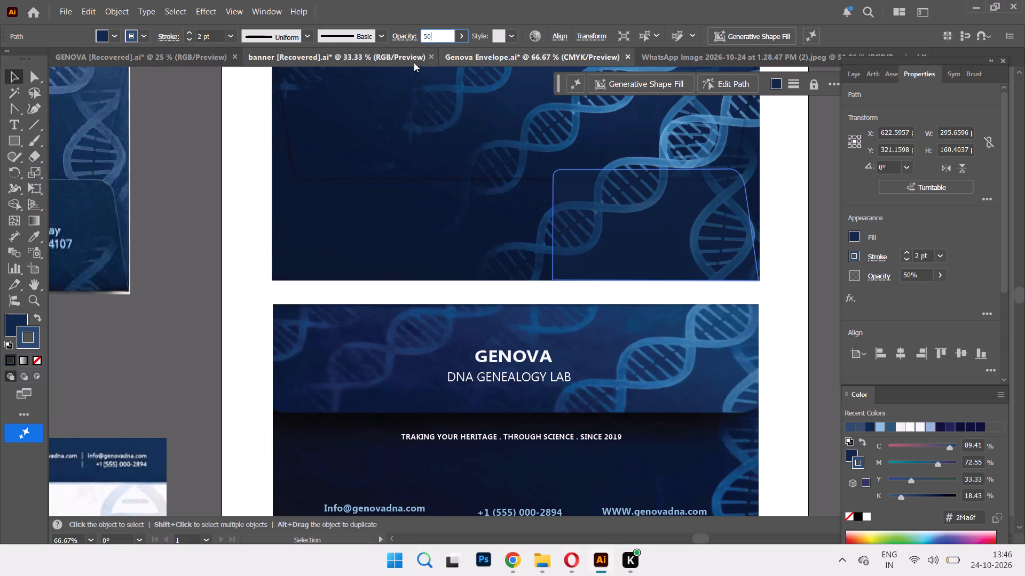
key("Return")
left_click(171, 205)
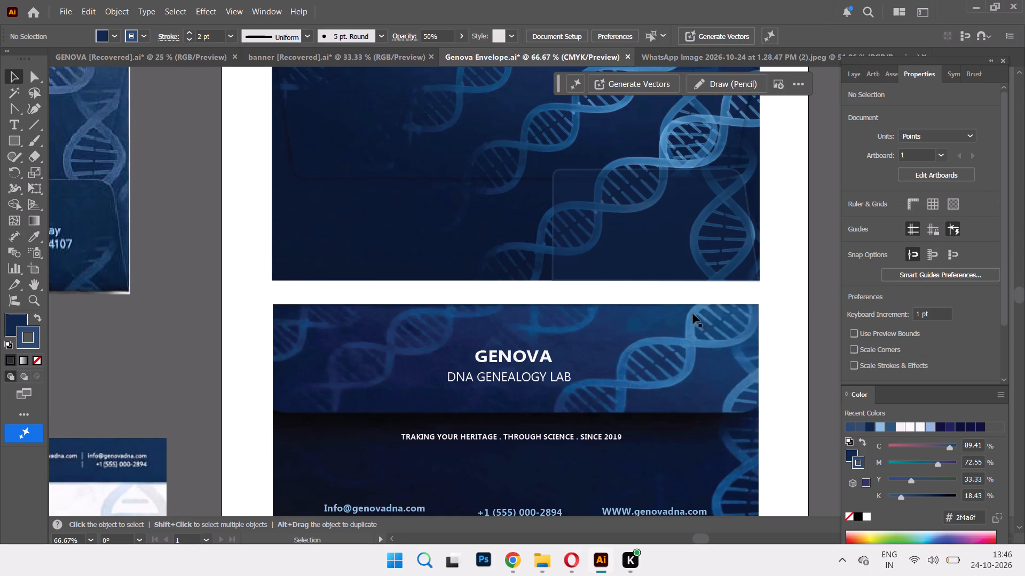
Move the front-envelope reference image closer to the front envelope artwork for comparison.
left_click_drag(75, 258, 185, 251)
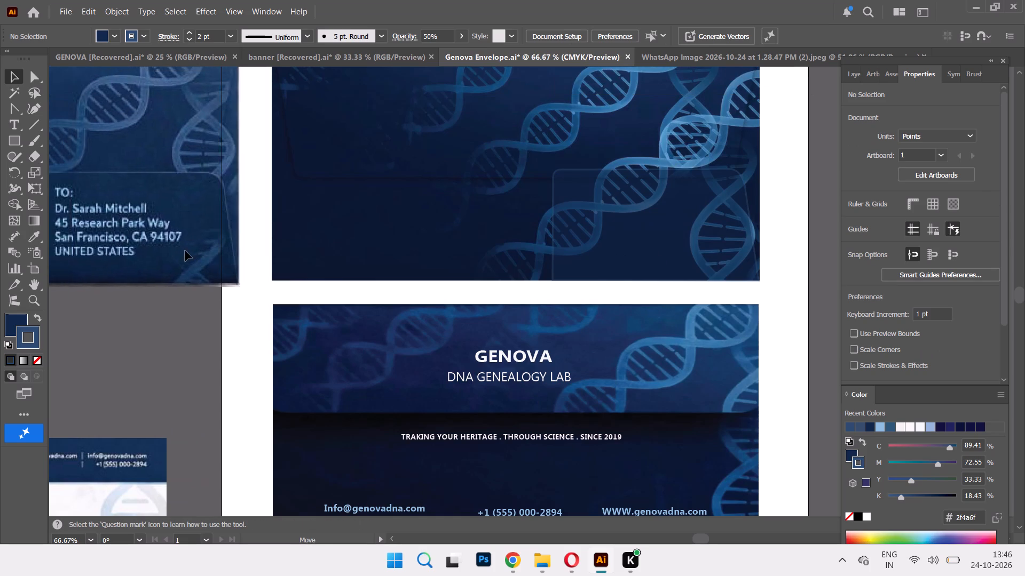
left_click_drag(185, 251, 251, 261)
Set the address box's opacity to 70%.
left_click(639, 233)
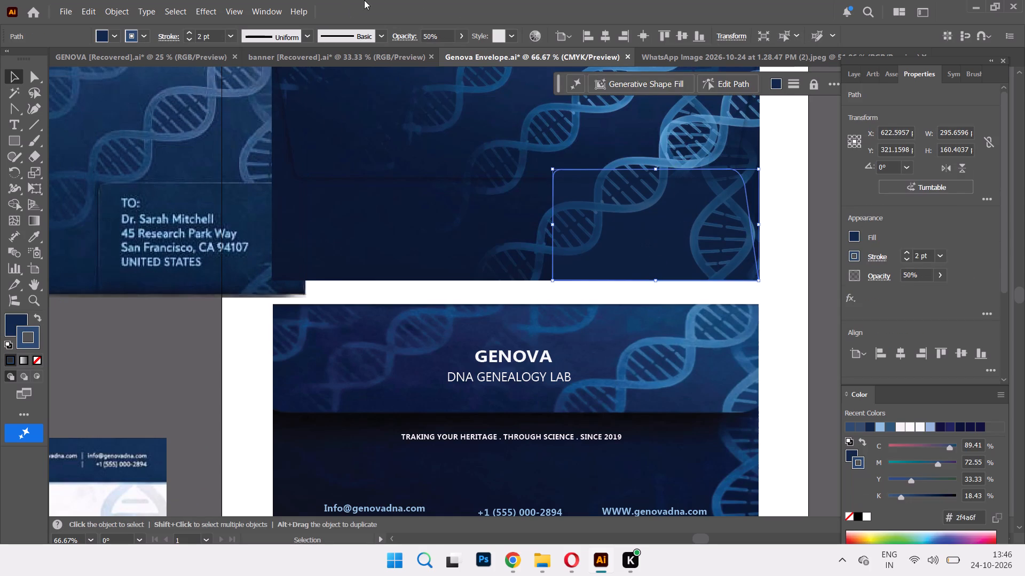
left_click_drag(441, 38, 405, 35)
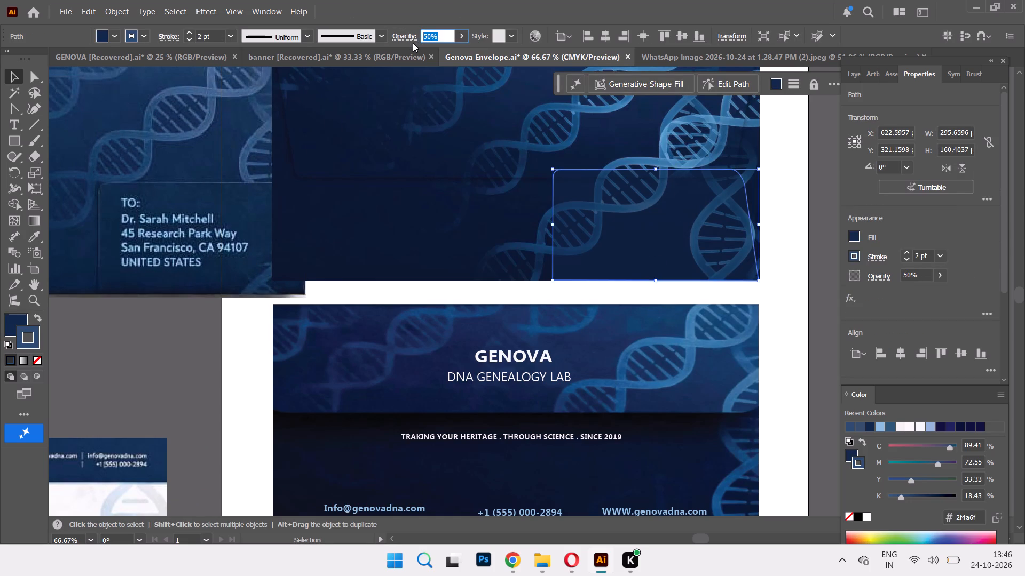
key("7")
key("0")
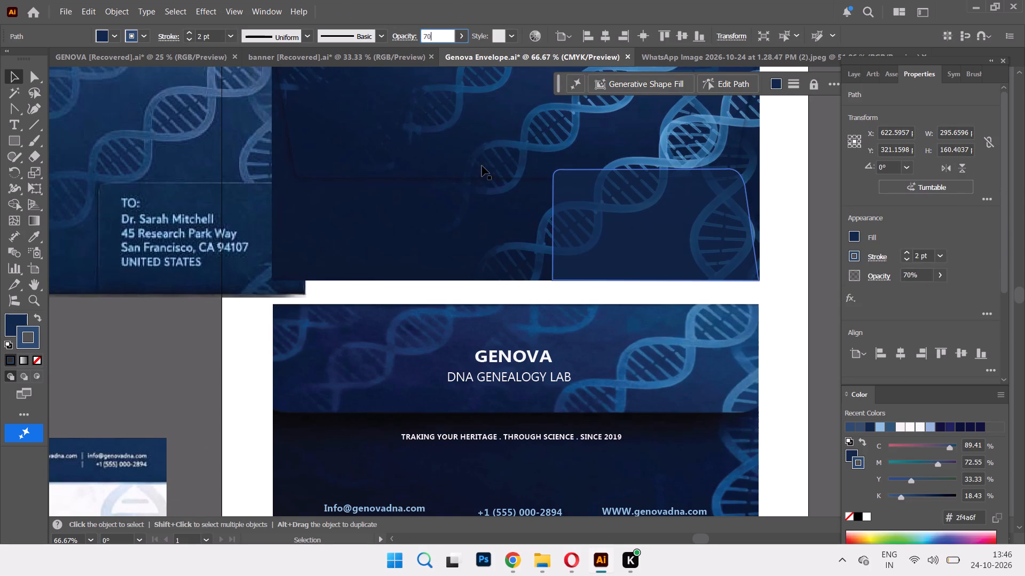
key("Return")
left_click(167, 351)
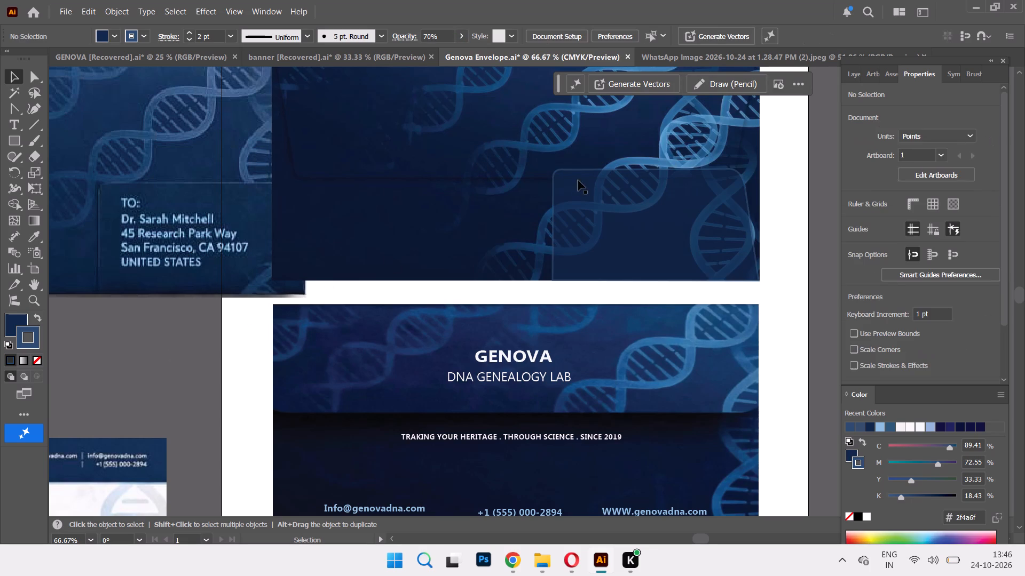
left_click(676, 191)
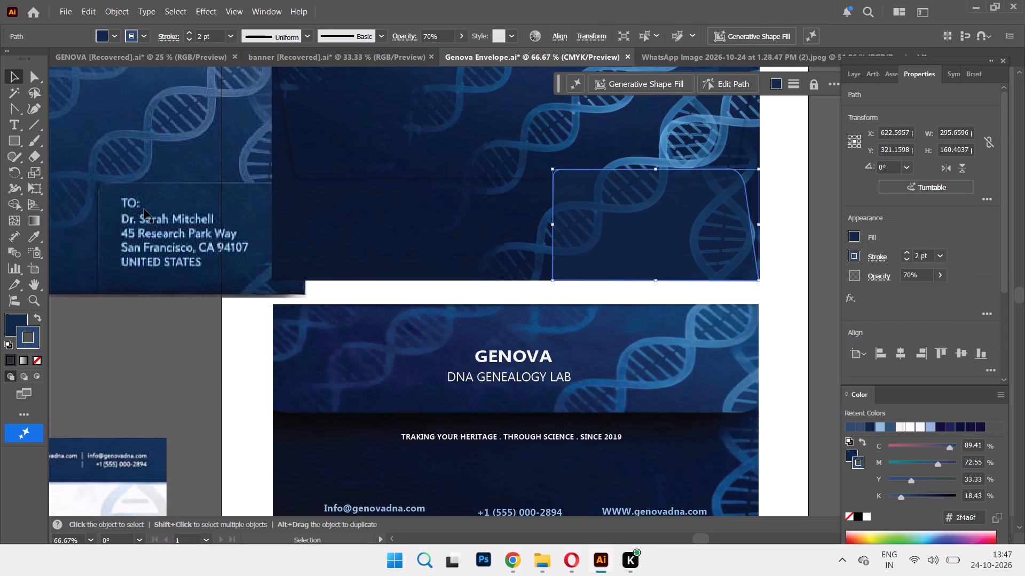
Shift the front-envelope reference slightly up and start a text block just below it with the line "TO:".
left_click_drag(146, 207, 132, 180)
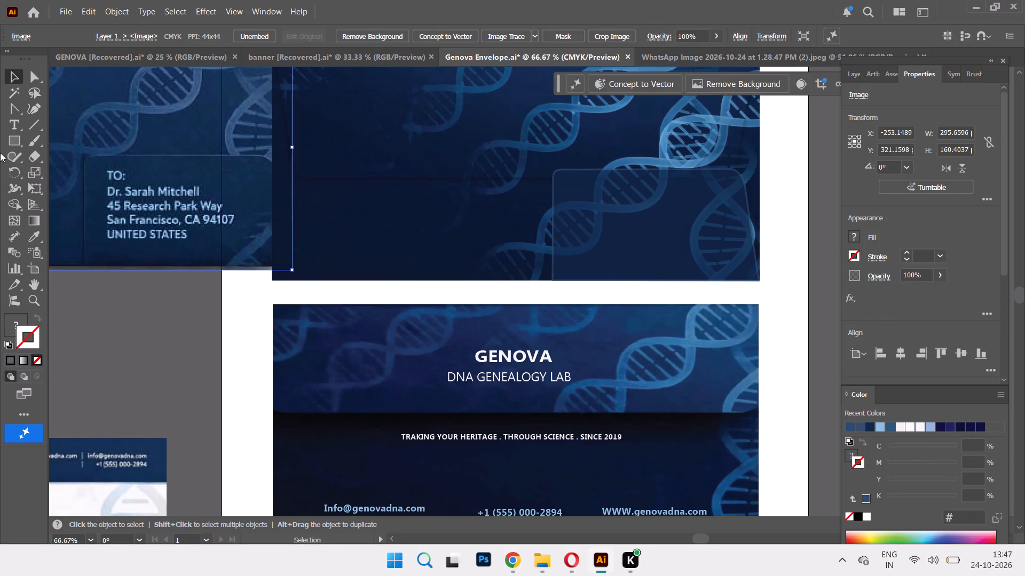
left_click(14, 121)
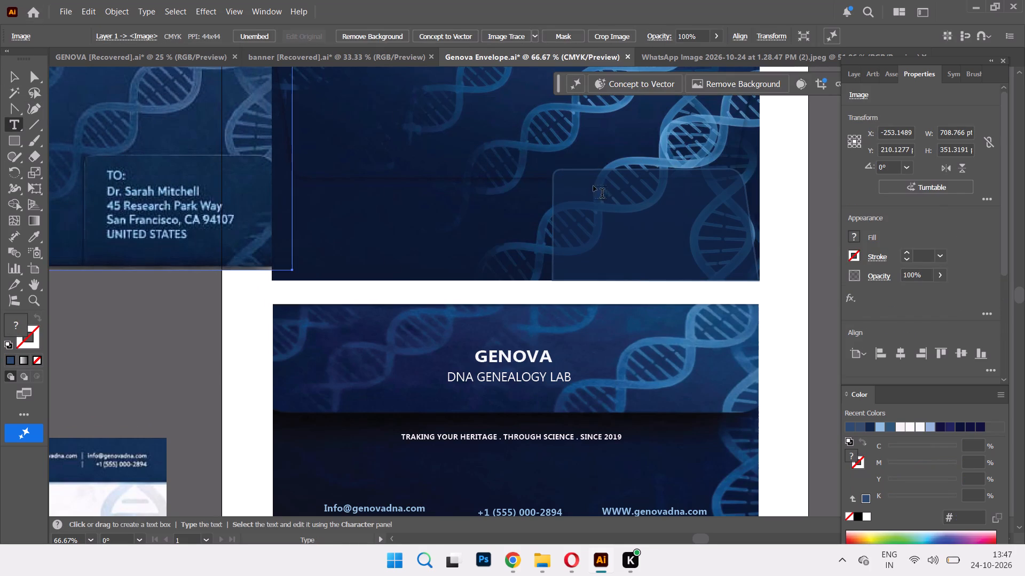
left_click(120, 294)
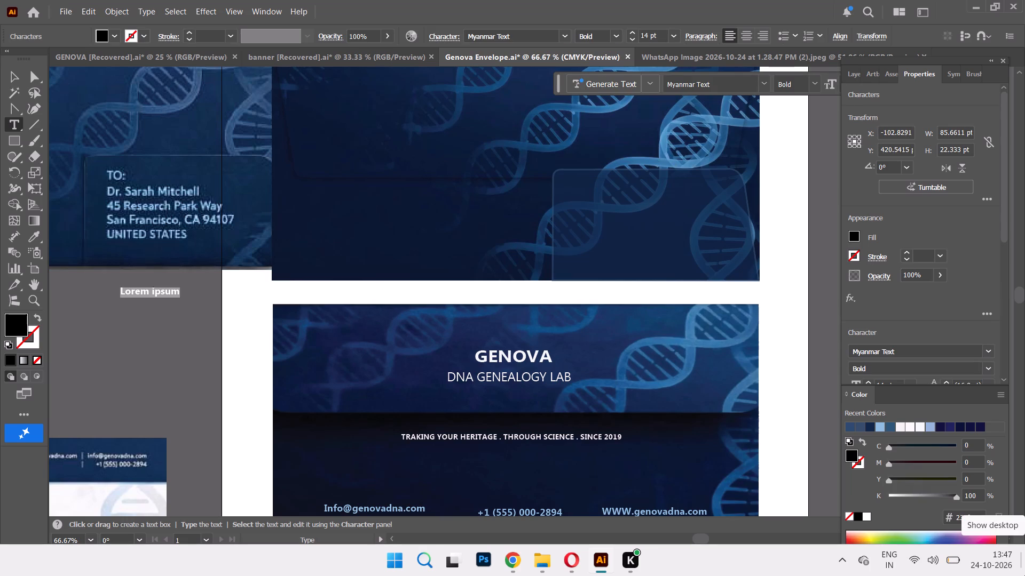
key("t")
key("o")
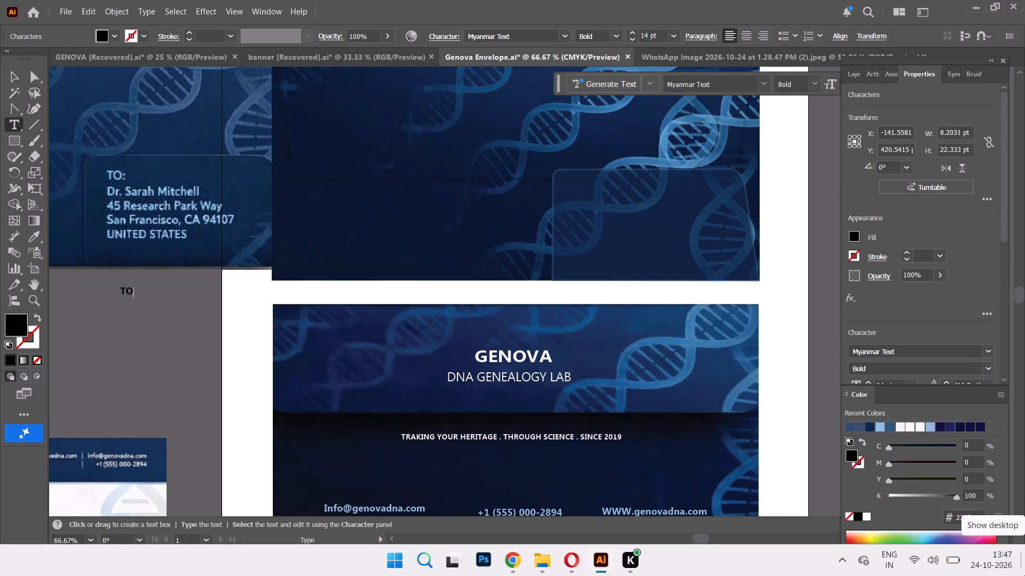
key("semicolon")
key("BackSpace")
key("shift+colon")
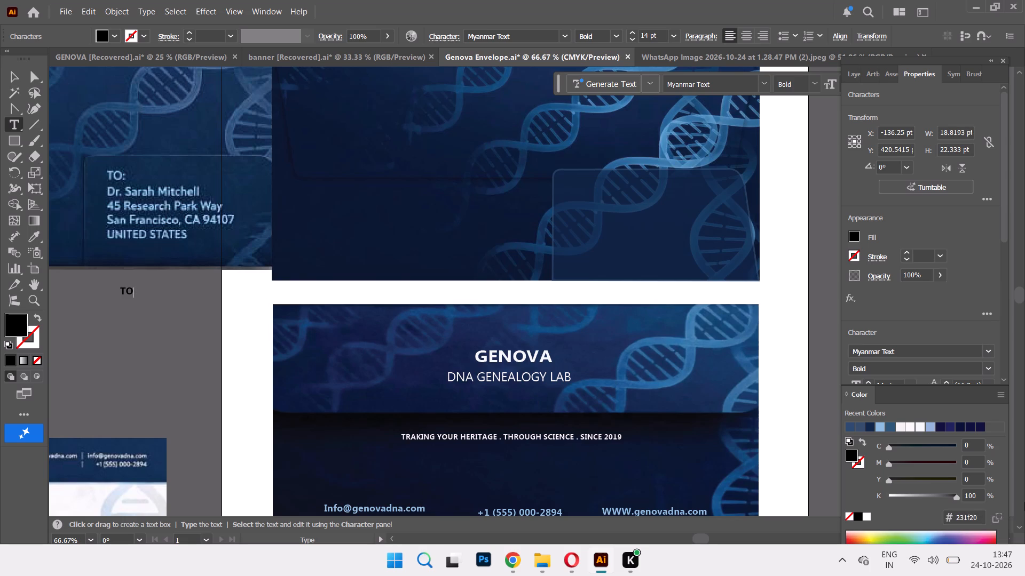
key("Return")
Add the recipient's title and name from the reference as the second line of the text block.
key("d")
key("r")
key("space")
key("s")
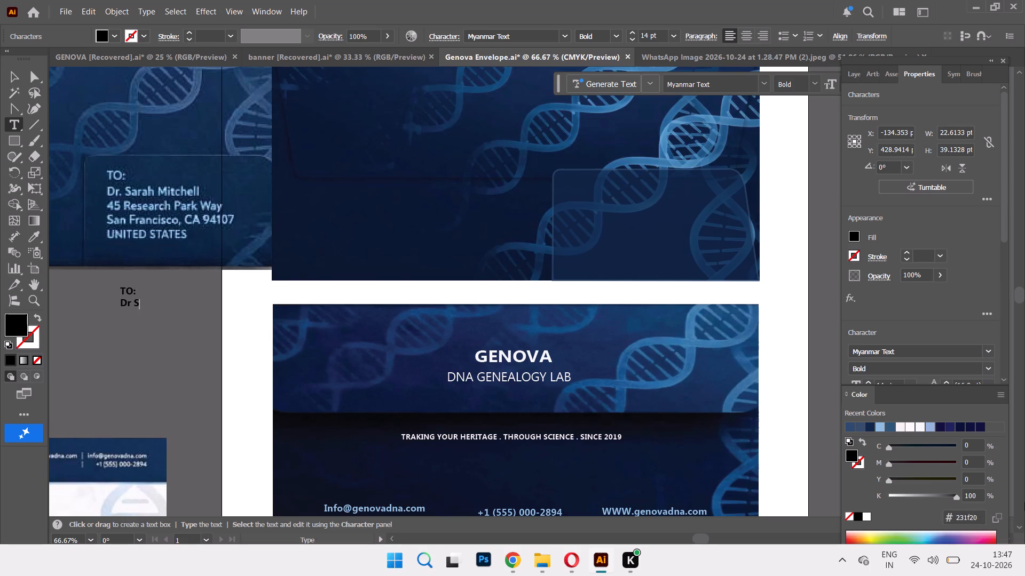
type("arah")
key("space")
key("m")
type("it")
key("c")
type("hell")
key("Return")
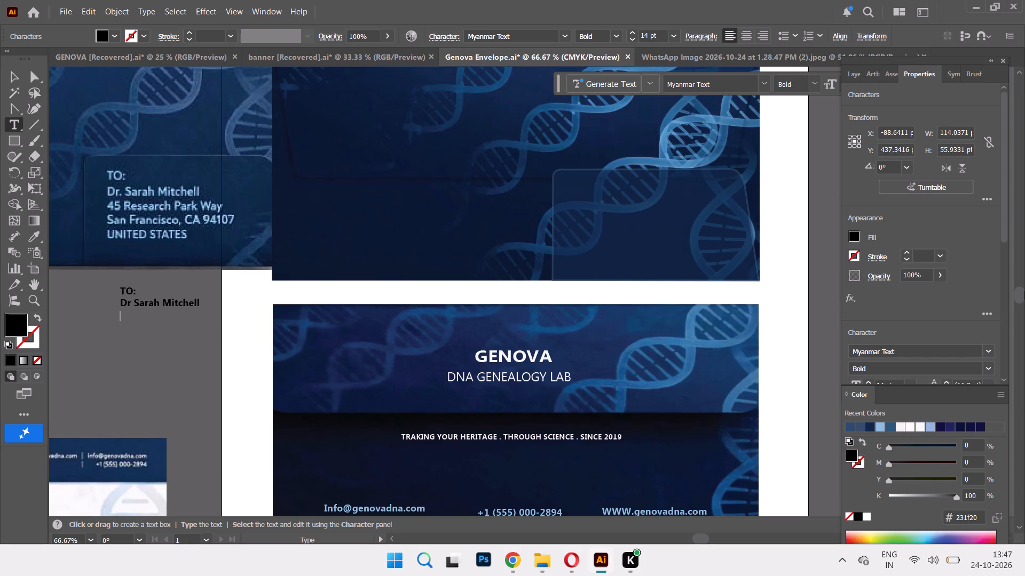
Add the recipient's street address from the reference as the third line of the text block.
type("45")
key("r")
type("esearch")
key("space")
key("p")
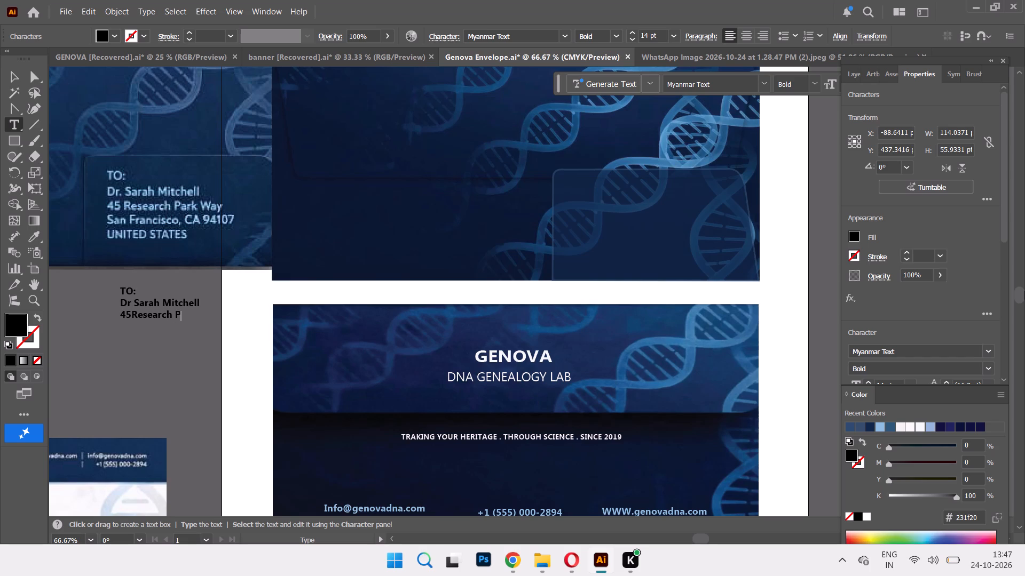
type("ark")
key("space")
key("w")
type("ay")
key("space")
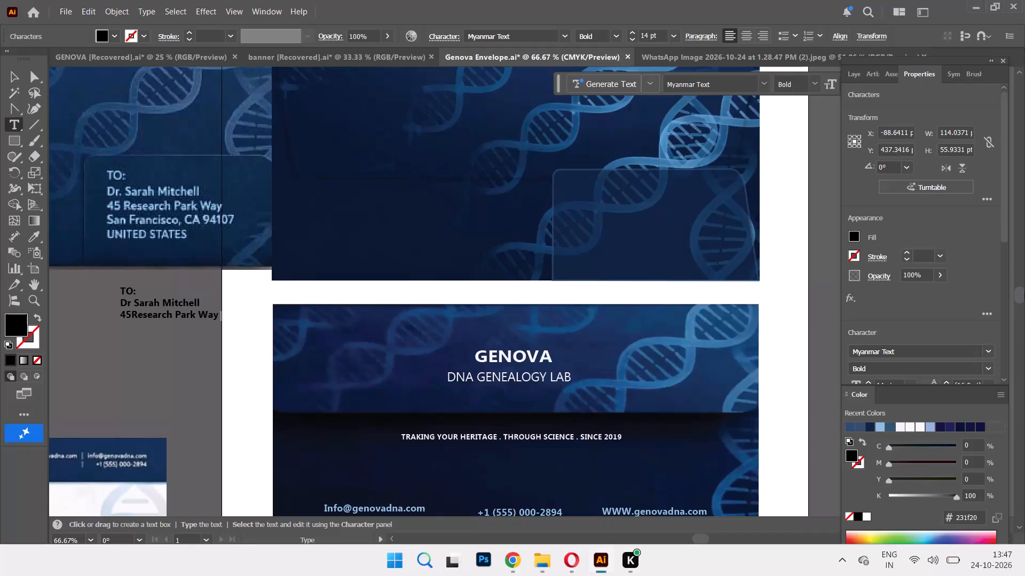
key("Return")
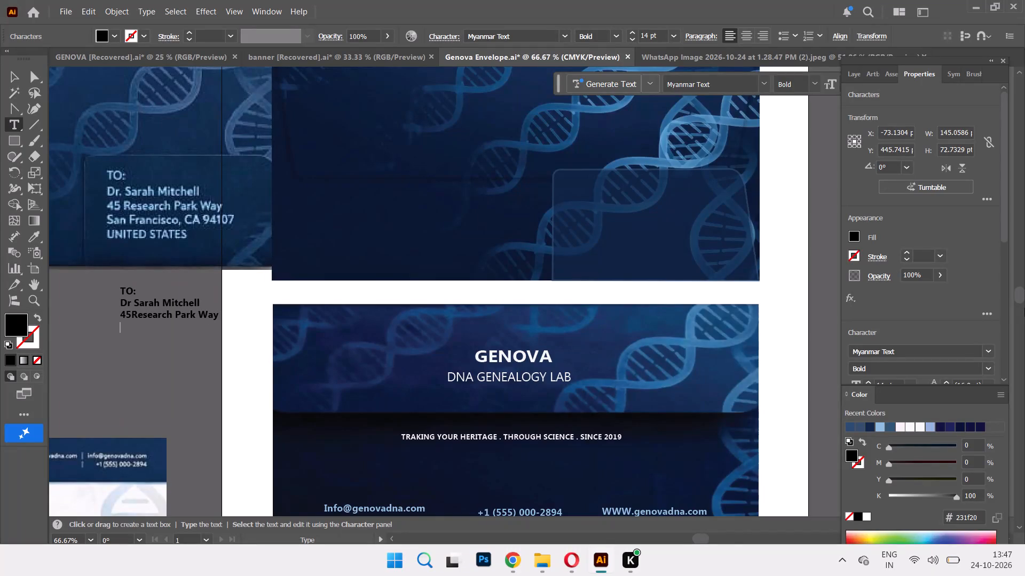
Enter the recipient's city line from the reference as the fourth line of the text block.
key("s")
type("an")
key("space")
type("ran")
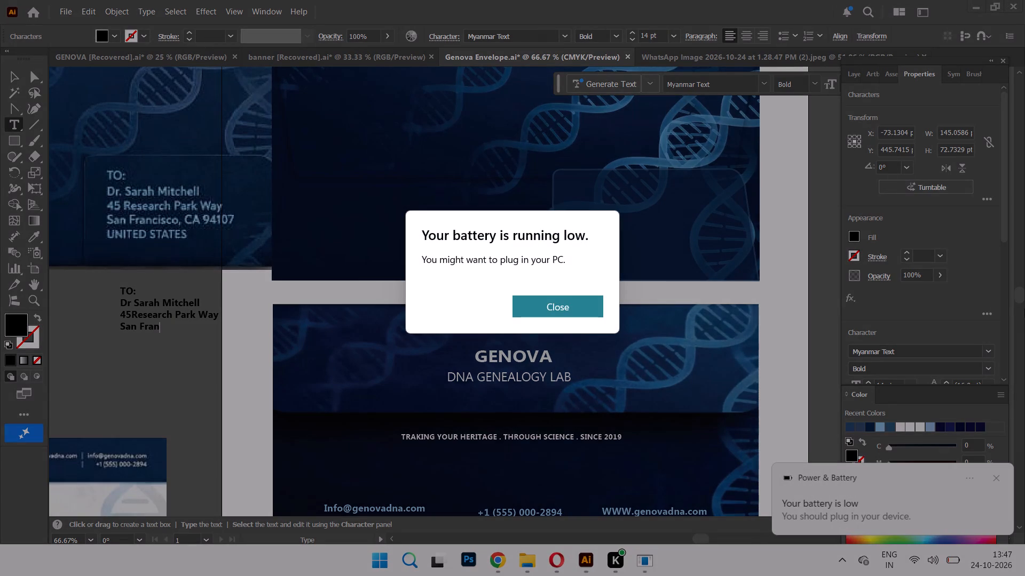
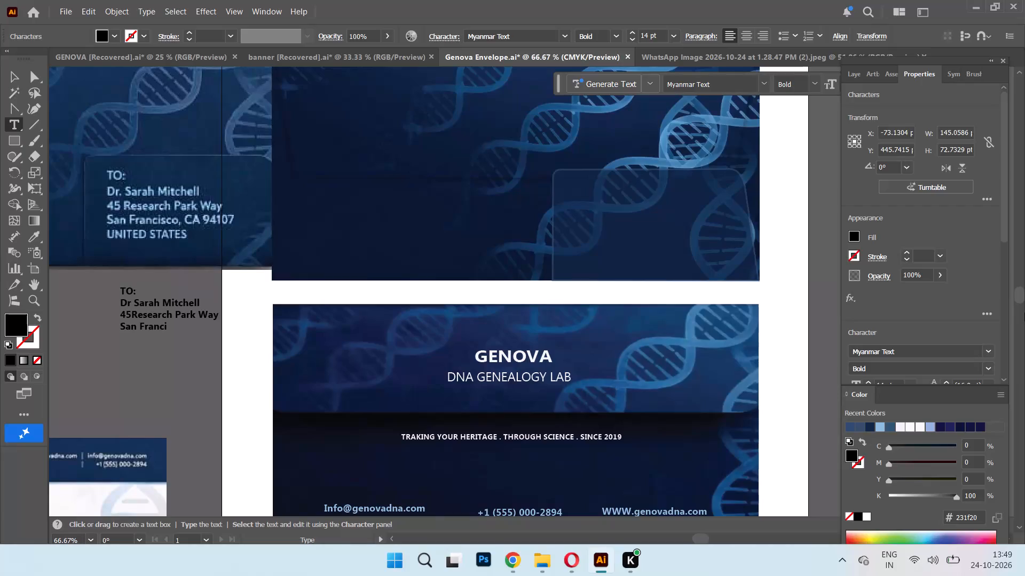
Complete the recipient's city line in the text block with the rest of the city name, state and ZIP code.
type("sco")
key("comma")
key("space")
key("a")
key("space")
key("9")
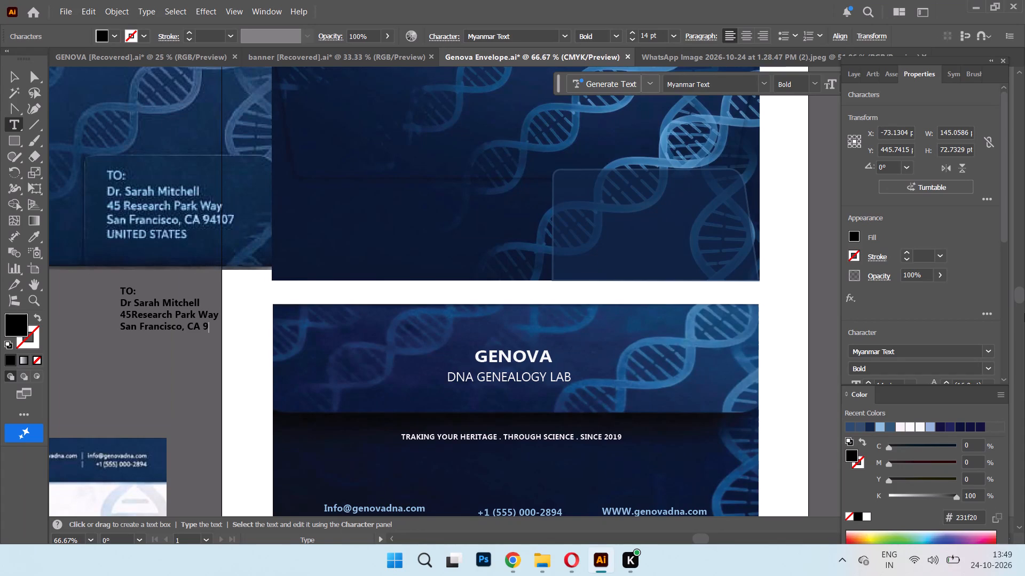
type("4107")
Add "UNITED STATES" as the fifth line of the recipient text block and finish editing the text.
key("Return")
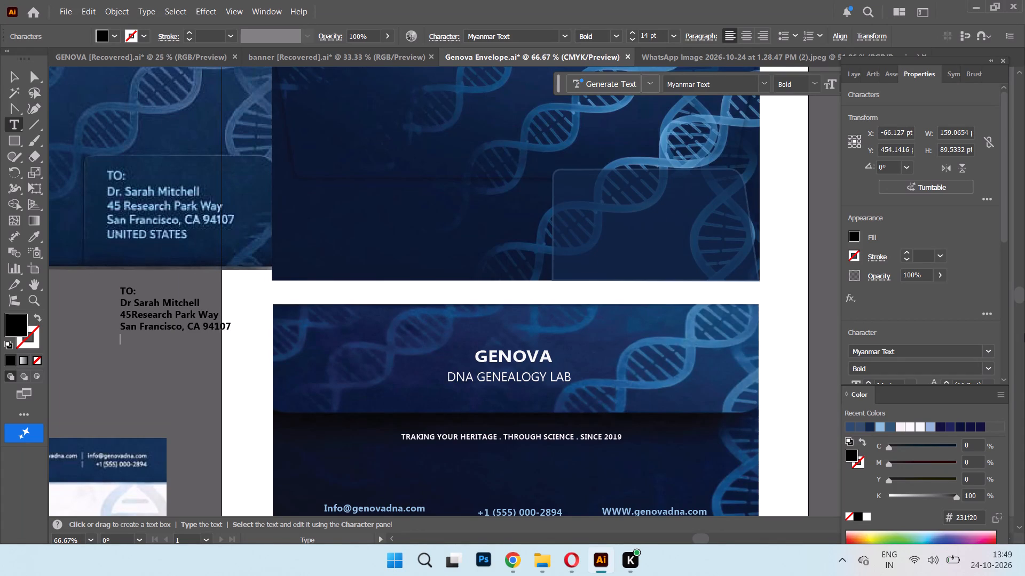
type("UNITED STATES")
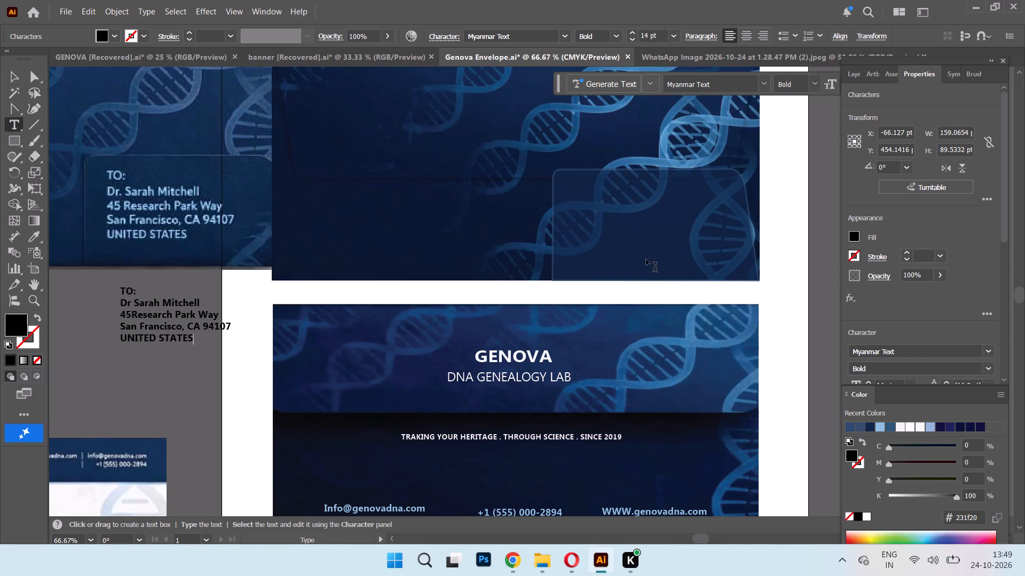
left_click(10, 79)
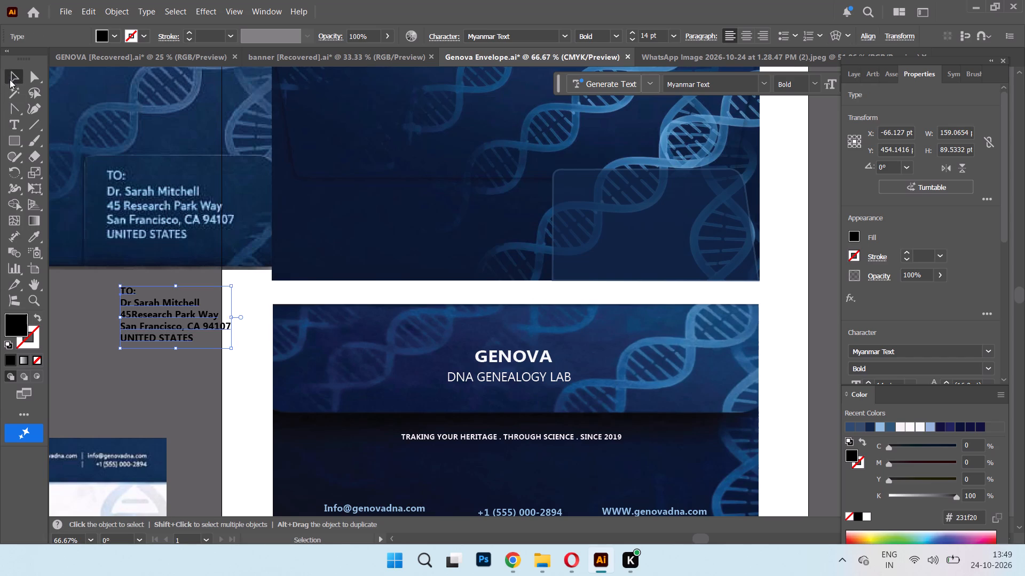
Set the recipient text block's fill to the blue #648aad sampled from the recipient name in the reference image.
double_click(13, 329)
left_click(845, 324)
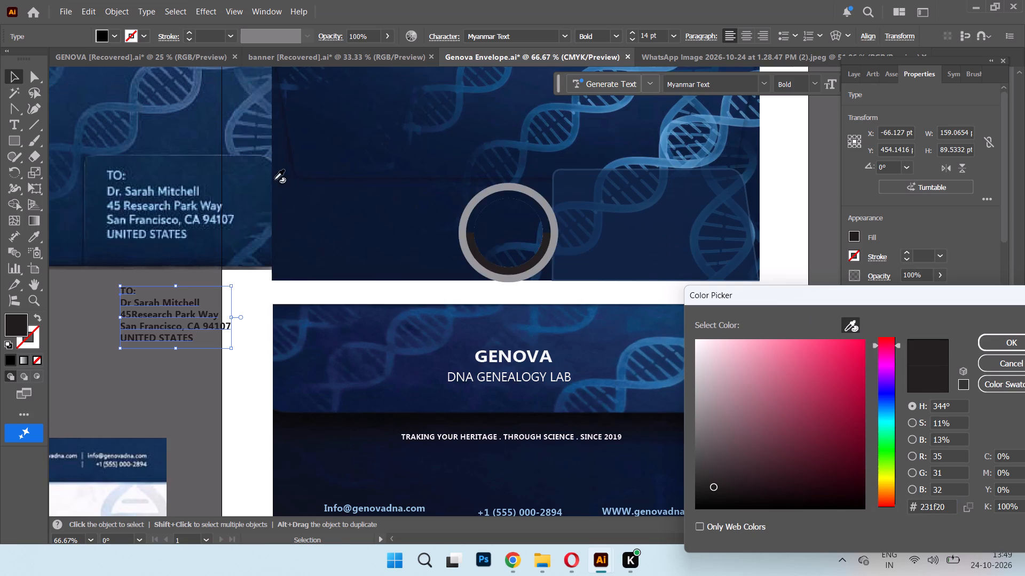
left_click(135, 193)
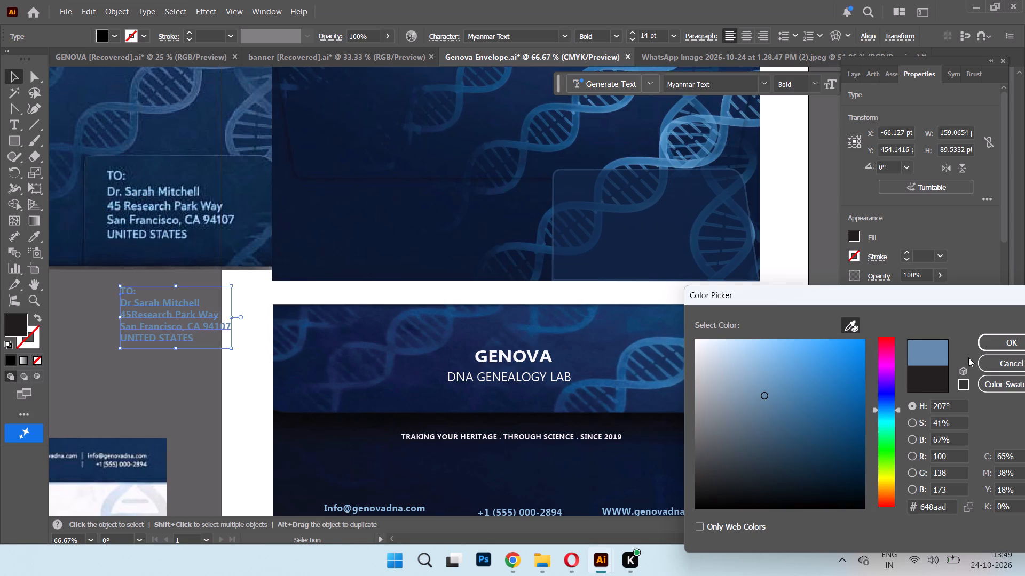
left_click(1006, 345)
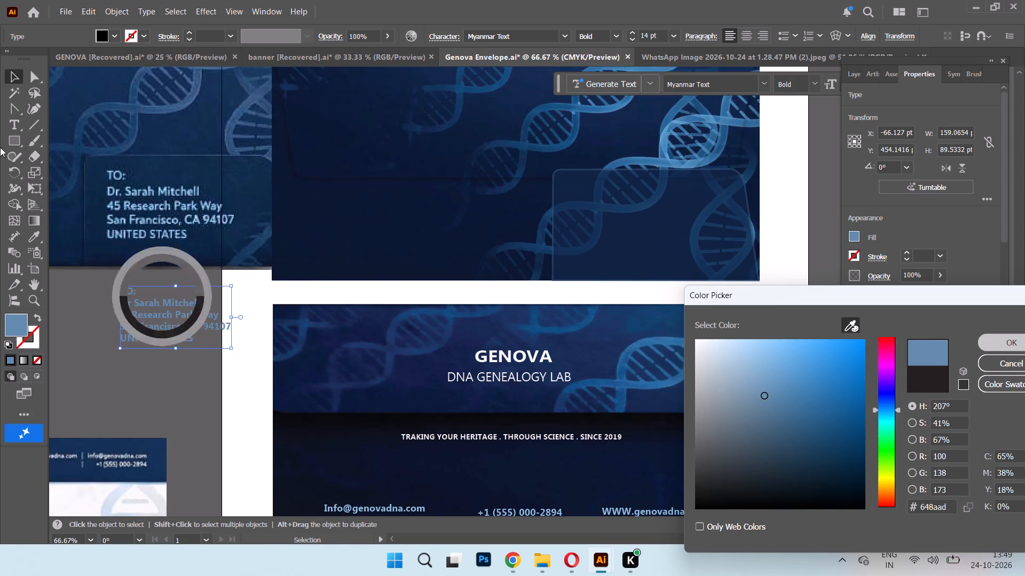
Move the front-envelope reference image to the right and slightly down, above the recipient text block.
left_click_drag(154, 225, 318, 233)
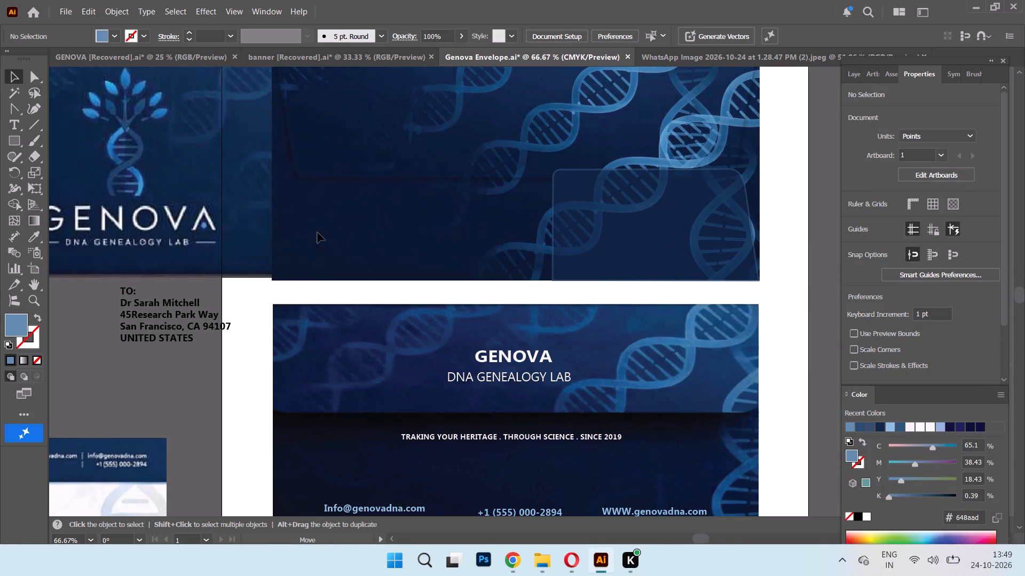
Shift the front-envelope reference aside and recolour the recipient address text light blue #8fbde2, sampled from the back envelope's phone text.
left_click_drag(318, 233, 209, 226)
left_click(144, 308)
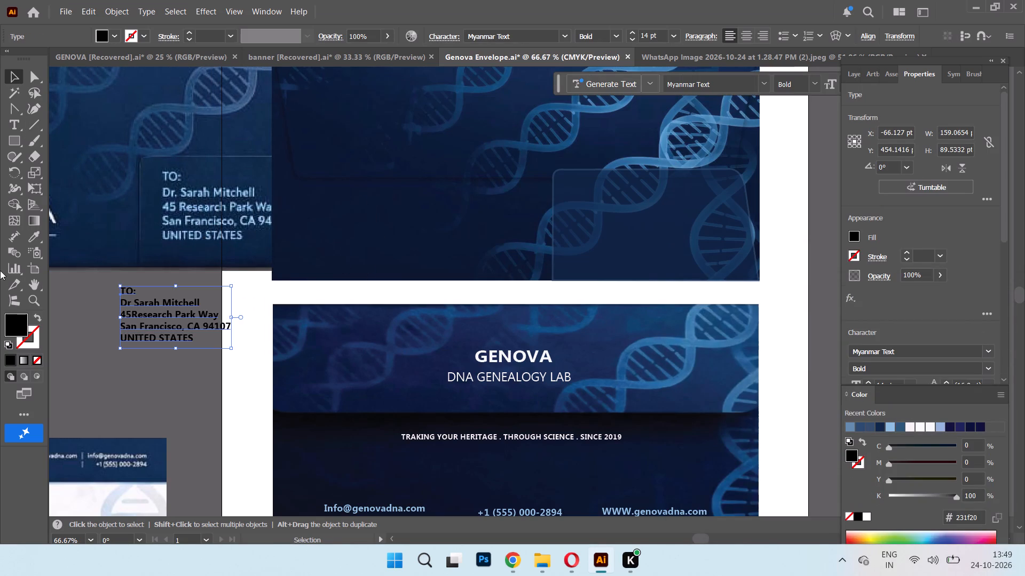
double_click(14, 331)
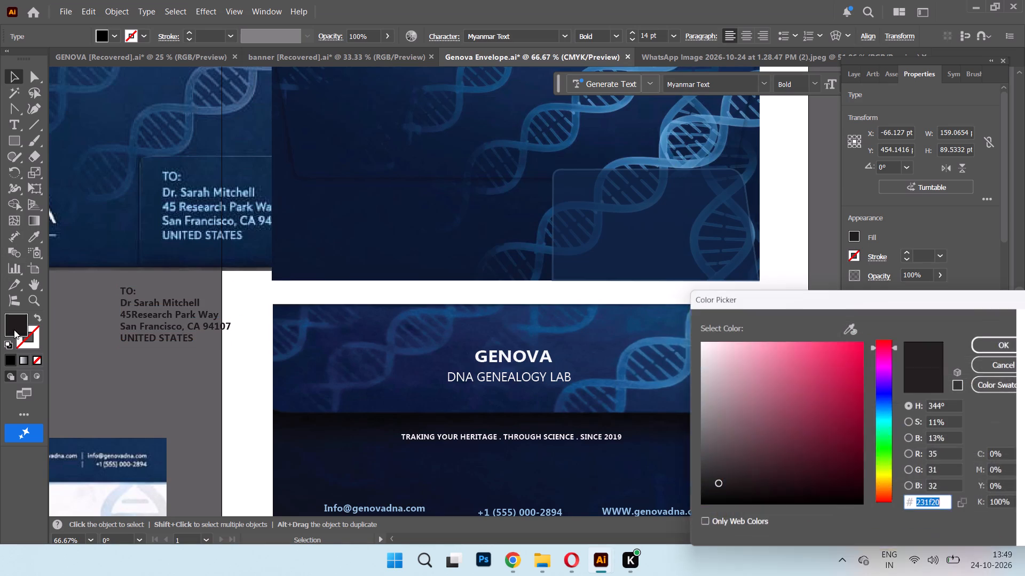
left_click(850, 316)
left_click(849, 325)
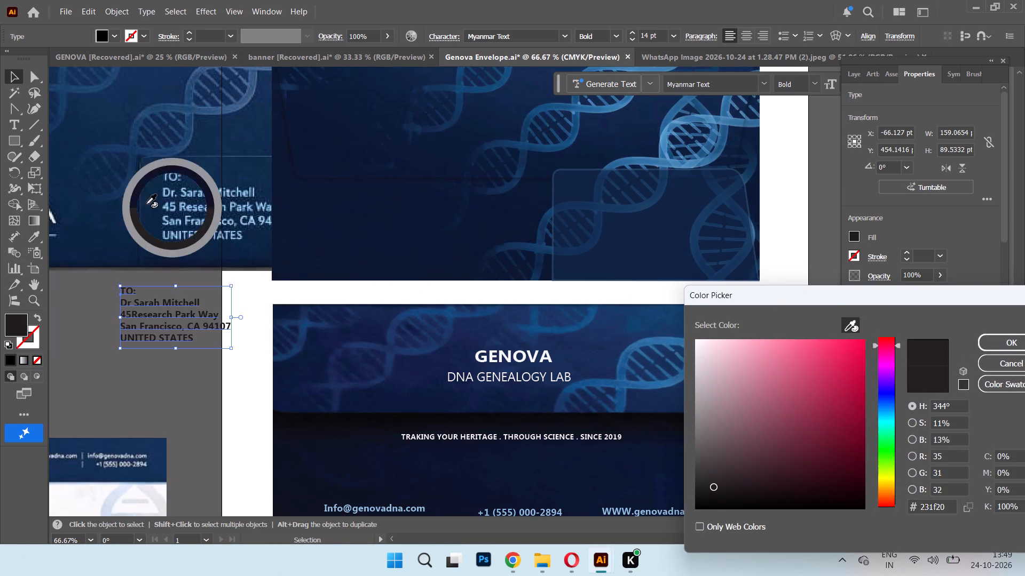
left_click(180, 209)
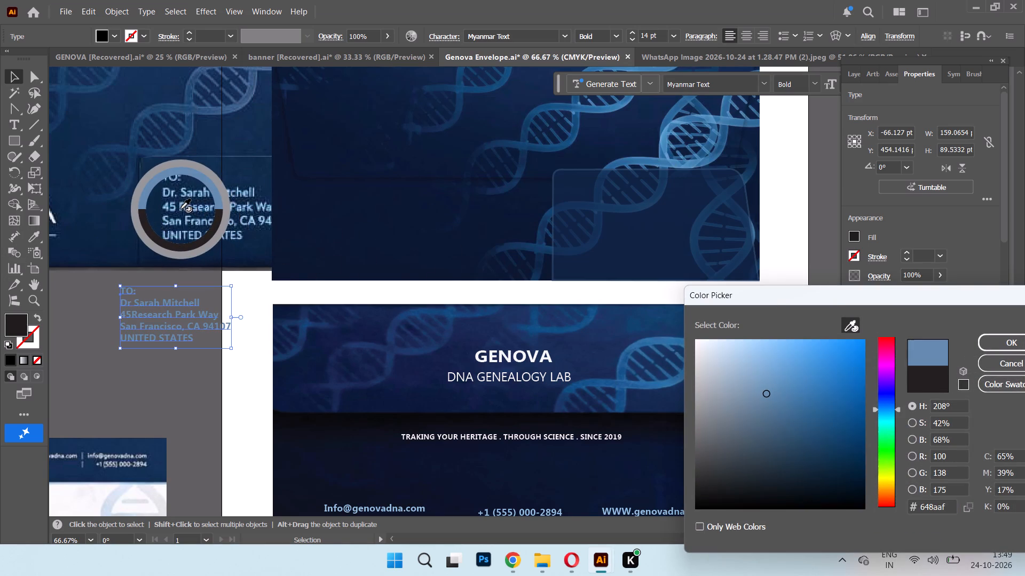
left_click(488, 513)
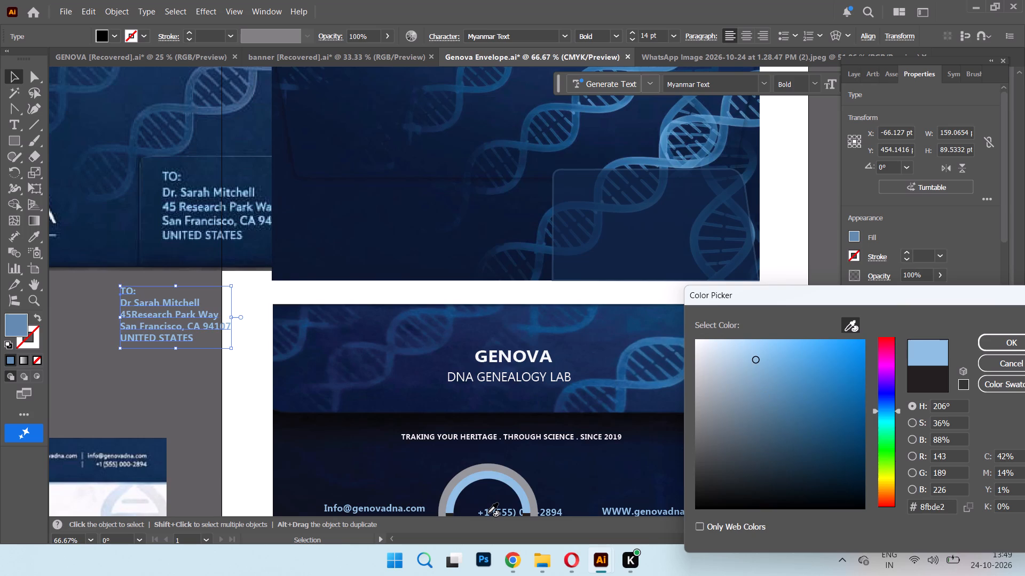
left_click(1001, 339)
Set the address box's stroke to light blue #8fbde2, sampled from the back envelope's phone text.
left_click(689, 194)
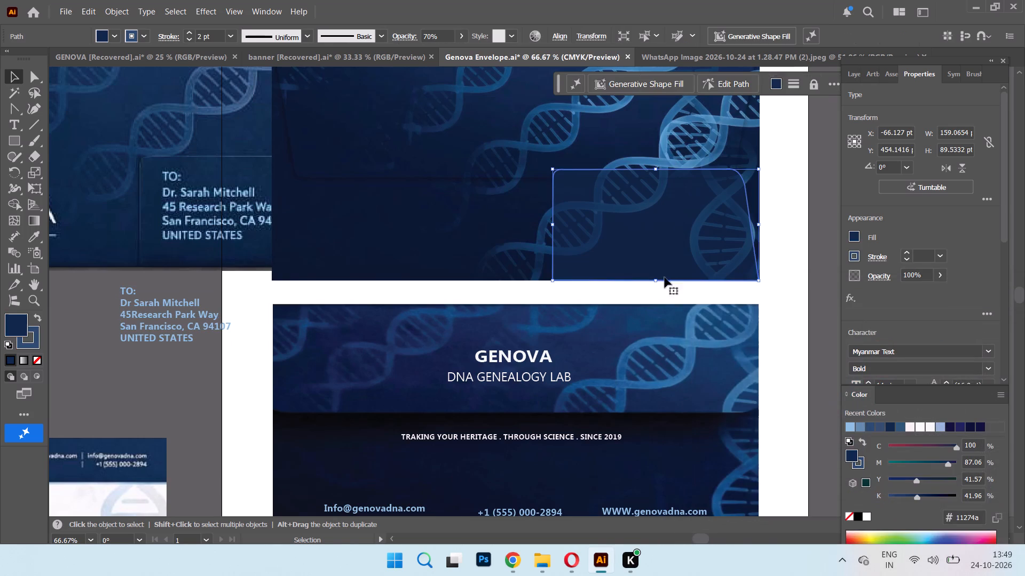
double_click(35, 343)
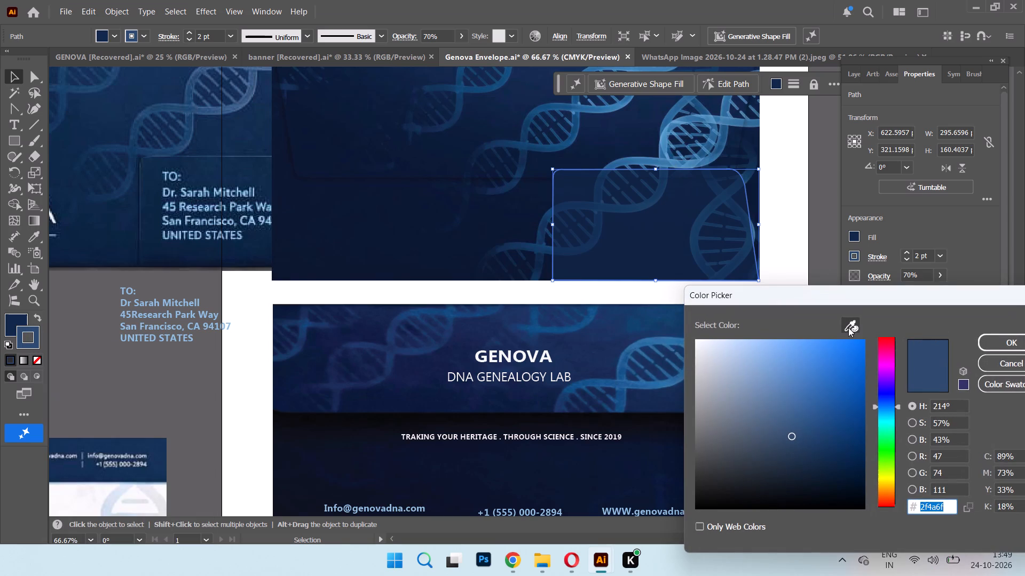
left_click(848, 327)
left_click(533, 513)
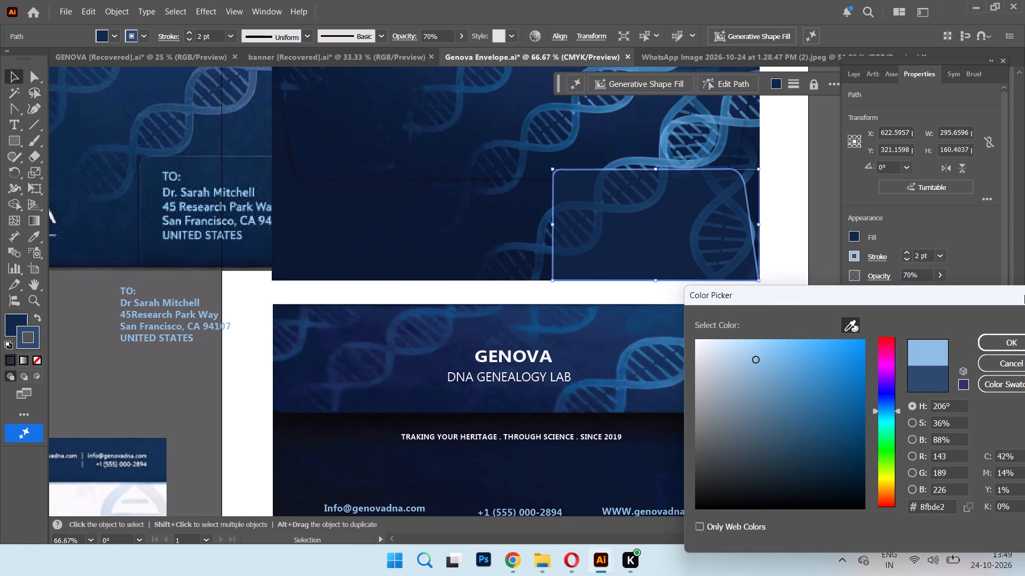
left_click(988, 339)
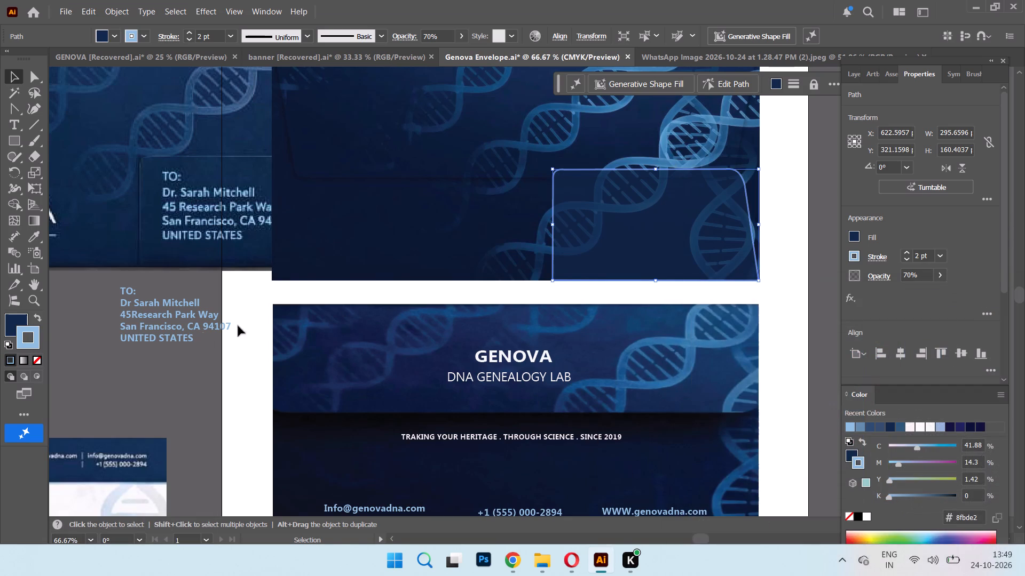
left_click(133, 388)
Move the recipient address text into the front envelope's address box, trying 24 pt and settling on 18 pt, and fit it inside.
left_click_drag(185, 315, 305, 270)
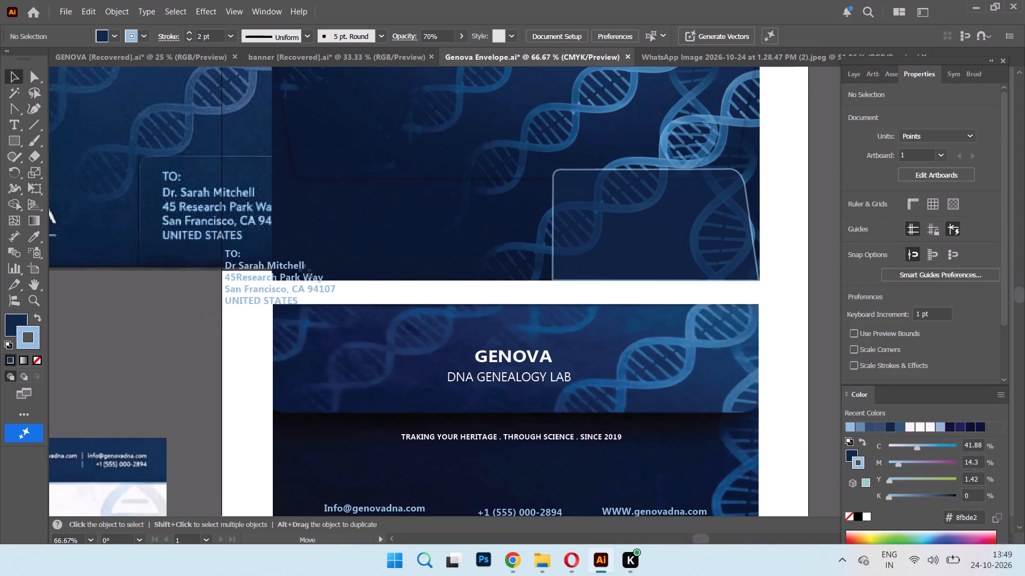
left_click_drag(305, 270, 655, 227)
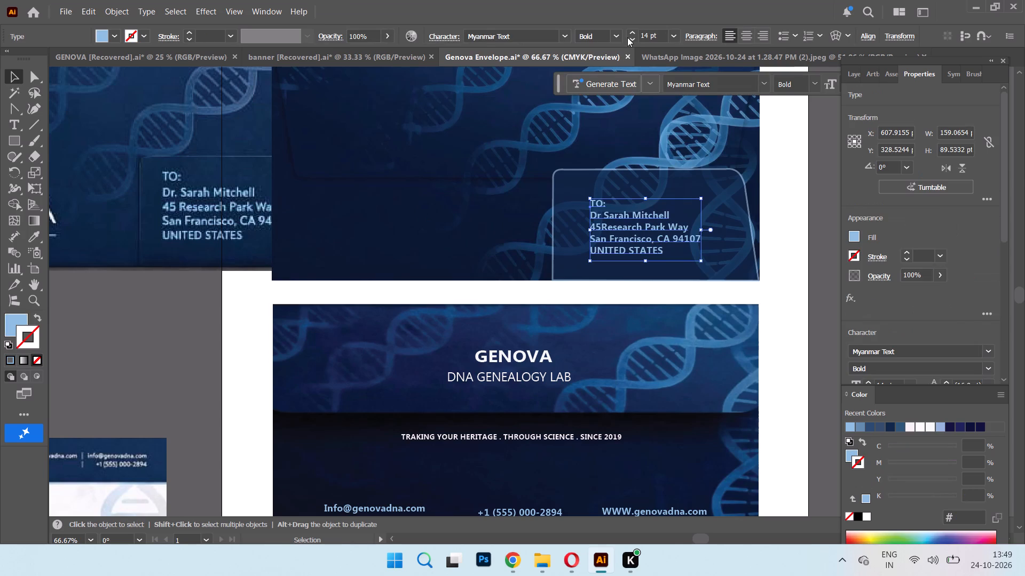
left_click(674, 35)
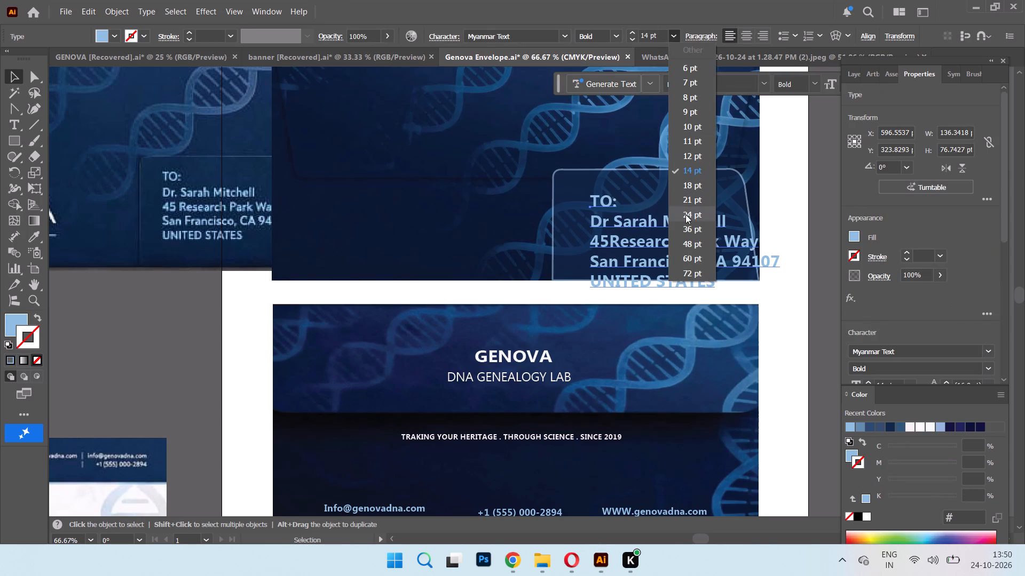
left_click(685, 214)
left_click_drag(635, 232, 610, 217)
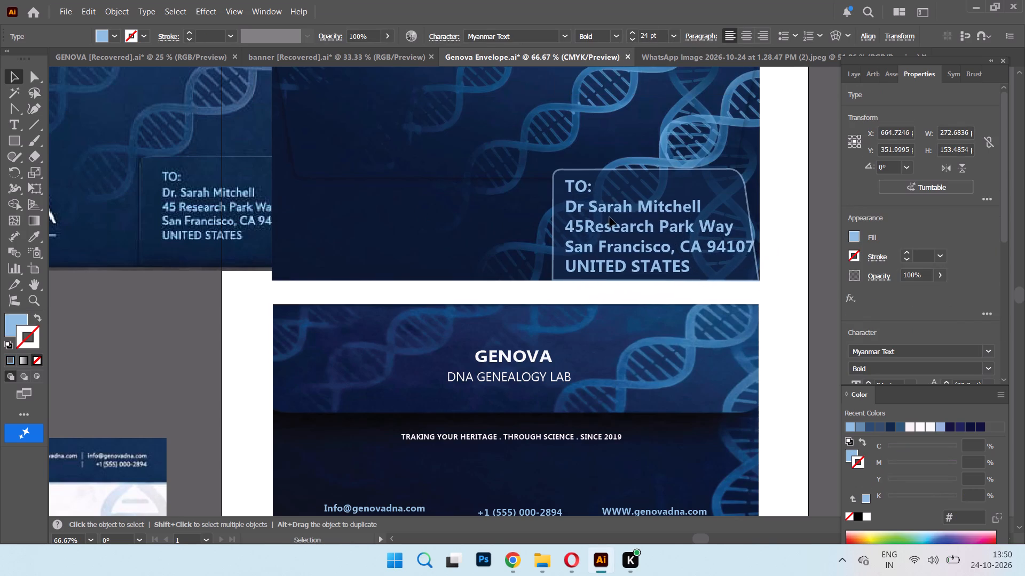
left_click(674, 35)
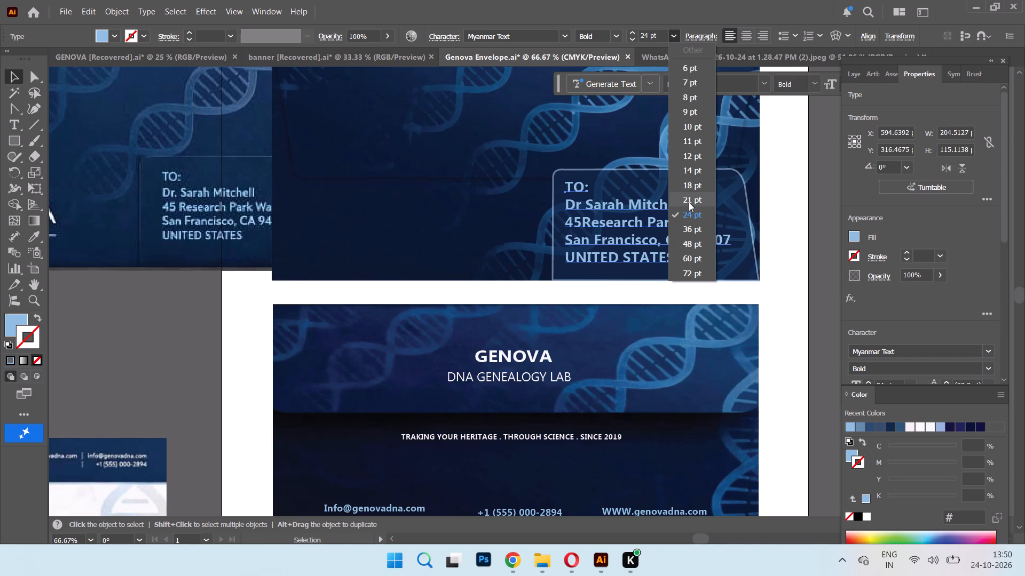
left_click(687, 187)
left_click_drag(654, 227, 672, 233)
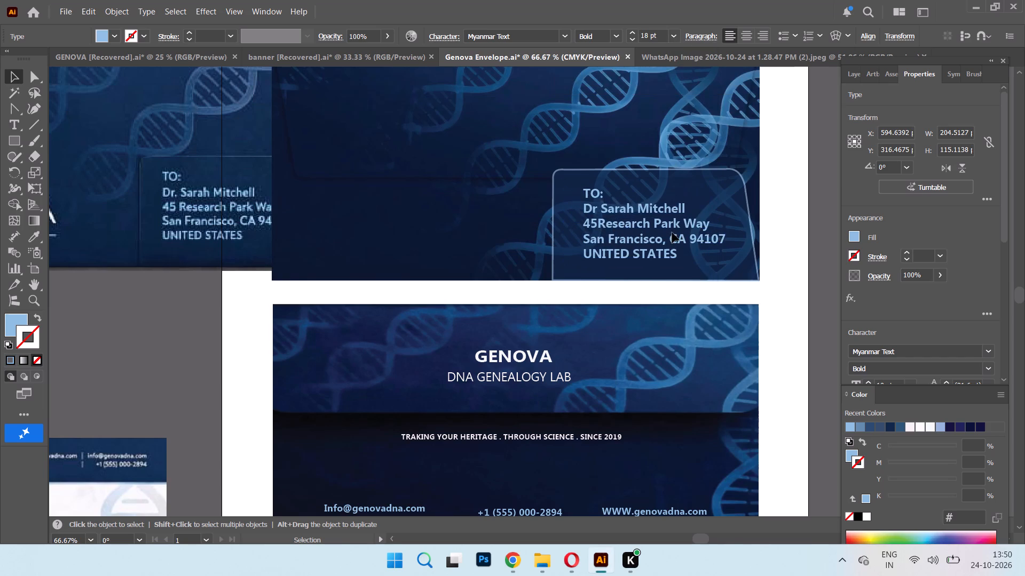
left_click_drag(672, 233, 670, 231)
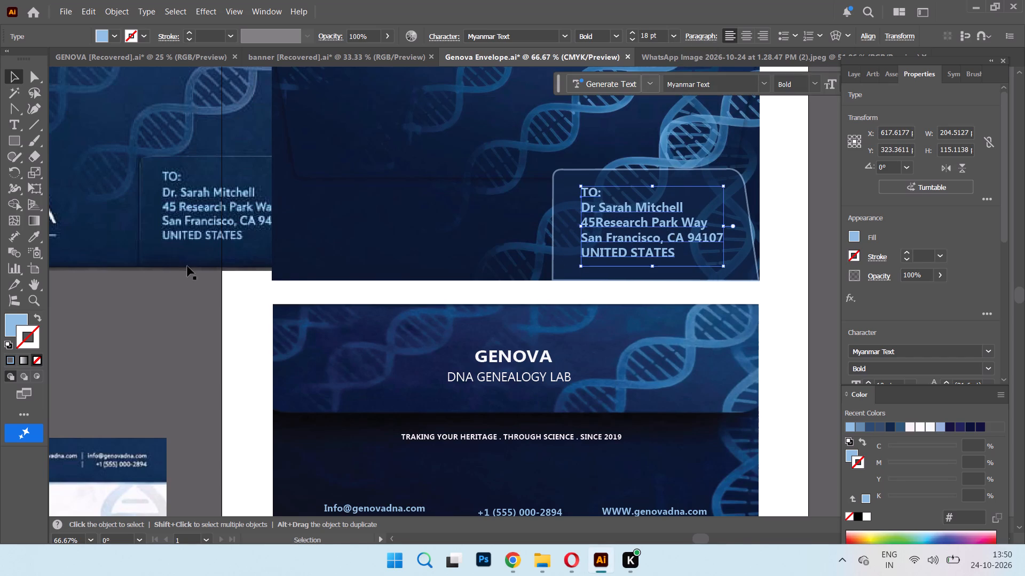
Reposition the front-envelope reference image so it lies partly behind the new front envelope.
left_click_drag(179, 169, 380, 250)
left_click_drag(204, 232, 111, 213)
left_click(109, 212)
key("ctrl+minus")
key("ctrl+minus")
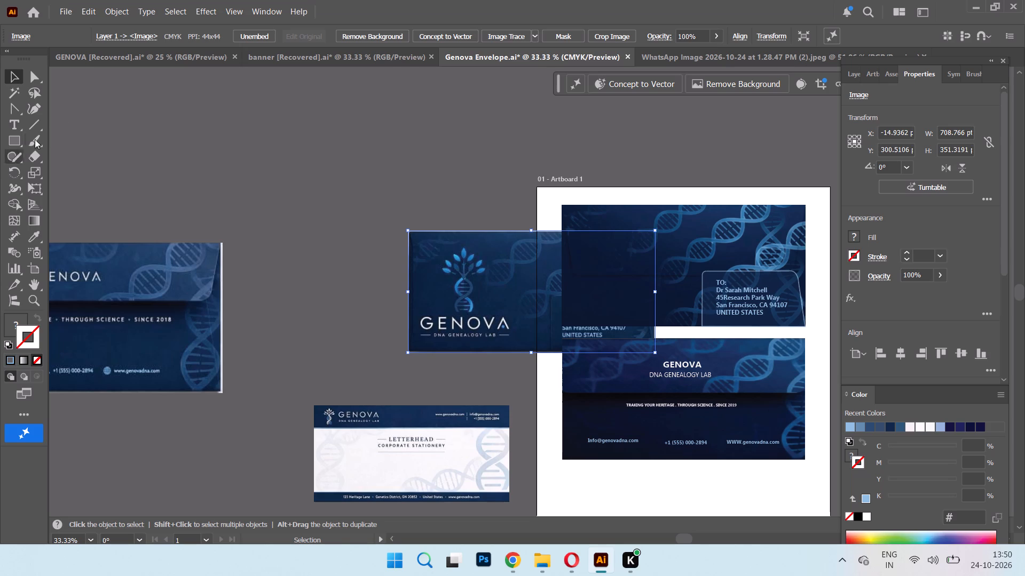
Save the envelope document.
left_click(60, 9)
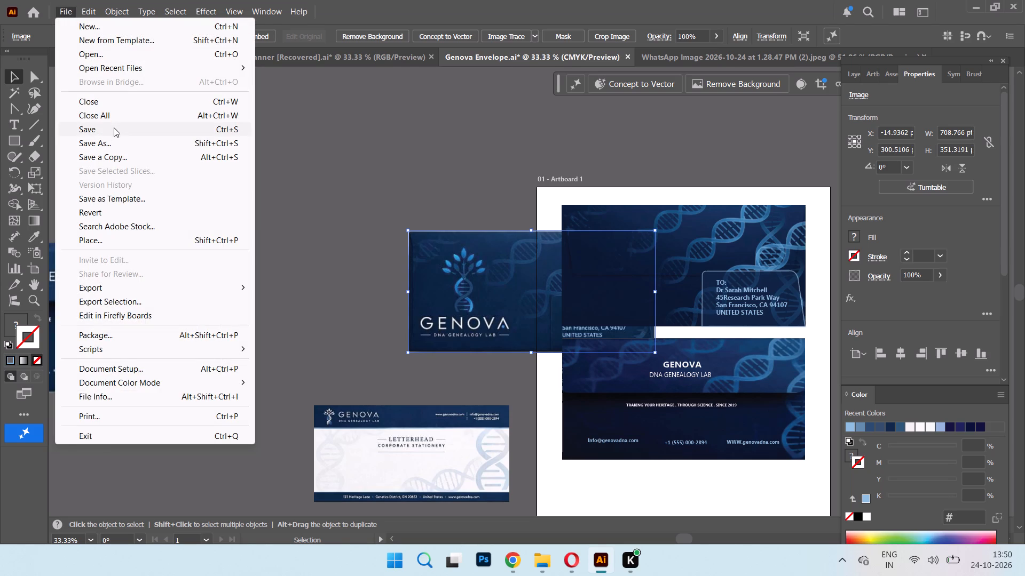
left_click(114, 127)
Move the front-envelope reference image clear of the artboard, keeping the new front envelope's background in place.
left_click_drag(620, 293, 364, 271)
key("ctrl+z")
left_click_drag(518, 301, 442, 286)
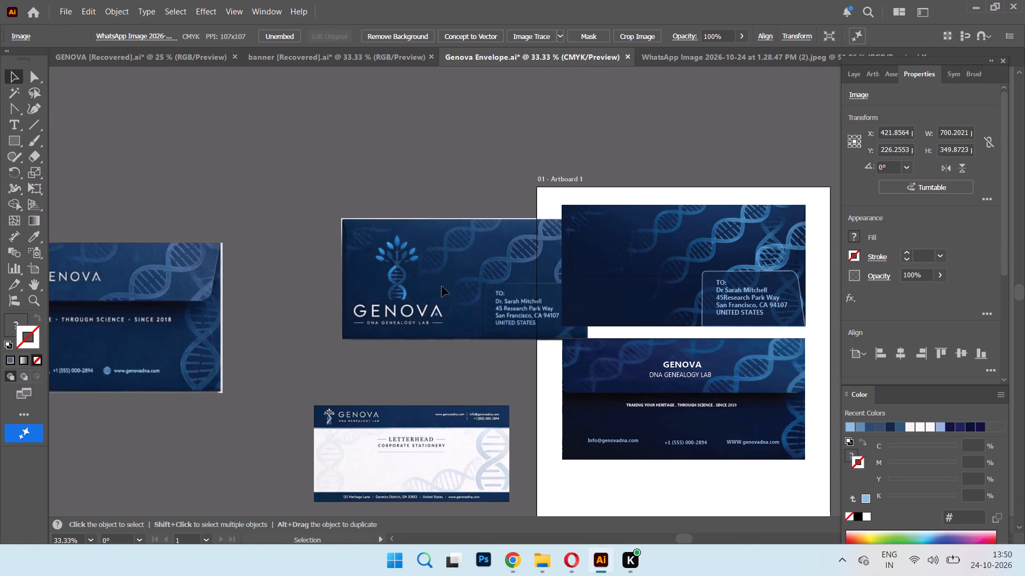
left_click_drag(442, 286, 301, 261)
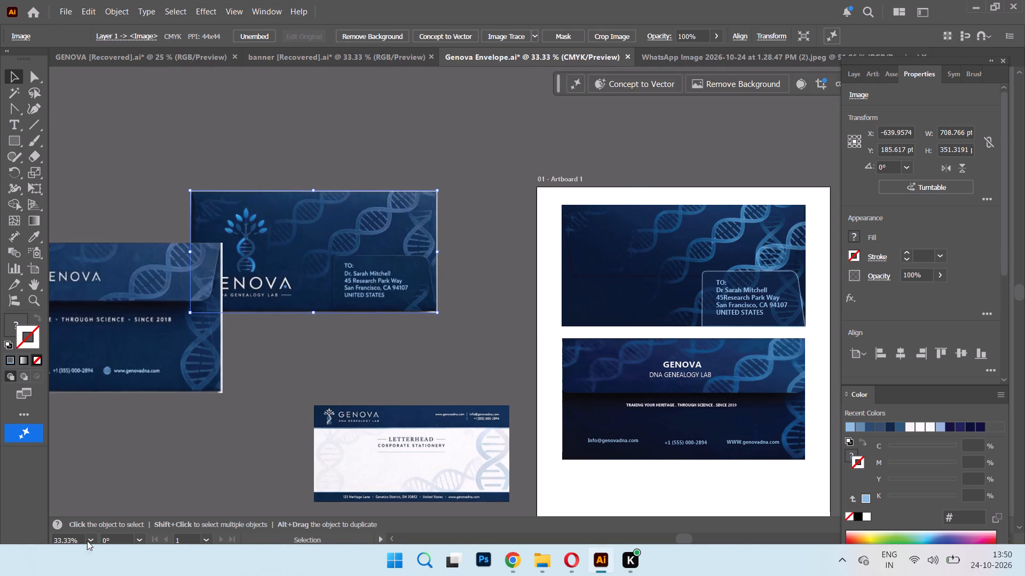
left_click(400, 123)
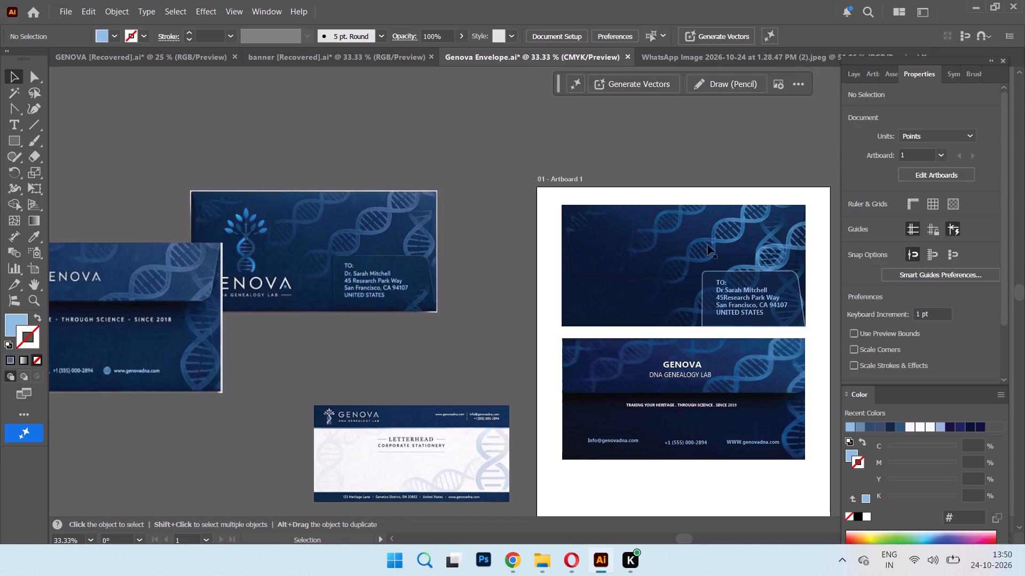
Apply a linear gradient to the address box's stroke, from light blue to dark blue #324e6c sampled from the reference's address box edge.
left_click(704, 288)
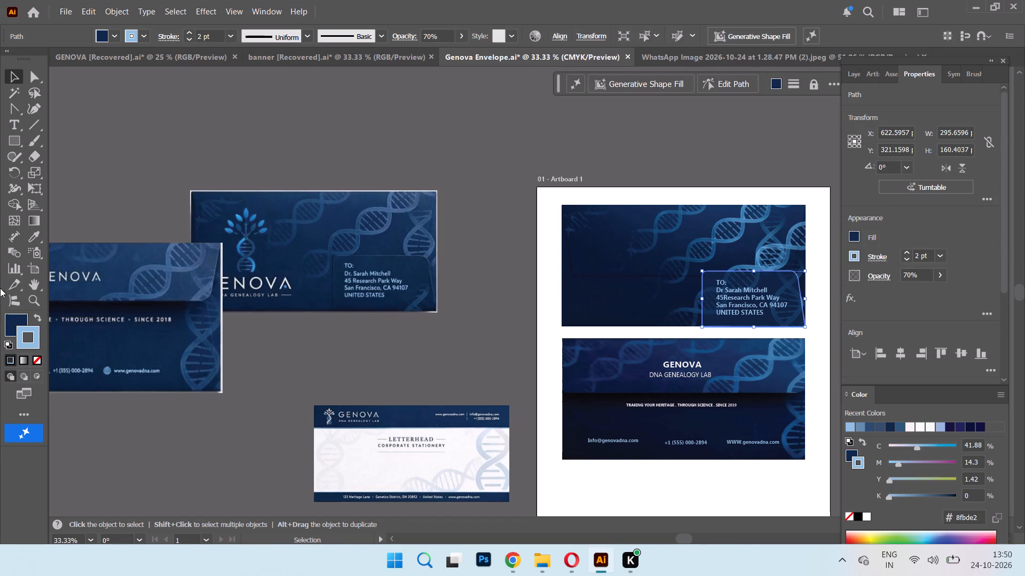
left_click(25, 346)
left_click(146, 31)
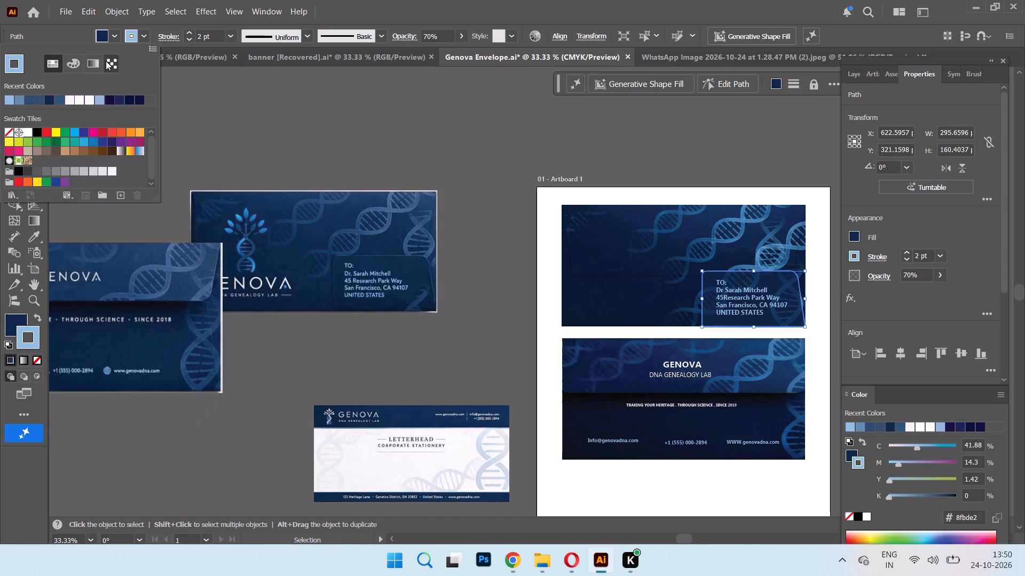
left_click(91, 65)
left_click(121, 265)
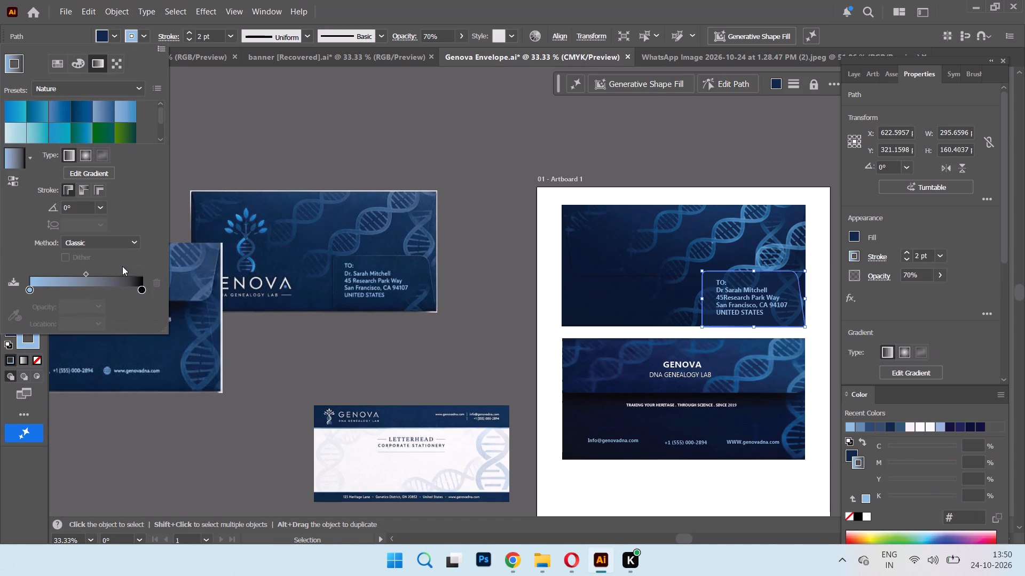
left_click(141, 288)
left_click(11, 317)
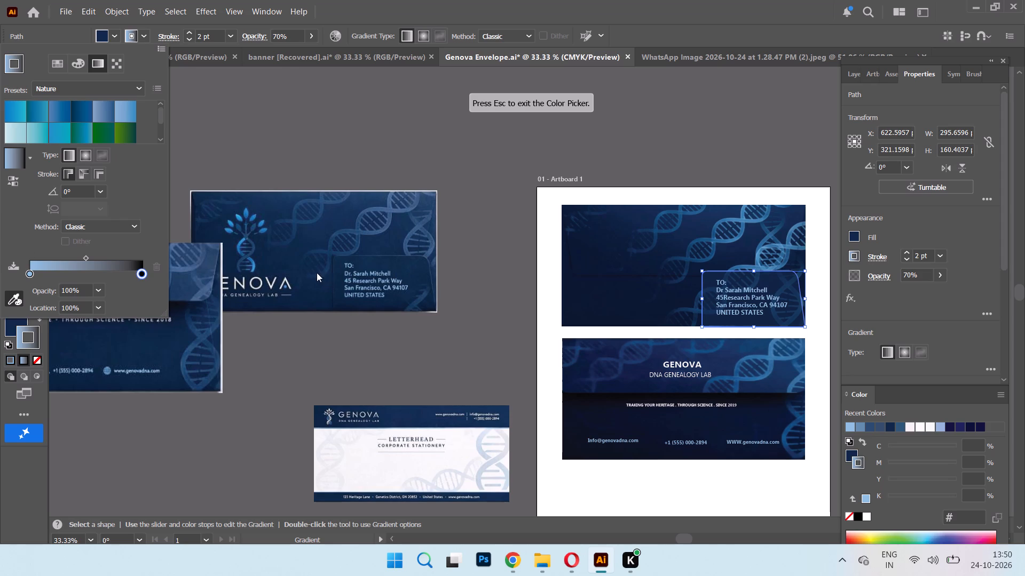
left_click(381, 254)
left_click(383, 255)
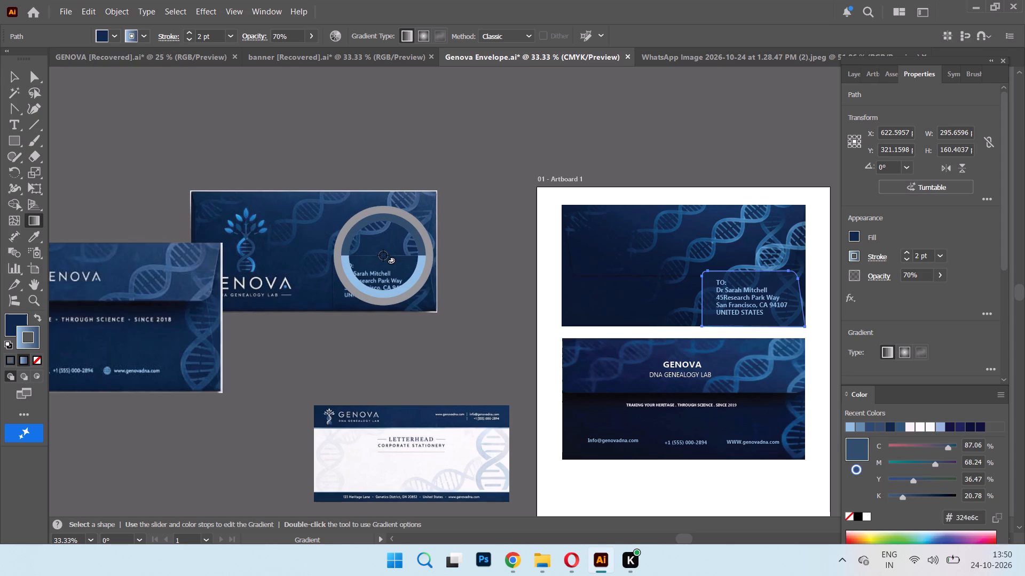
left_click(13, 74)
left_click(407, 127)
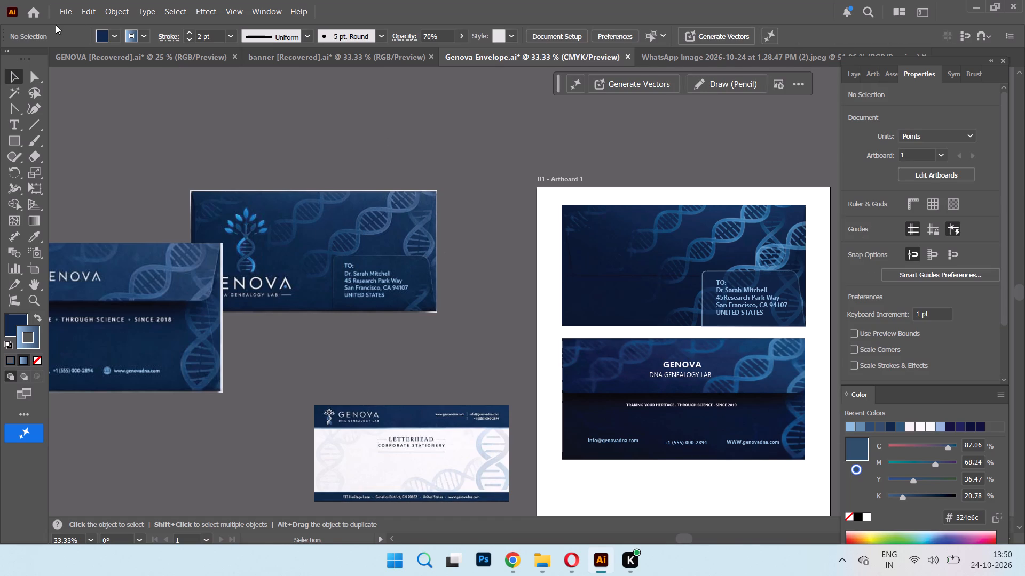
Swap the stroke gradient's colour stops, placing the dark blue one at about 6.5% and the light blue one at about 96.7%.
left_click(143, 31)
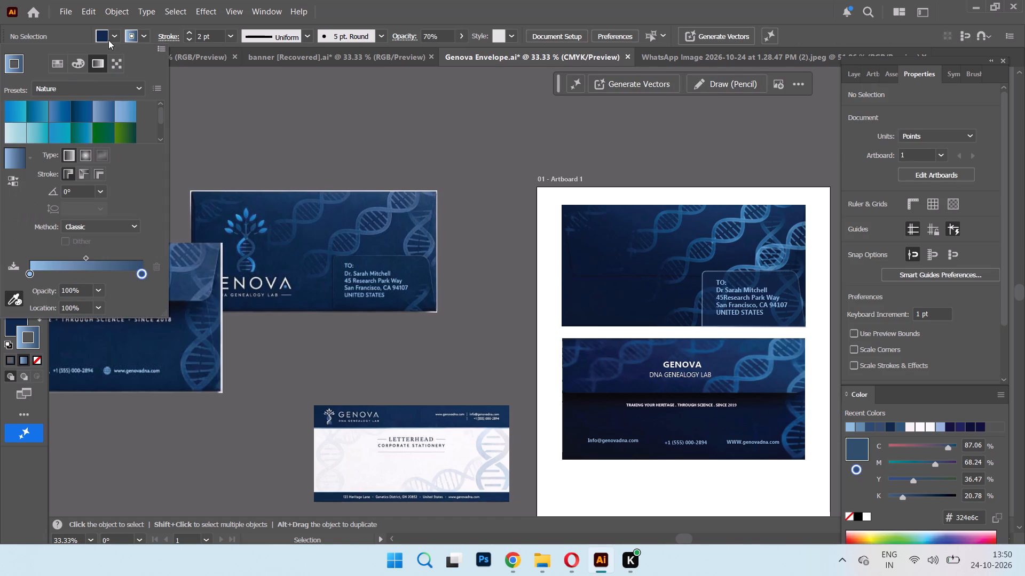
left_click(110, 263)
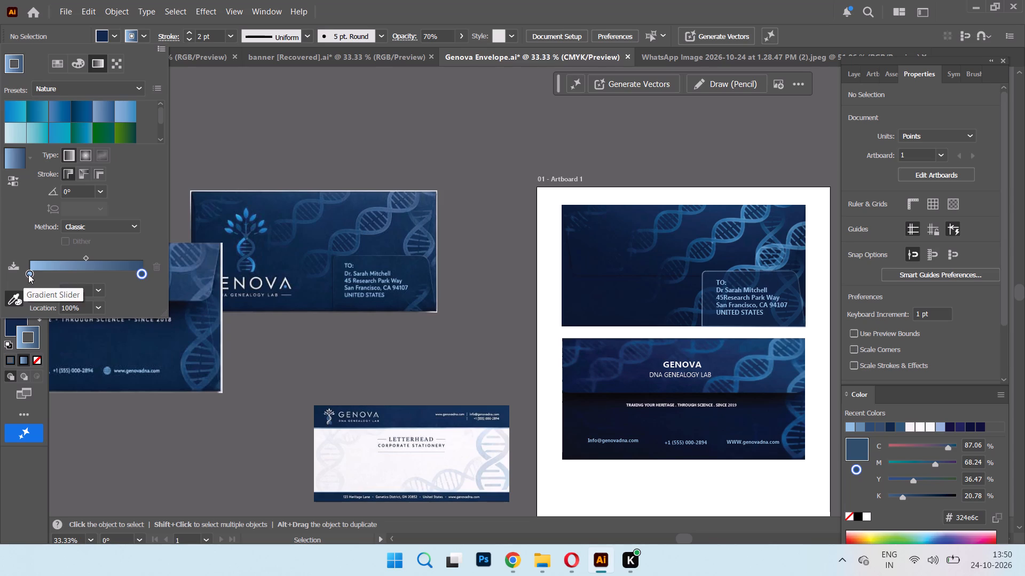
left_click_drag(28, 274, 119, 292)
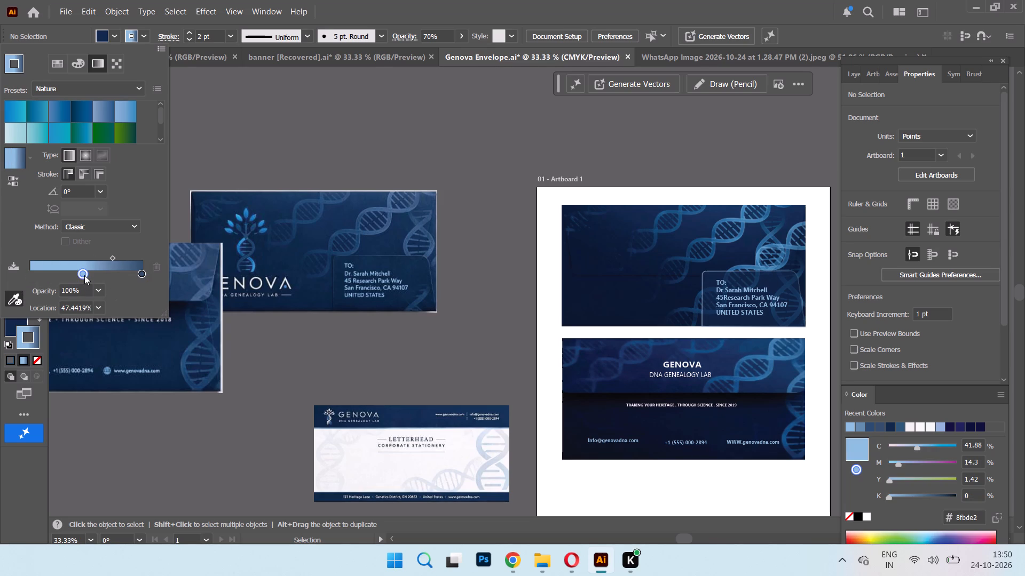
left_click_drag(83, 275, 135, 281)
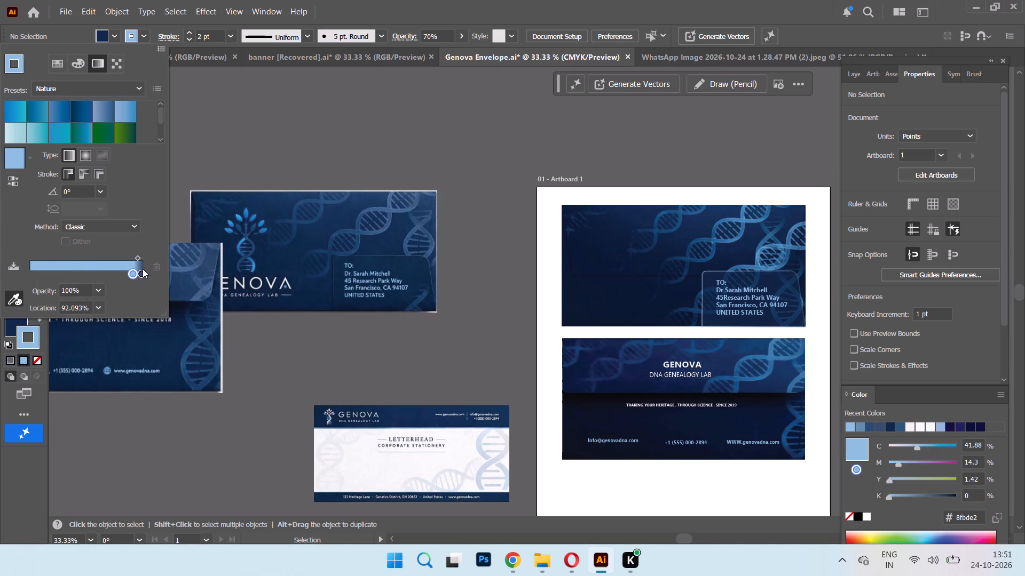
left_click(142, 272)
left_click_drag(142, 272, 36, 271)
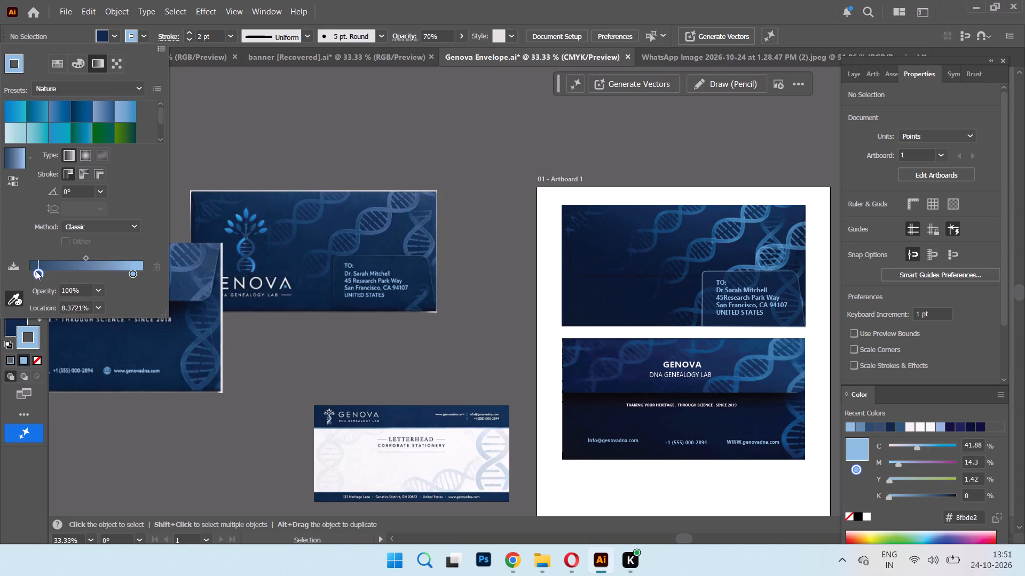
left_click_drag(36, 271, 35, 271)
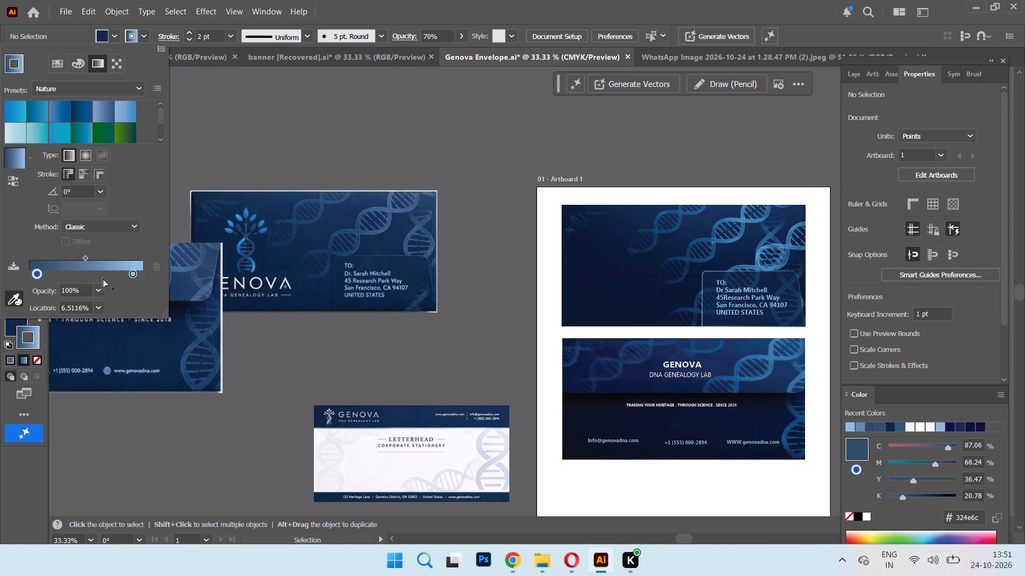
left_click_drag(135, 274, 140, 277)
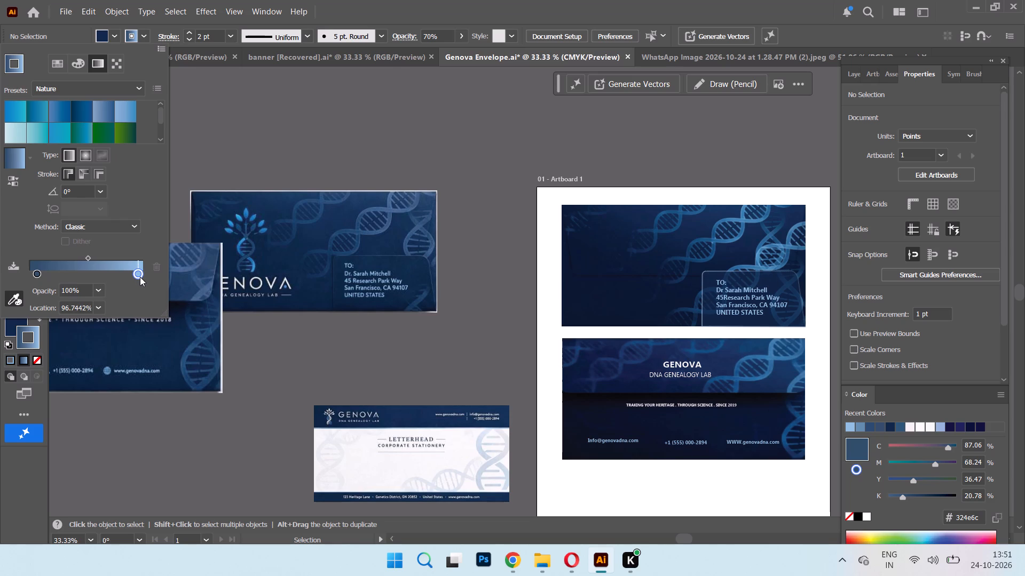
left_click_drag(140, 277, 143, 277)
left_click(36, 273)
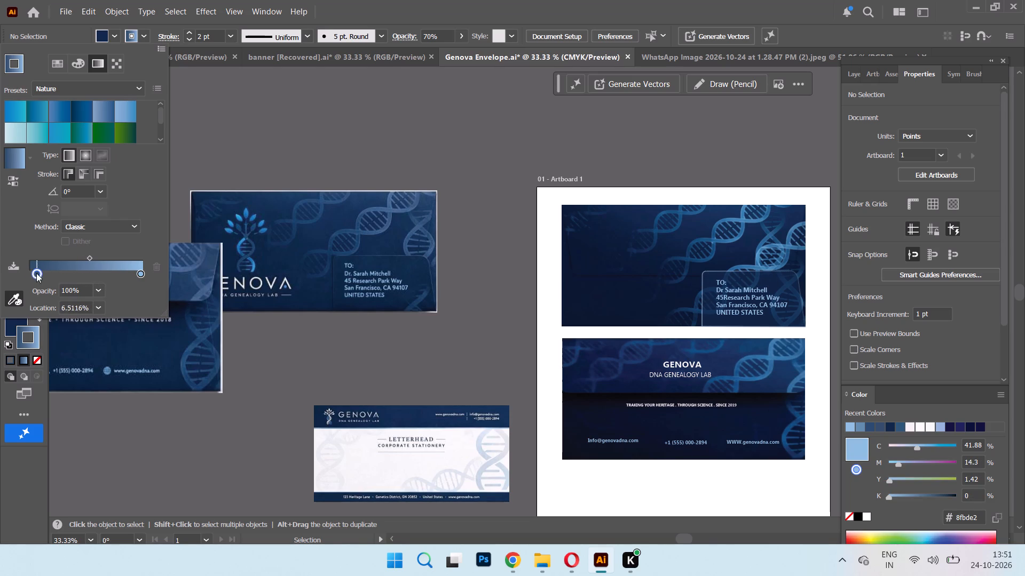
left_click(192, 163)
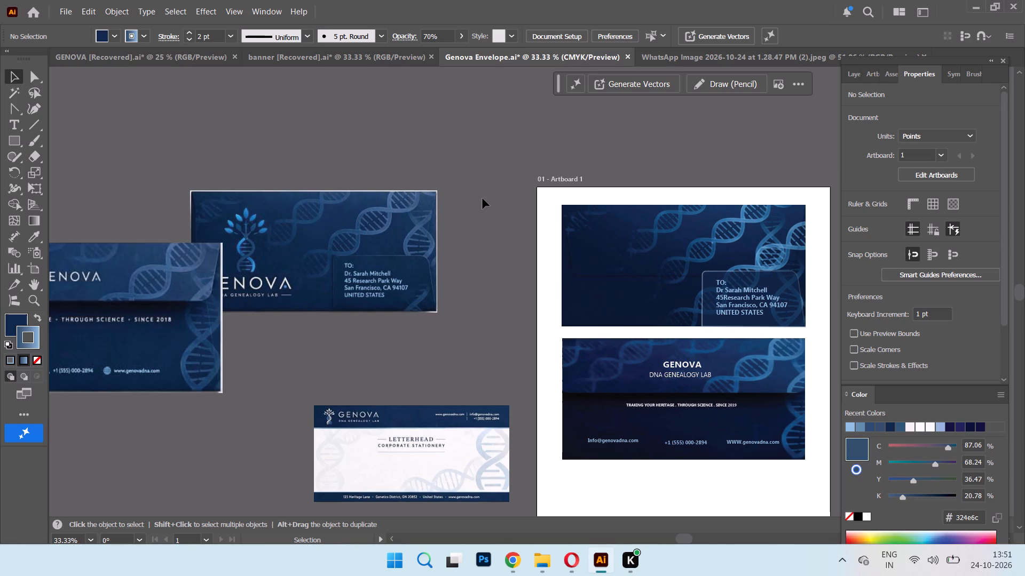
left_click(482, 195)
Swap the stops in the address box's stroke gradient, placing dark blue near the start and light blue near the end.
left_click(703, 287)
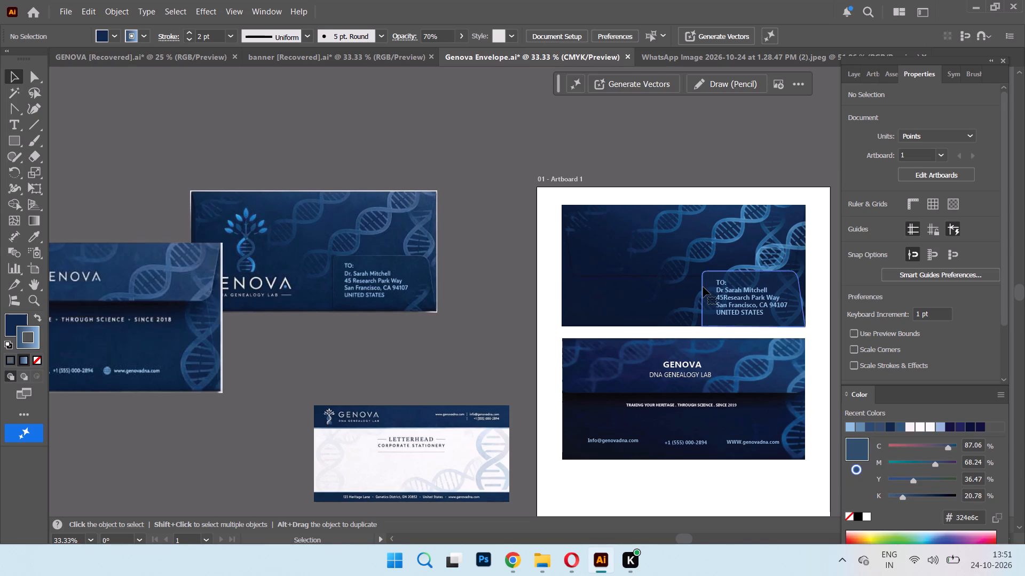
left_click(142, 29)
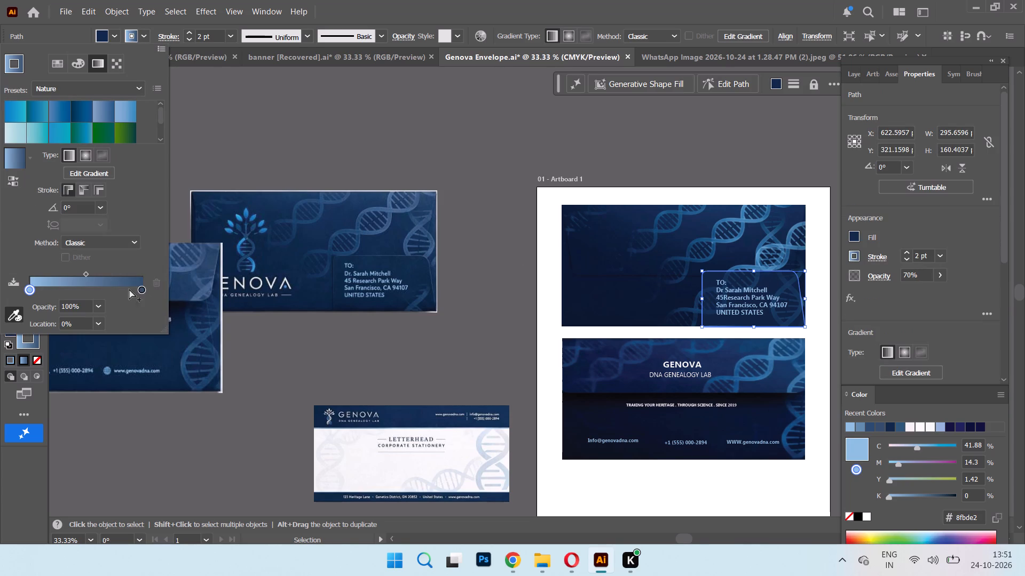
left_click_drag(143, 290, 97, 287)
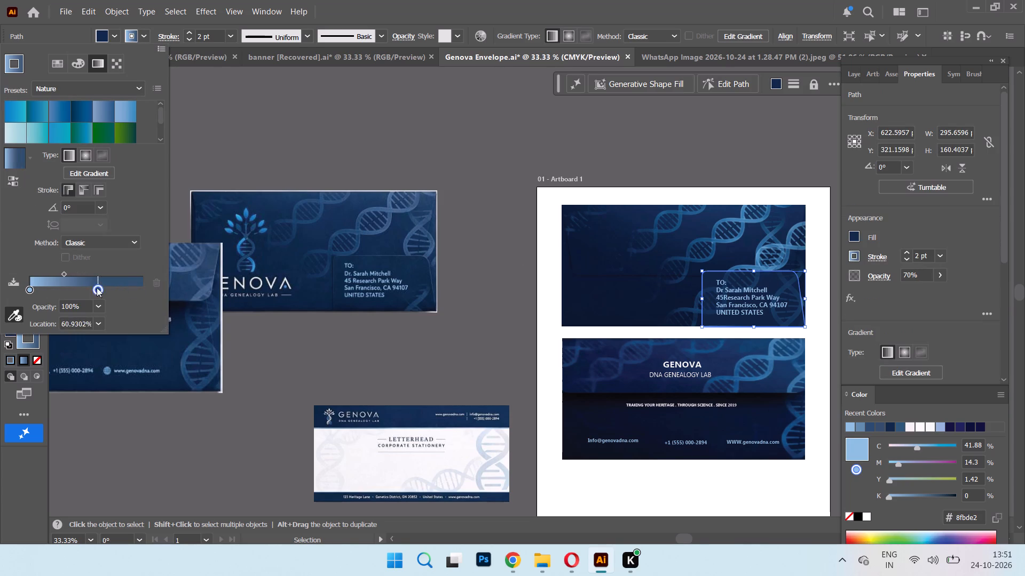
left_click_drag(97, 287, 61, 285)
left_click_drag(29, 289, 138, 285)
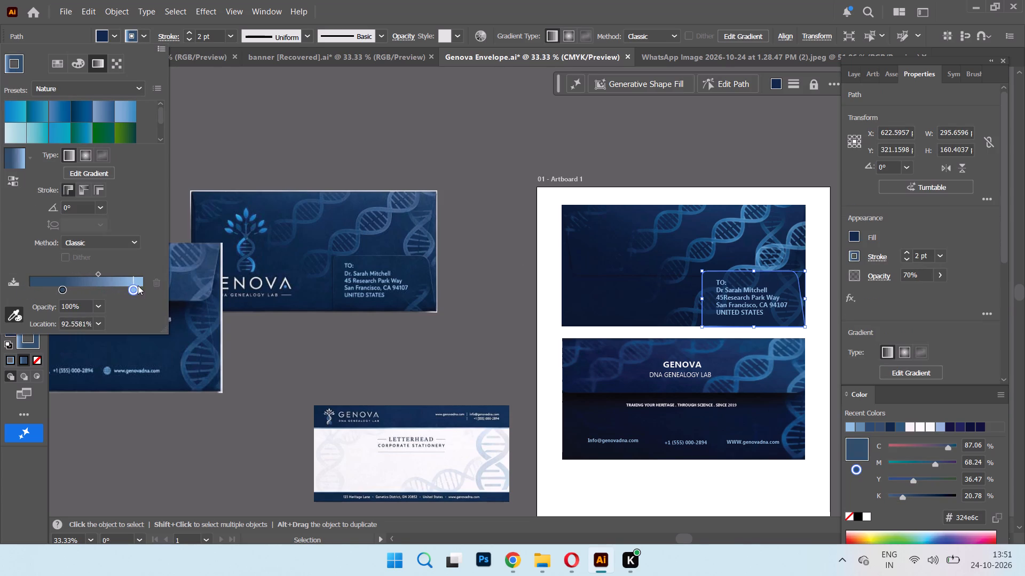
left_click_drag(138, 285, 143, 285)
left_click_drag(63, 290, 48, 286)
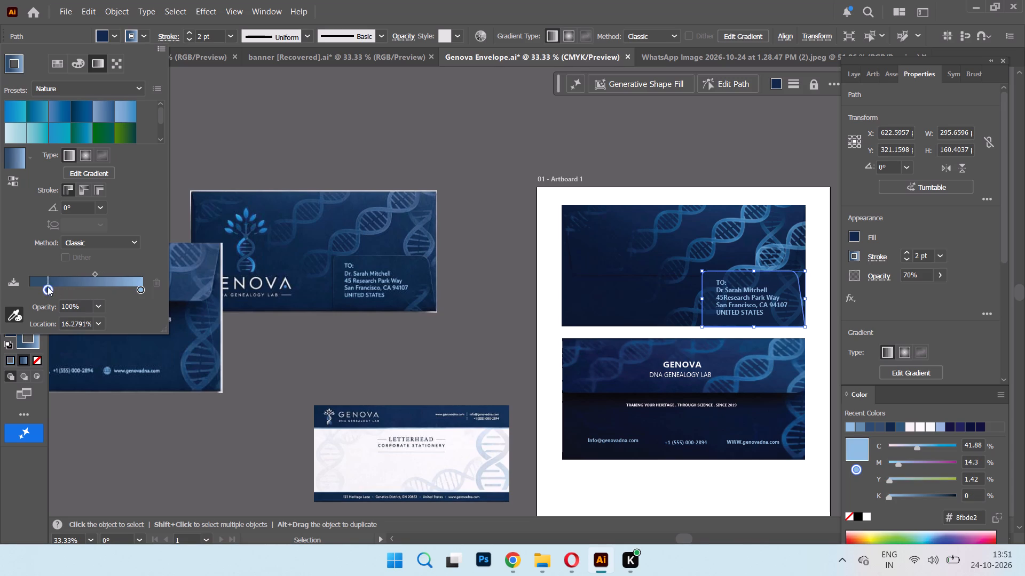
left_click_drag(48, 286, 34, 285)
left_click(195, 178)
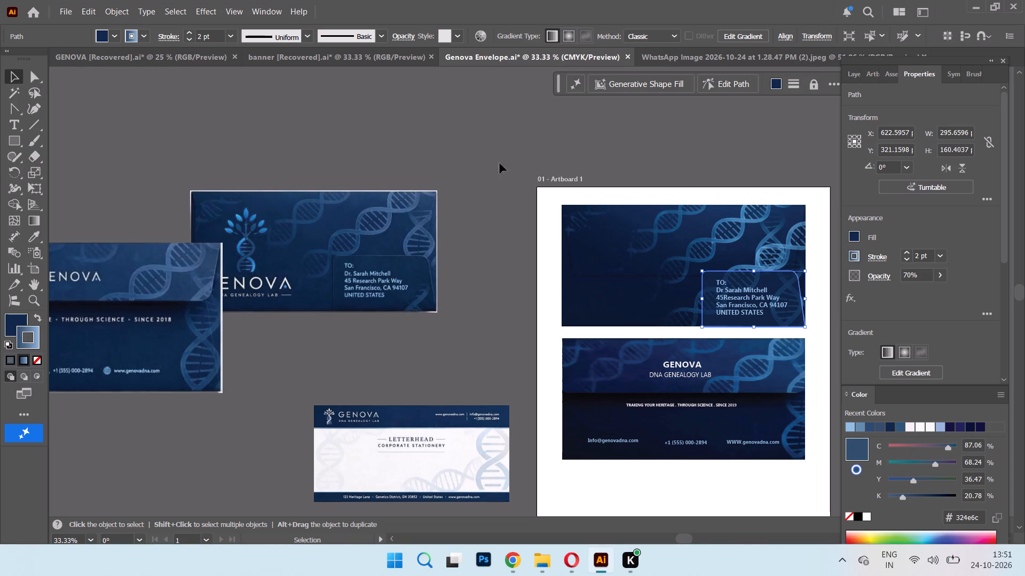
left_click(535, 143)
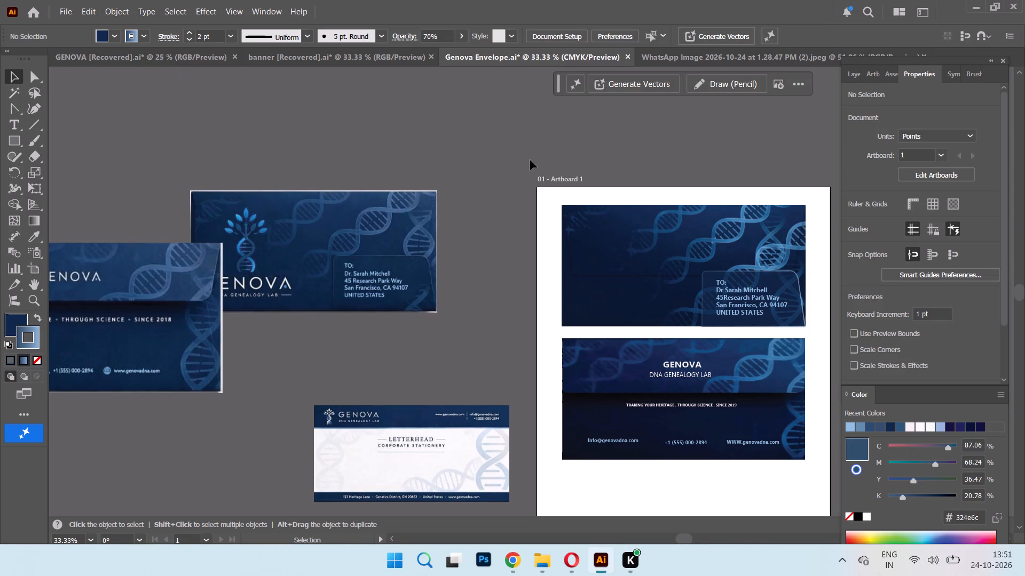
Bring the DNA tree symbol from the GENOVA document onto the left part of the new front envelope.
left_click(341, 54)
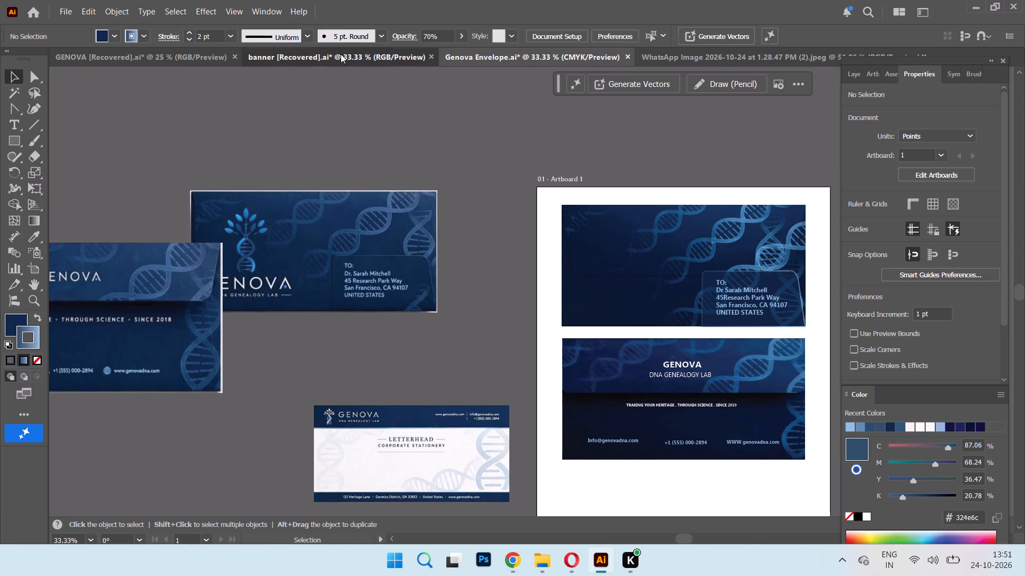
left_click(161, 55)
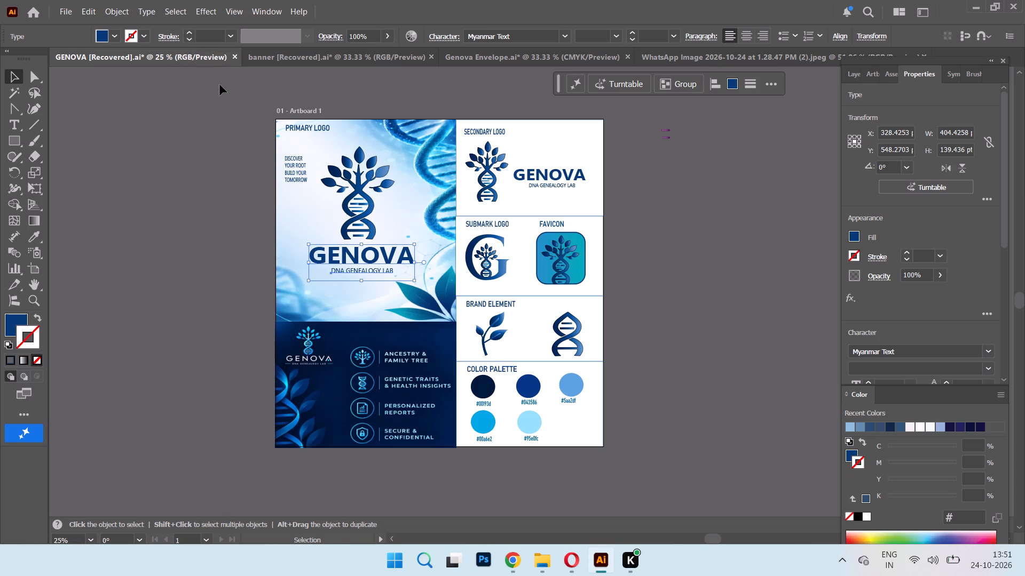
Copy the secondary logo's DNA tree symbol from the GENOVA document onto the left part of the new front envelope in Genova Envelope.
left_click(371, 174)
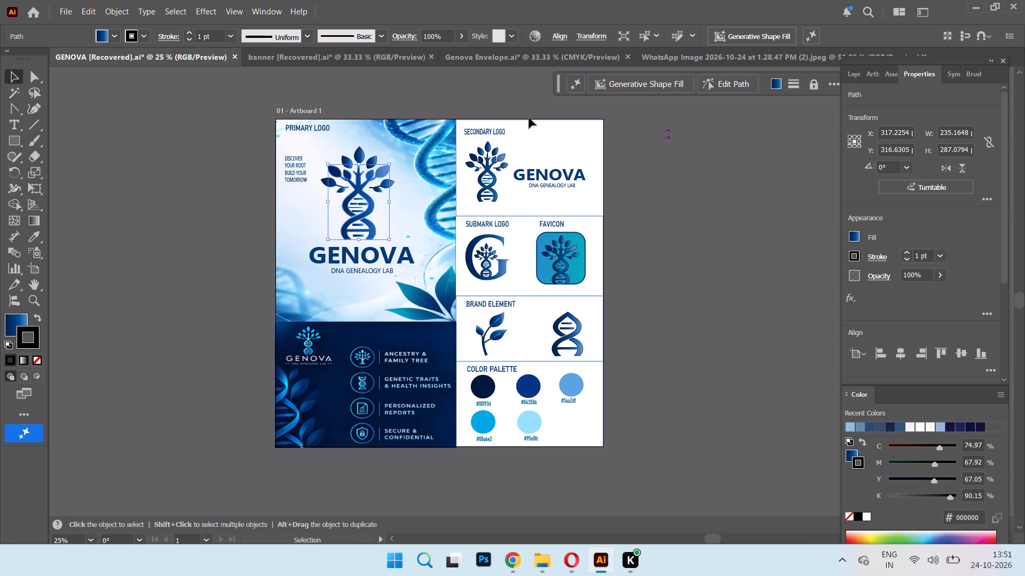
left_click_drag(471, 139, 469, 170)
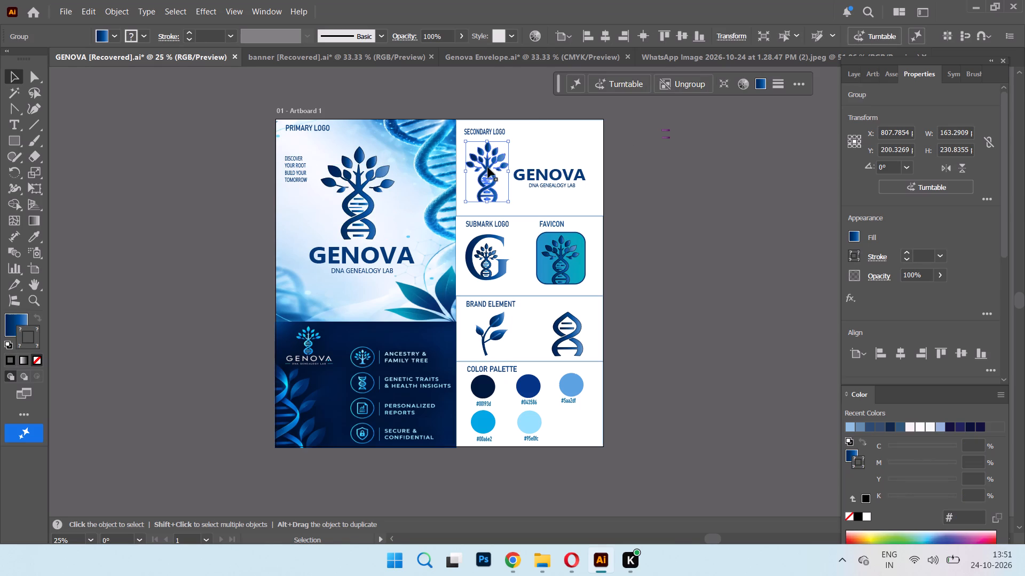
right_click(490, 166)
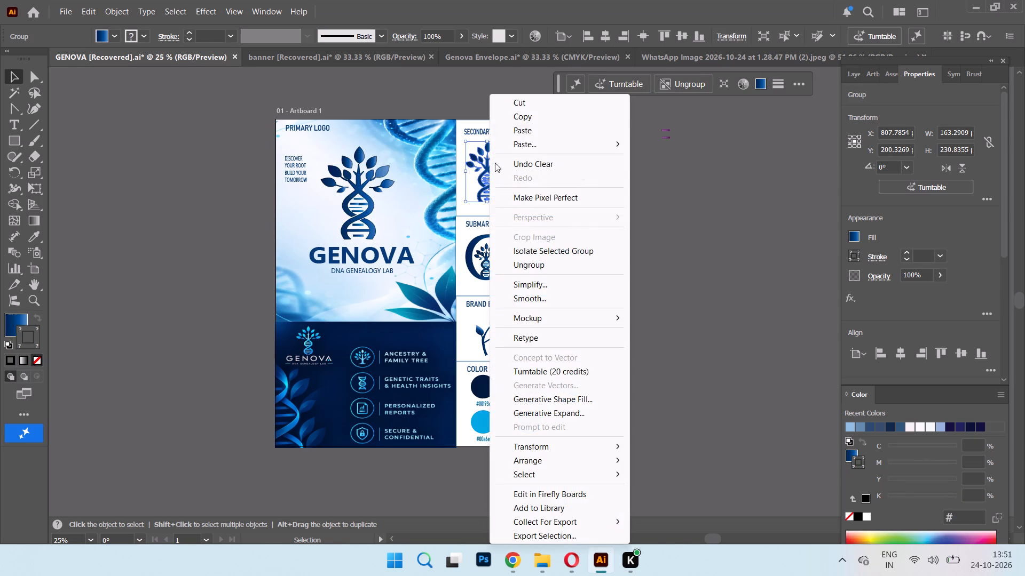
left_click(534, 114)
left_click(674, 57)
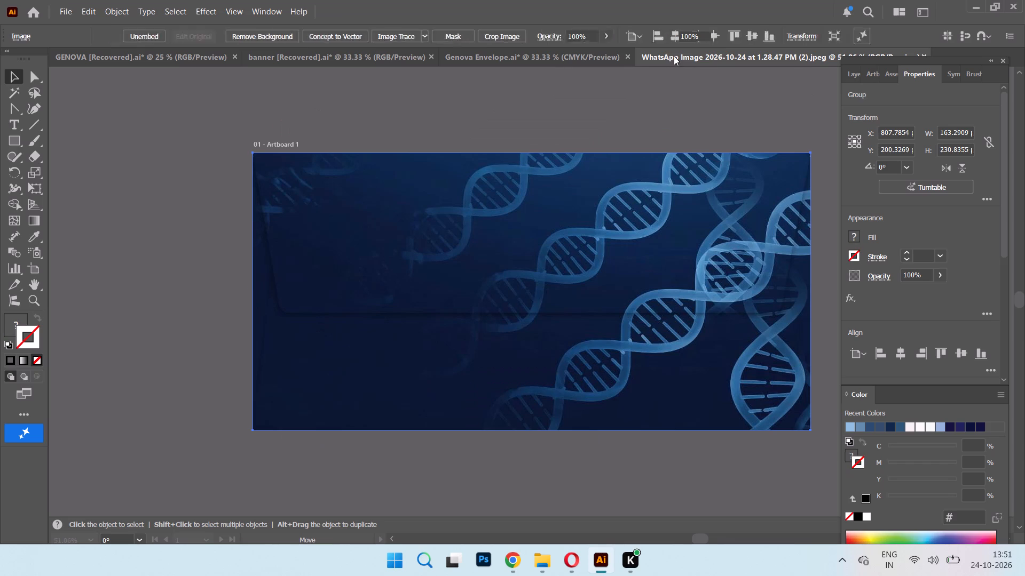
left_click(499, 52)
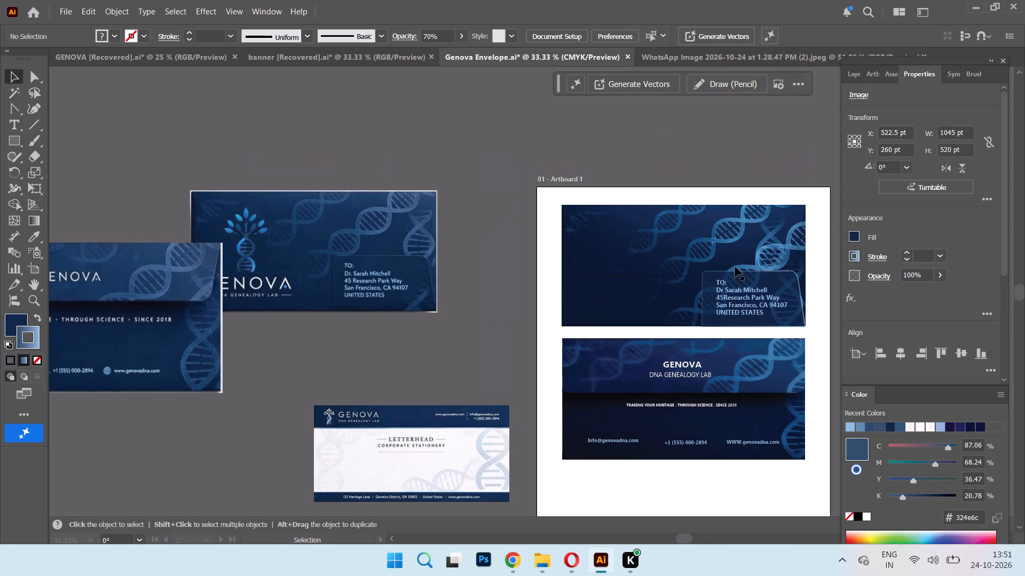
right_click(622, 239)
left_click(671, 228)
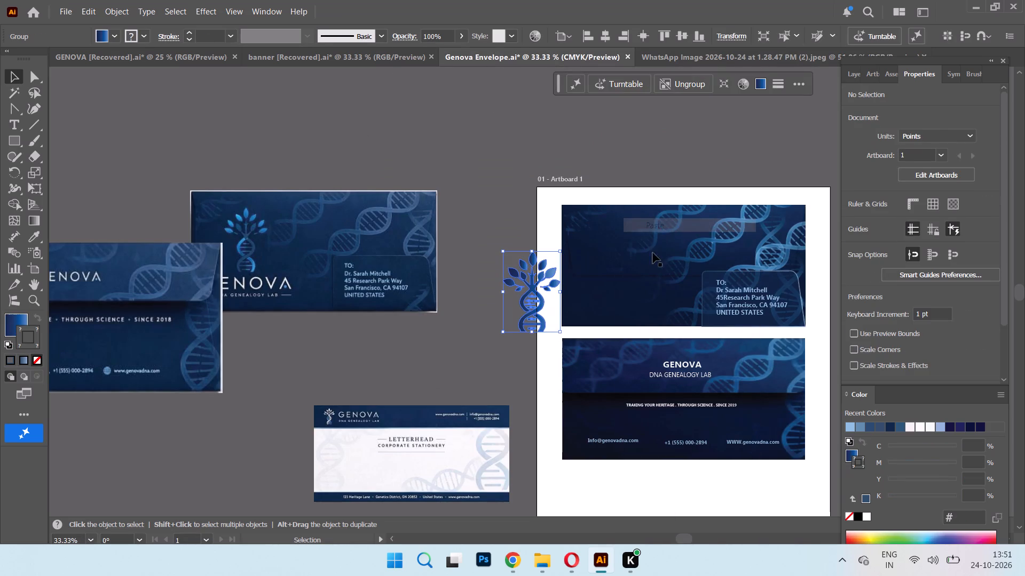
left_click_drag(541, 302, 625, 263)
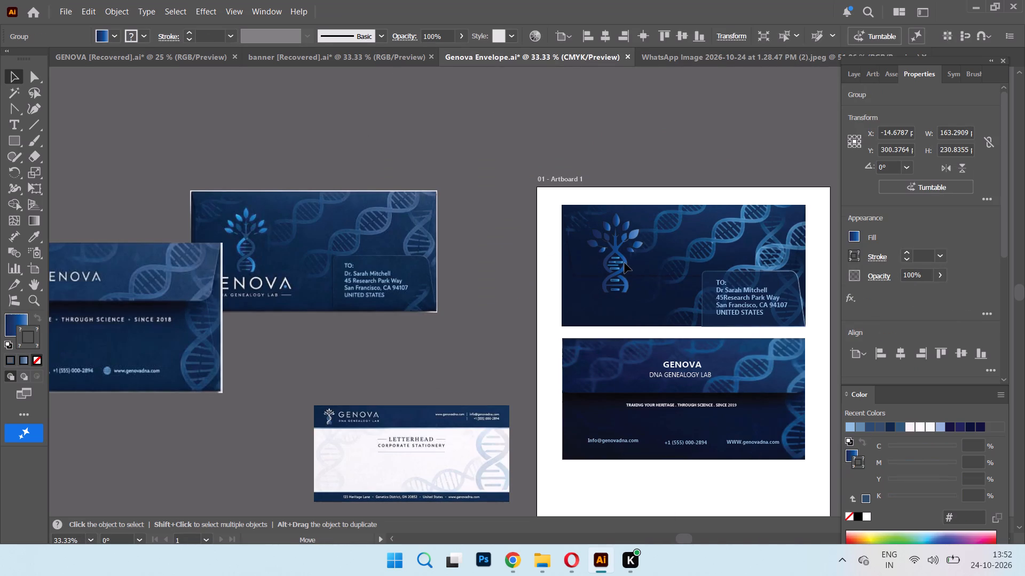
left_click_drag(625, 263, 640, 268)
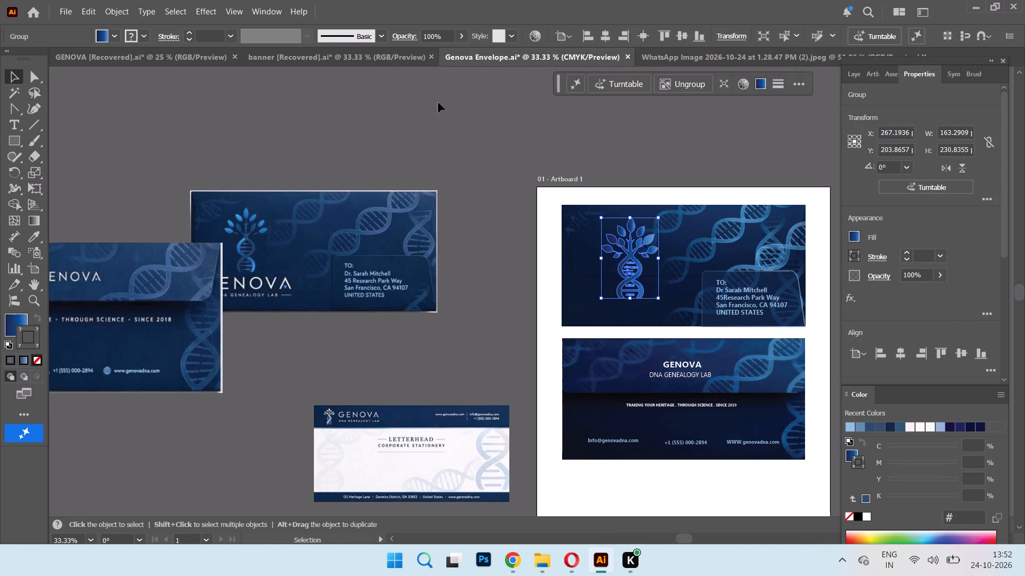
left_click(515, 113)
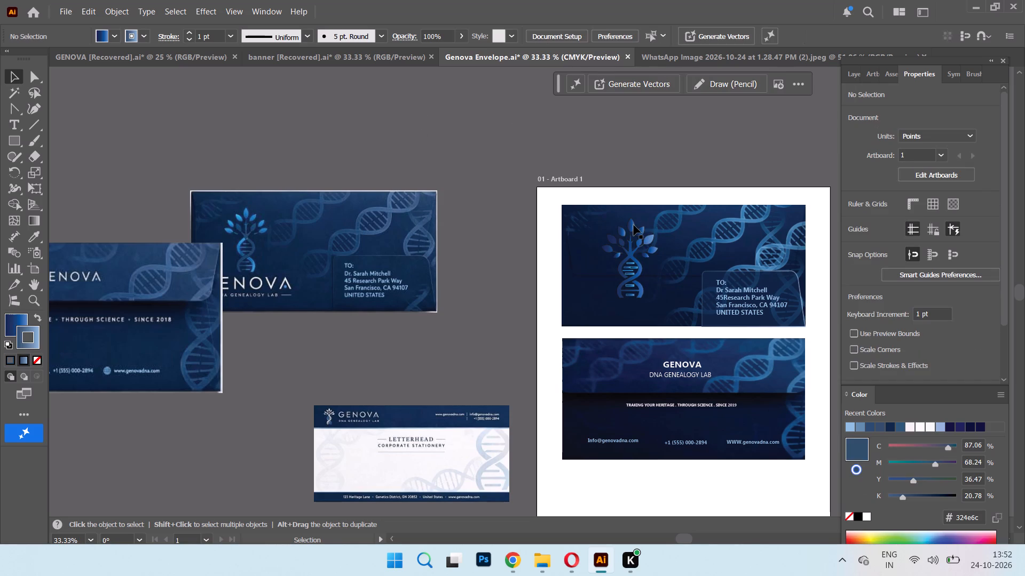
Shift the DNA tree symbol slightly left on the new front envelope, to about X 238 pt, Y 202 pt.
left_click(633, 225)
left_click_drag(622, 262, 619, 263)
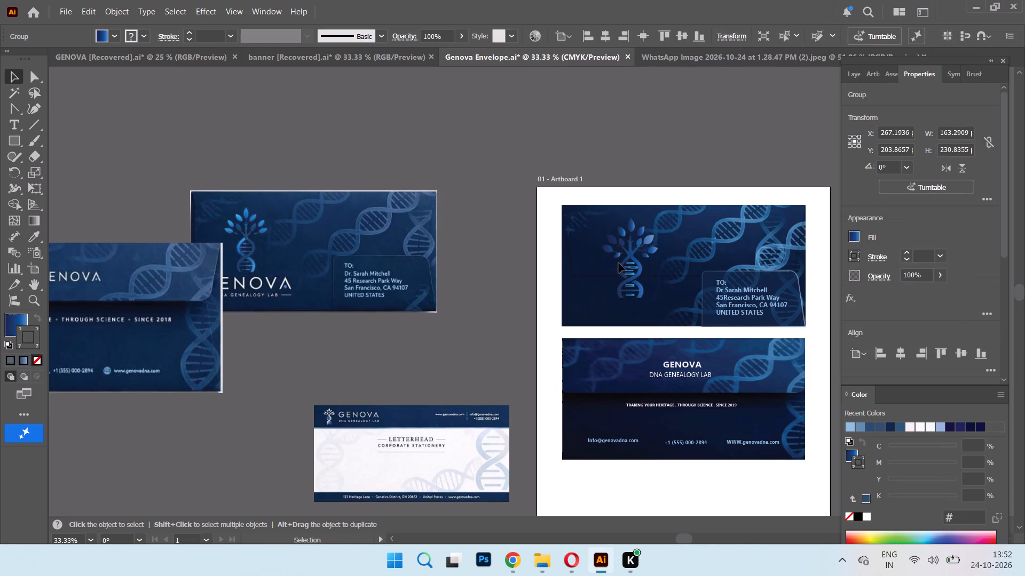
left_click_drag(619, 263, 610, 264)
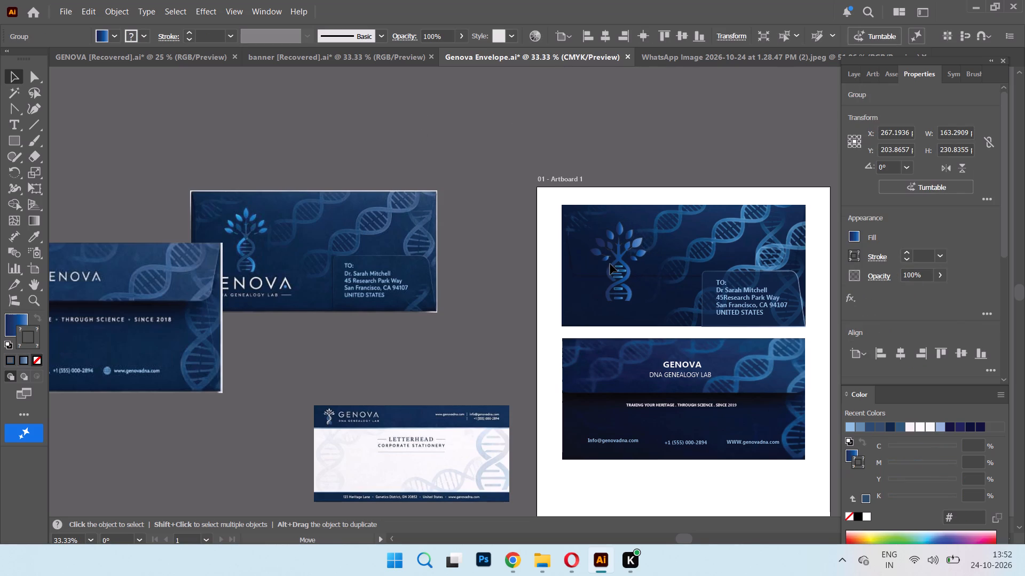
left_click_drag(610, 264, 612, 260)
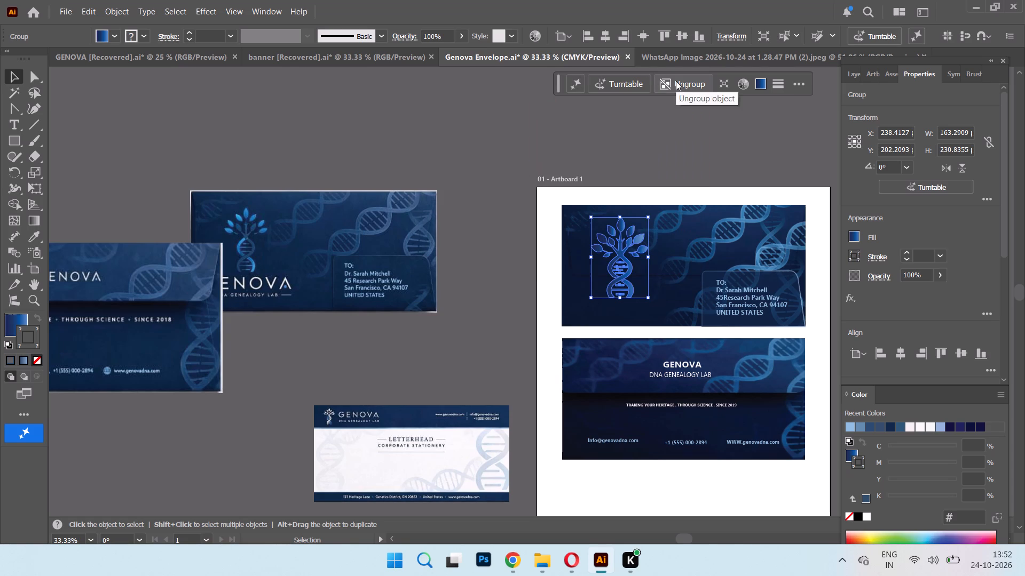
Ungroup the DNA tree symbol on the front envelope and select its top, upper side and outer leaves together.
left_click(676, 81)
left_click(649, 119)
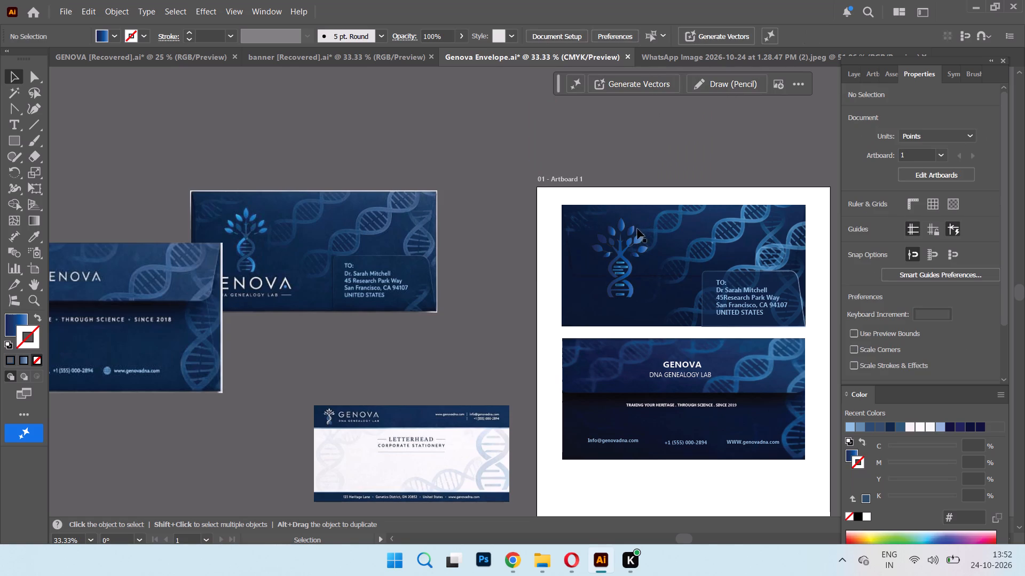
left_click(638, 242)
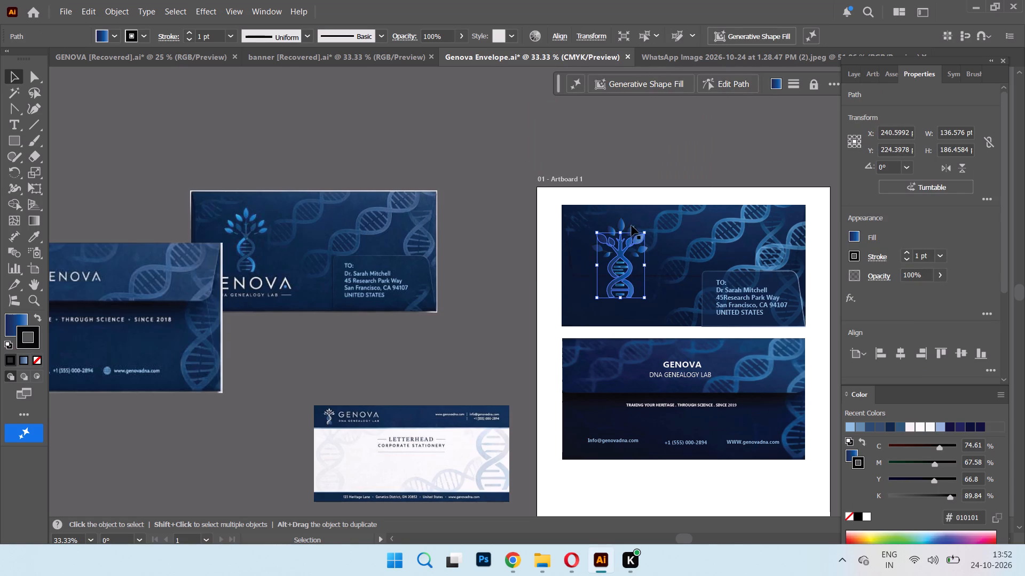
left_click(622, 223)
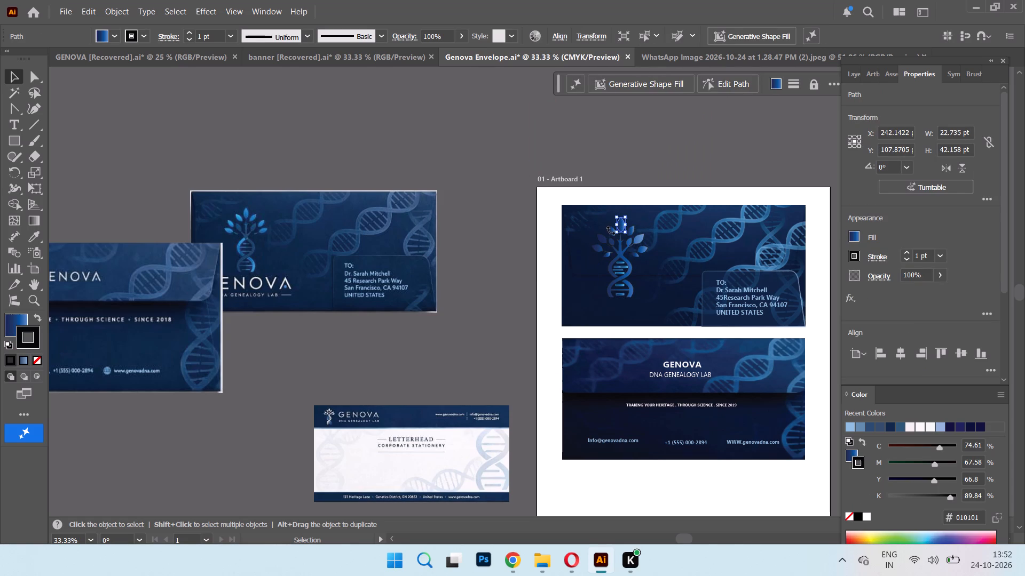
left_click(600, 250)
left_click(623, 223, "shift")
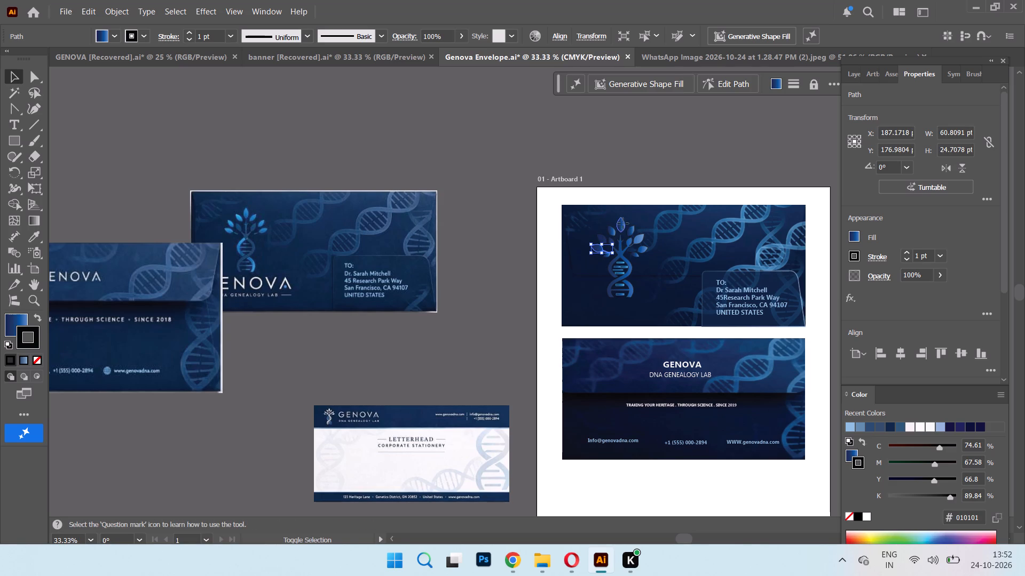
left_click(612, 232, "shift")
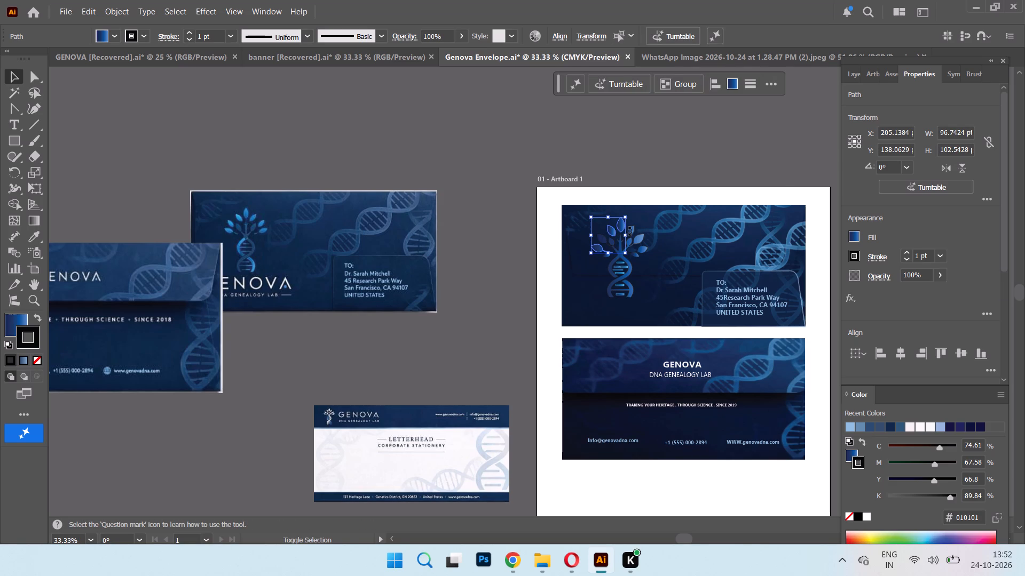
left_click(634, 231, "shift")
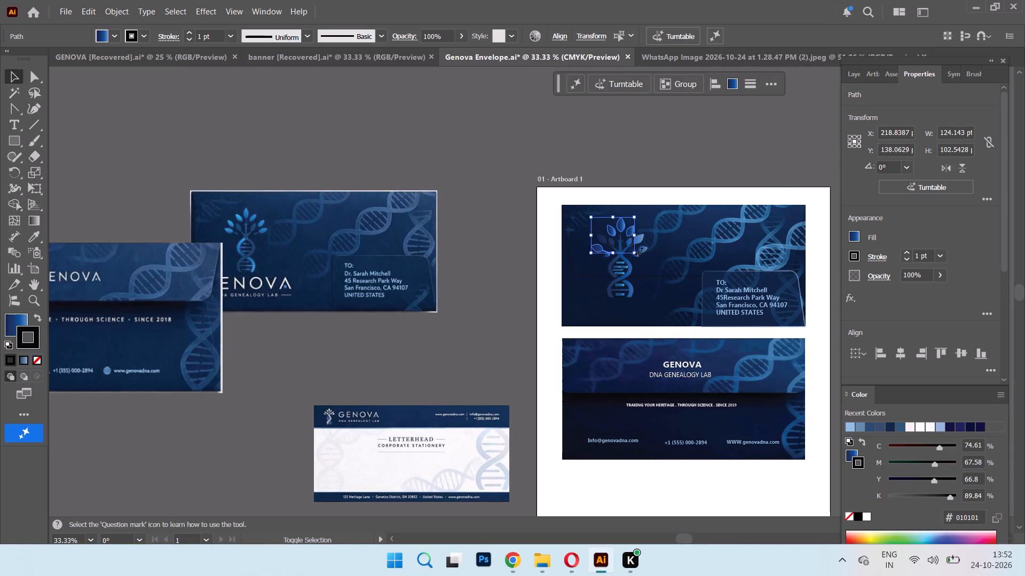
left_click(642, 249, "shift")
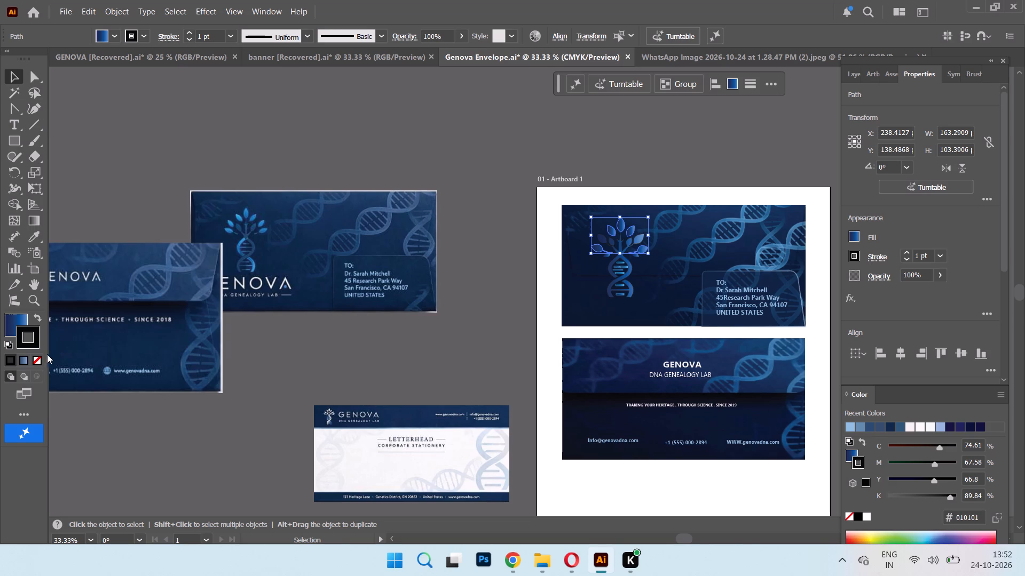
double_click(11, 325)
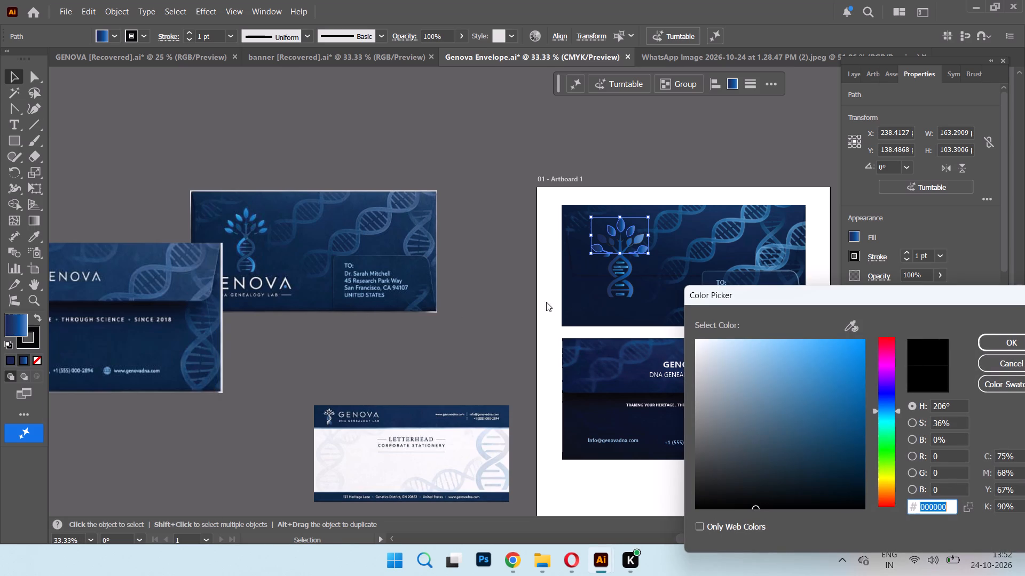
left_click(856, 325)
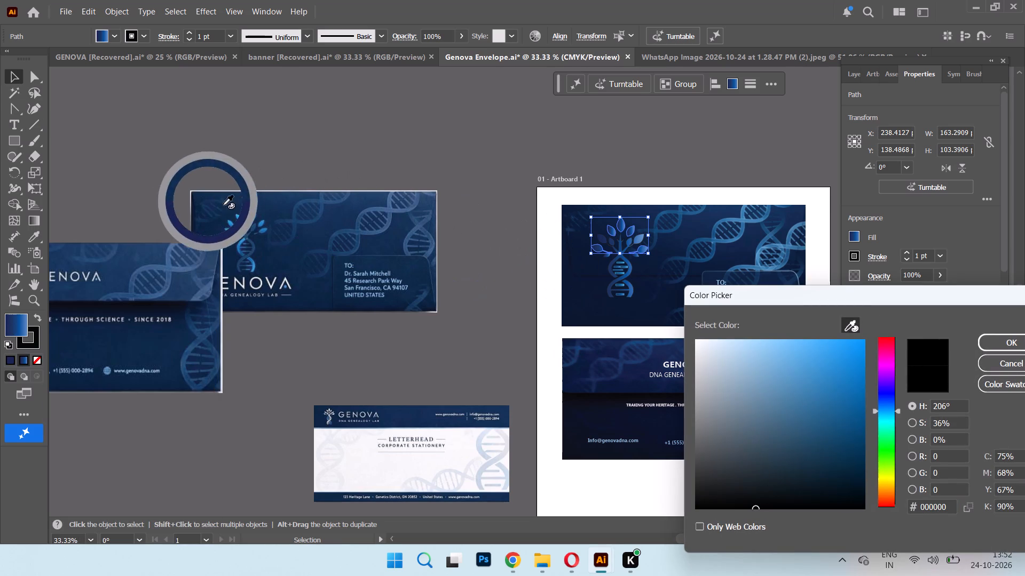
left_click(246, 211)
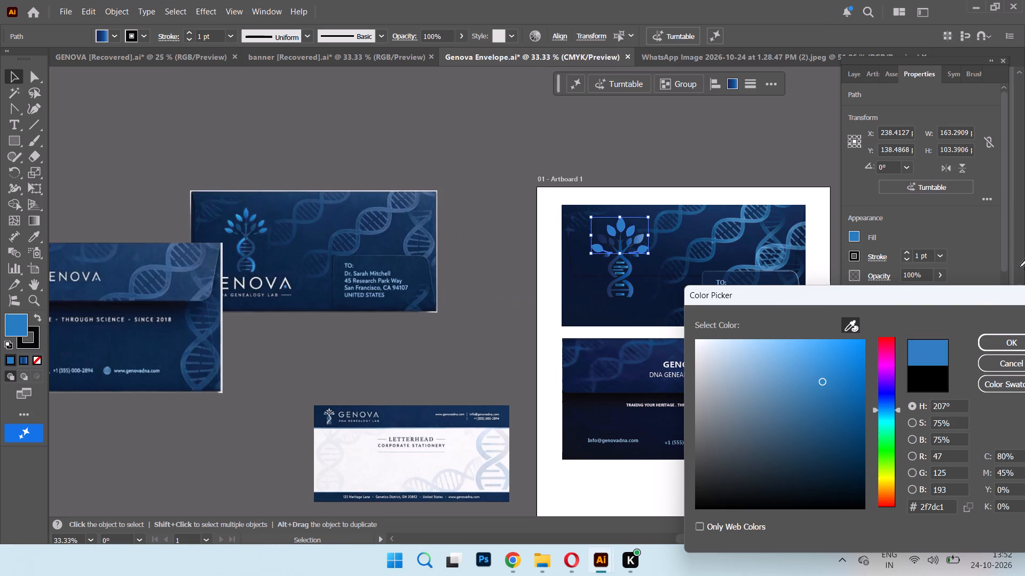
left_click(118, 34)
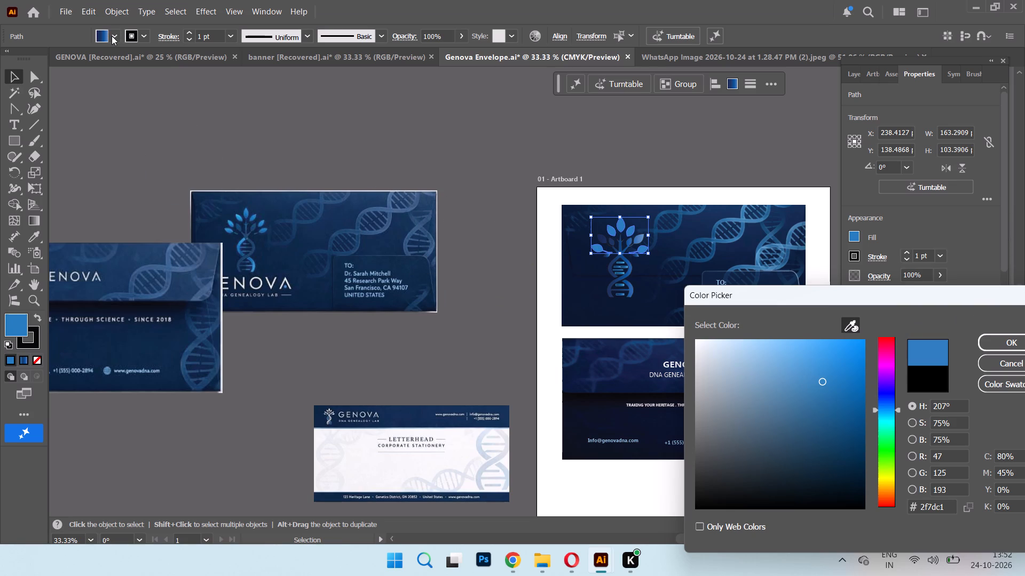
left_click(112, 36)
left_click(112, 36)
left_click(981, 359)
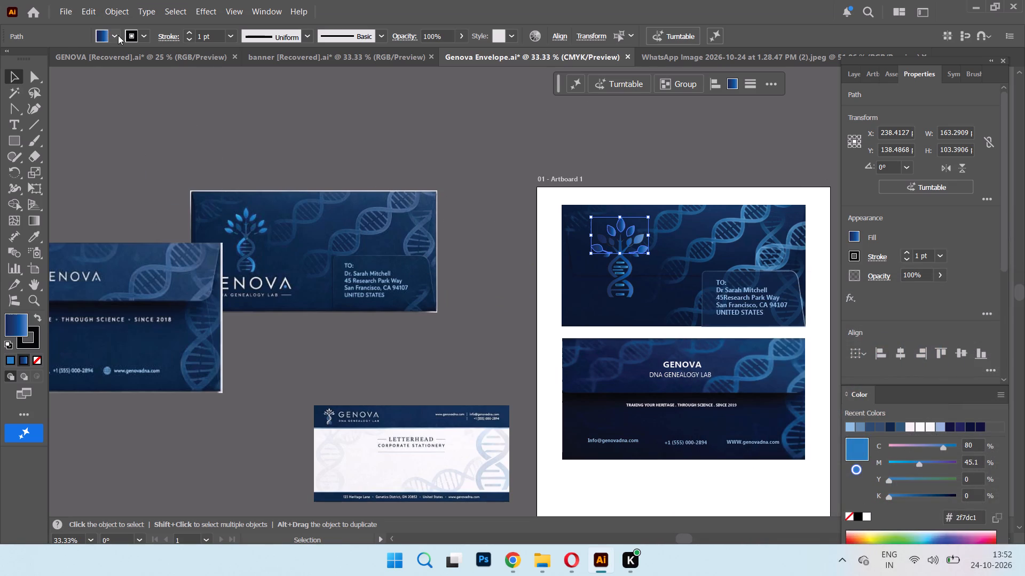
Recolour the first stop of the selected leaves' gradient with blue #297cc0 sampled from the reference logo's top leaf.
left_click(109, 33)
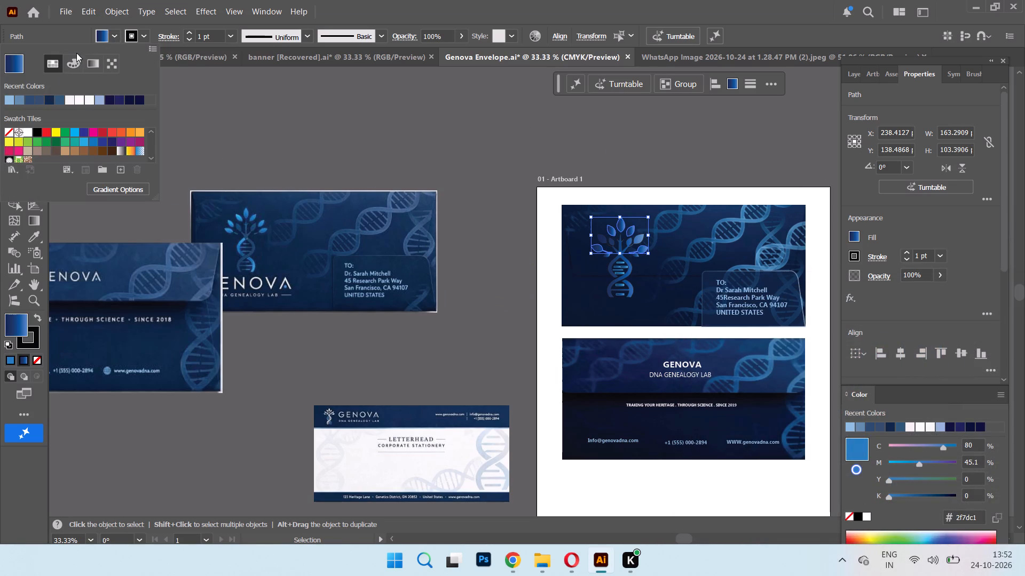
left_click(93, 65)
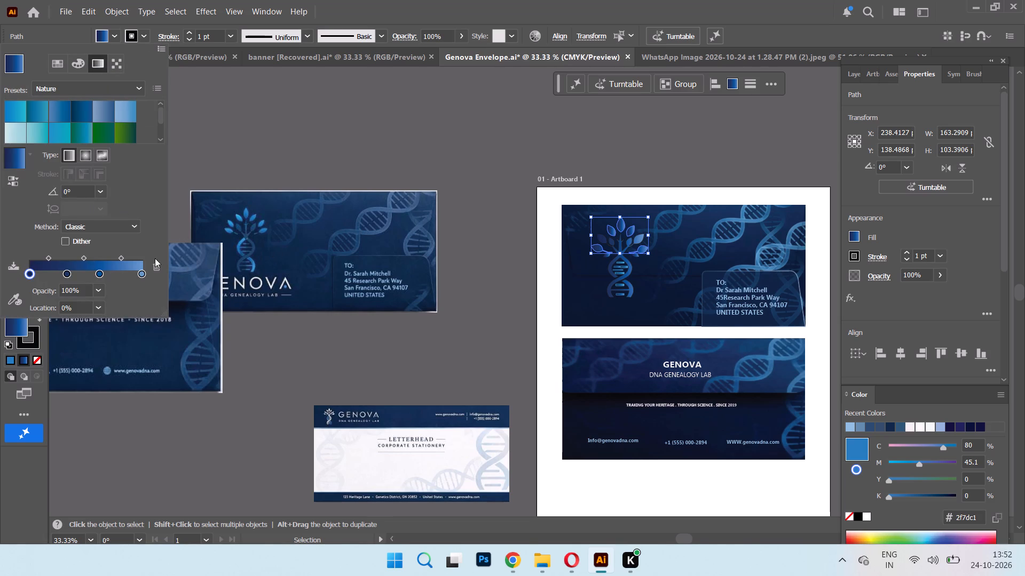
left_click(7, 300)
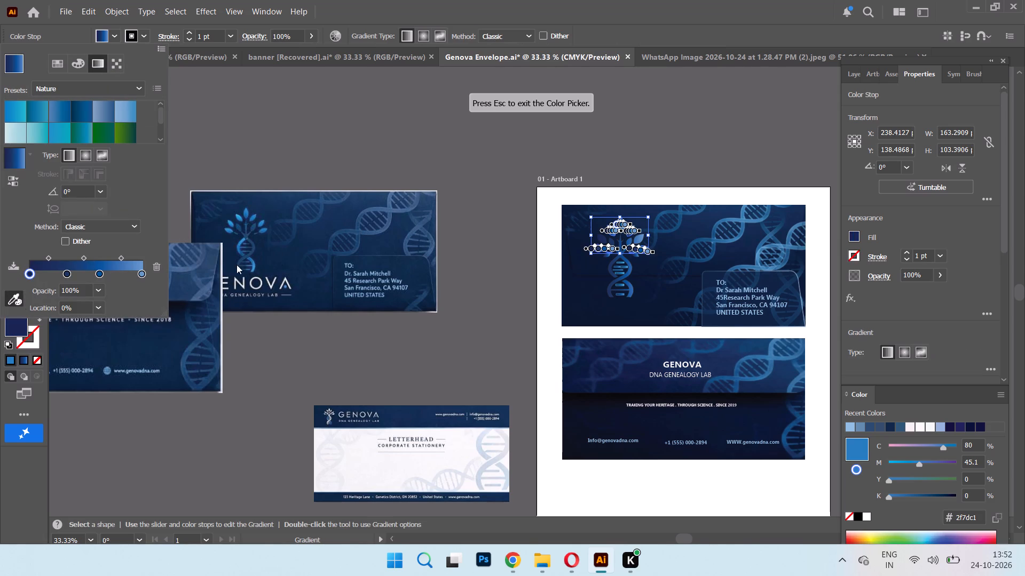
left_click(245, 210)
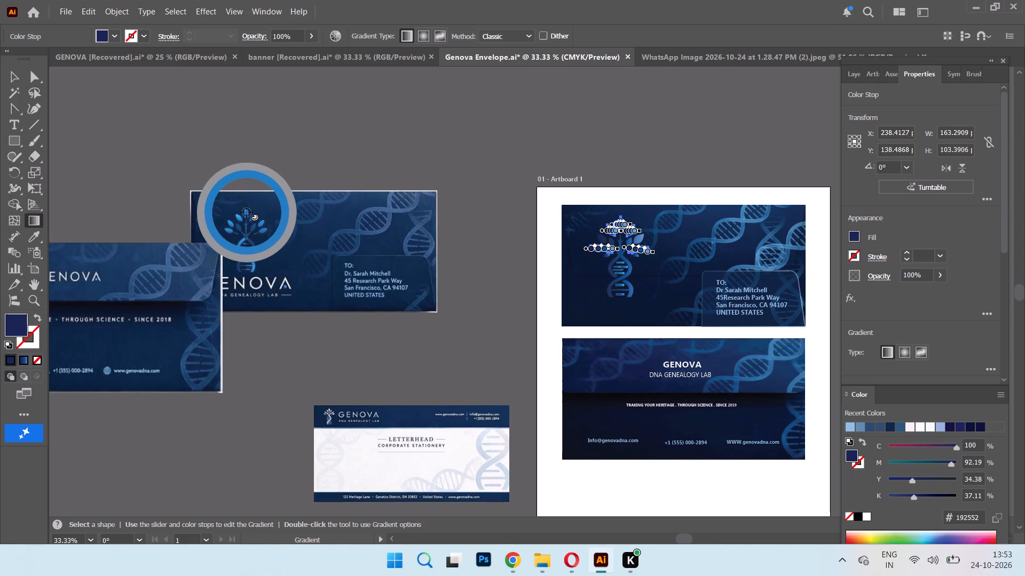
left_click(247, 212)
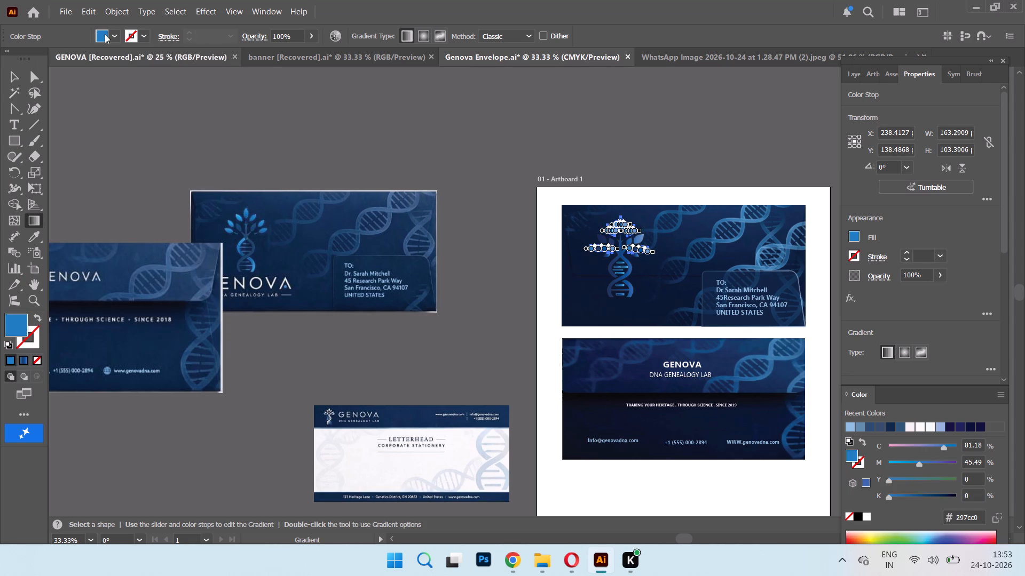
Move the second stop of the selected leaves' gradient to about 61% and recolour it with blue #247abf sampled from the reference logo's top leaf.
left_click(111, 35)
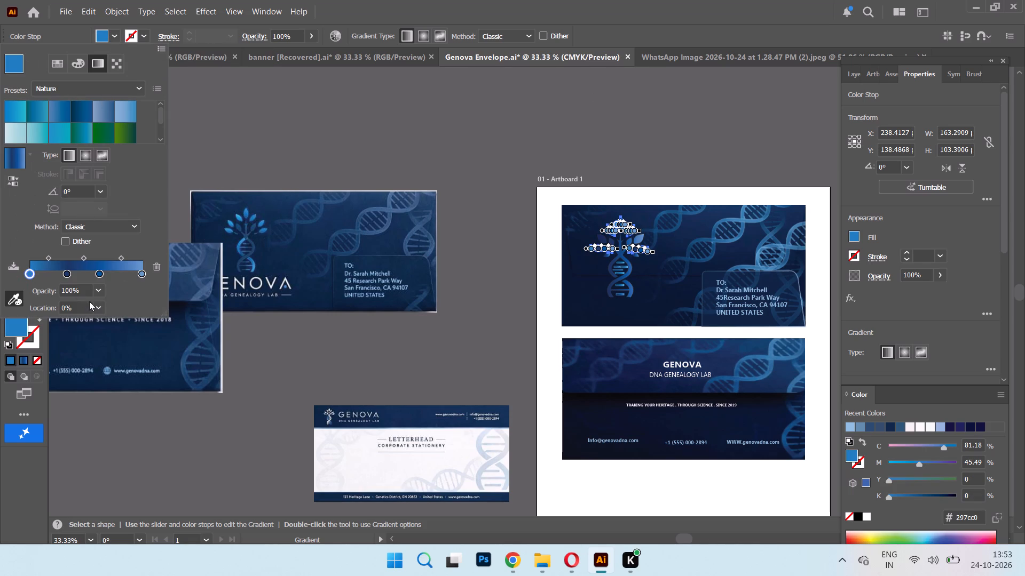
left_click(65, 274)
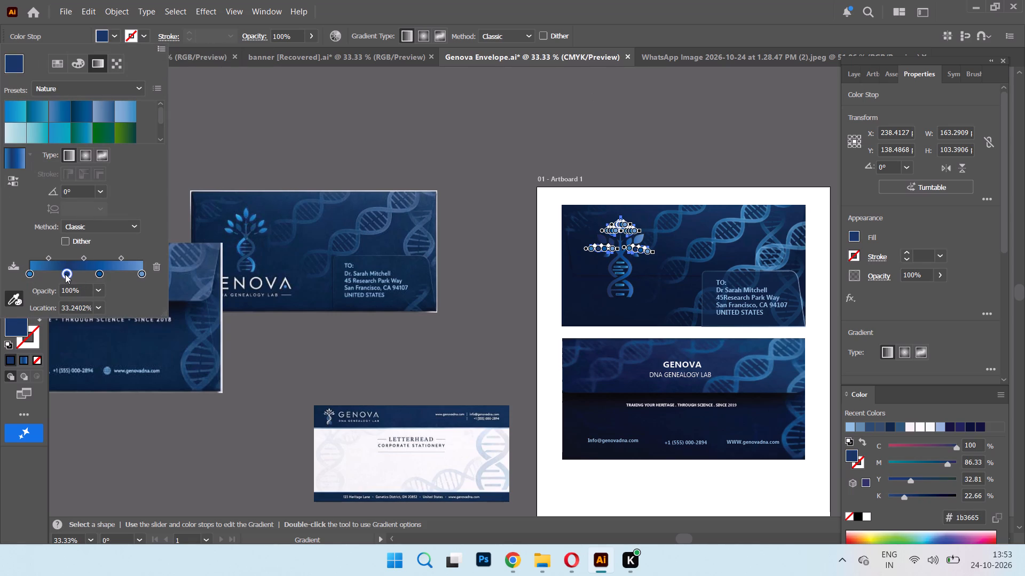
left_click(245, 212)
left_click(246, 212)
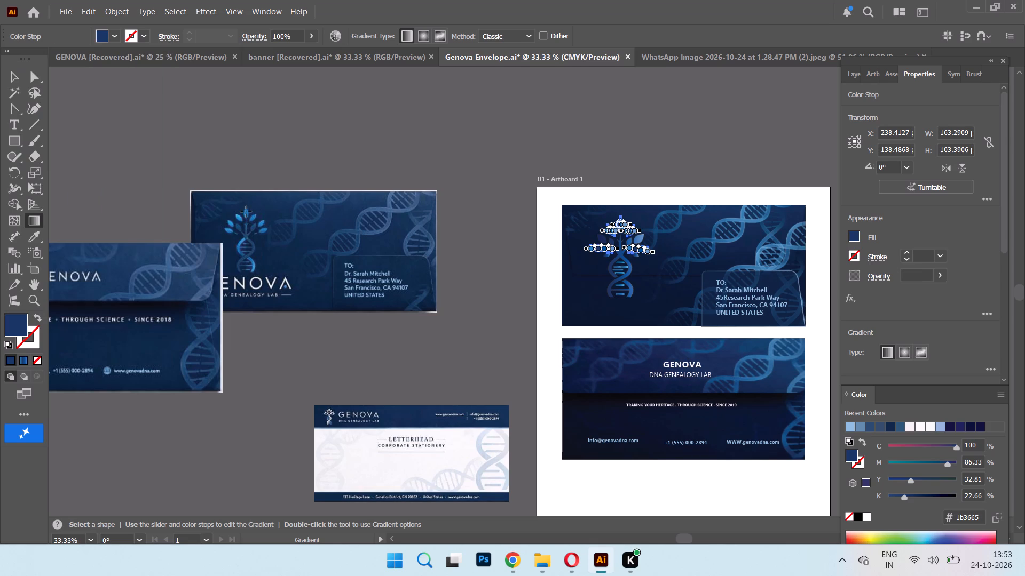
left_click(247, 212)
left_click(117, 34)
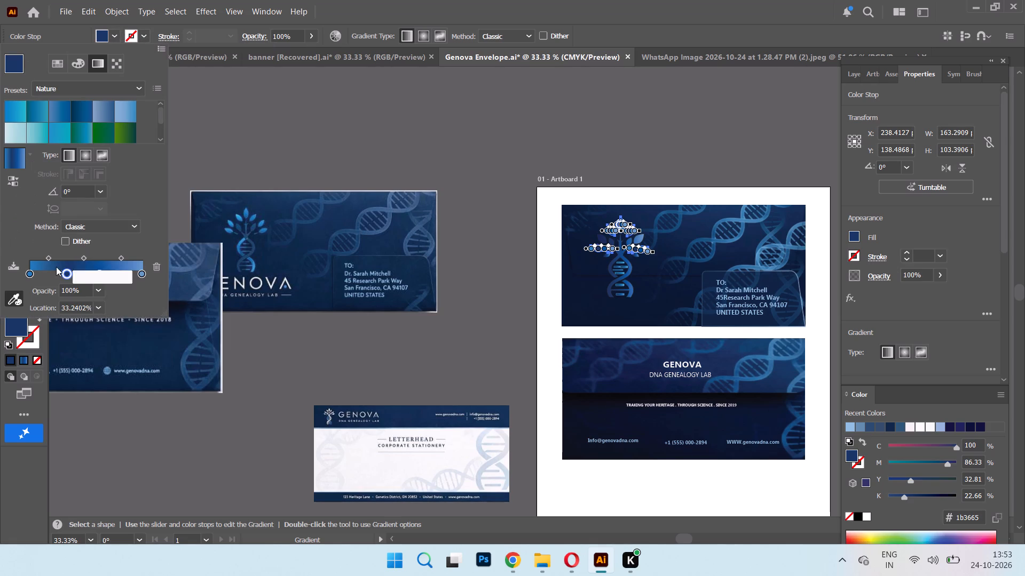
left_click(98, 270)
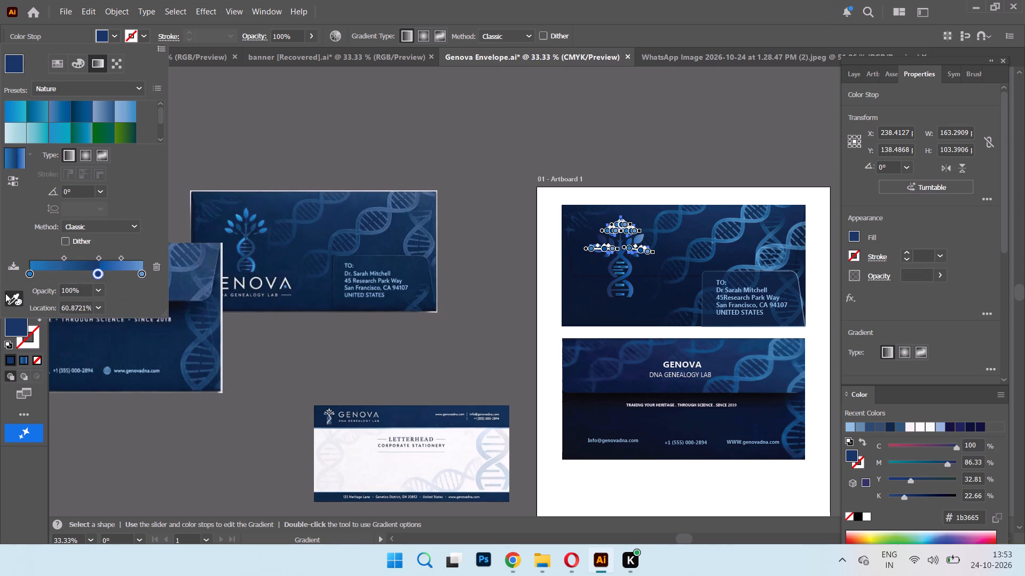
left_click(11, 298)
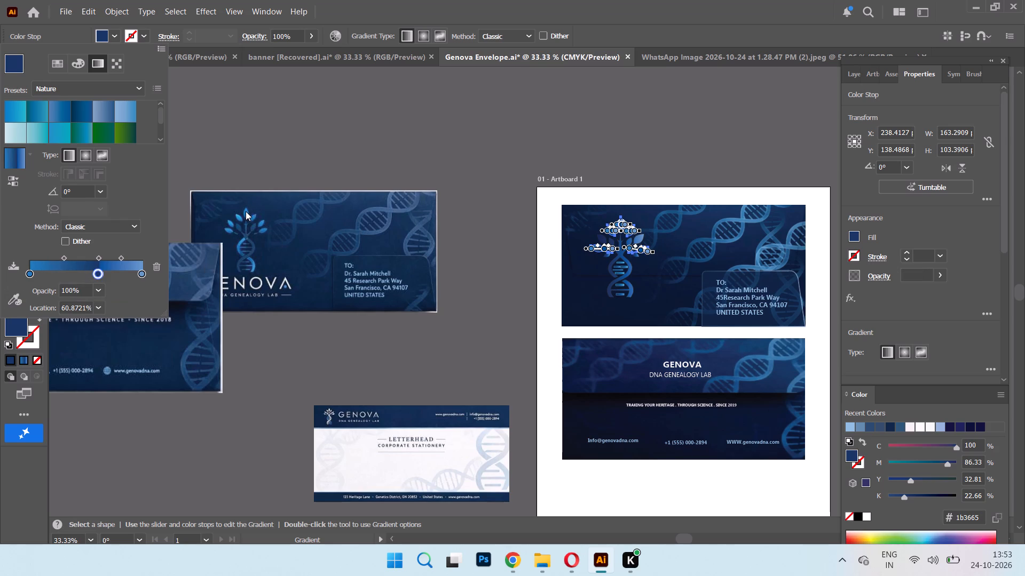
left_click(246, 211)
left_click(246, 211)
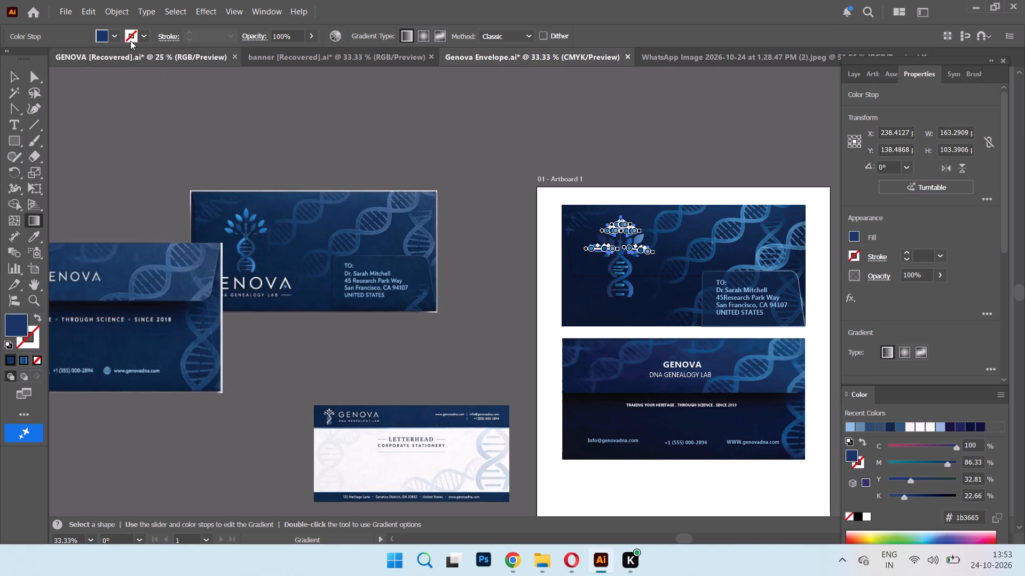
left_click(113, 34)
left_click(14, 299)
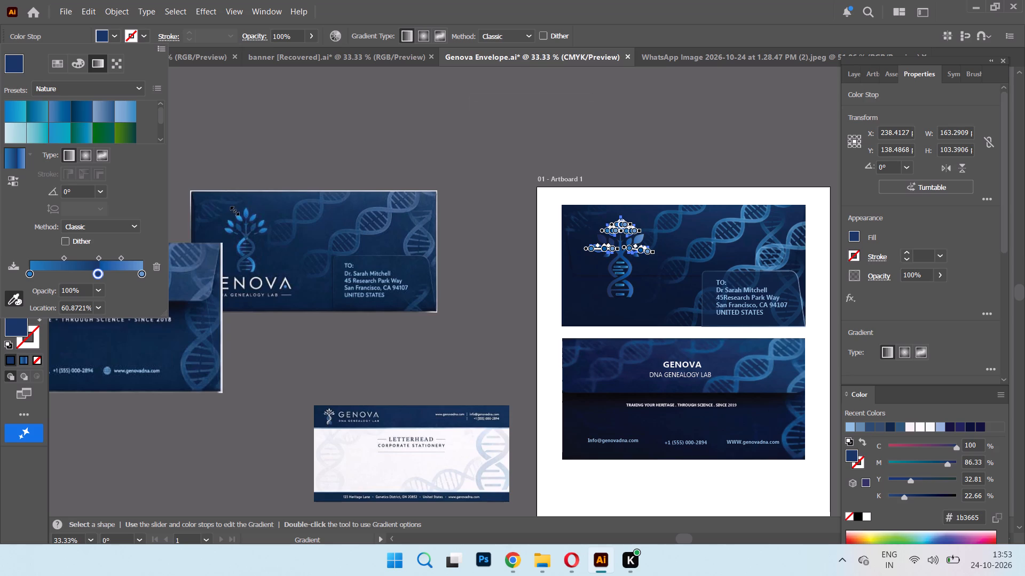
left_click(249, 214)
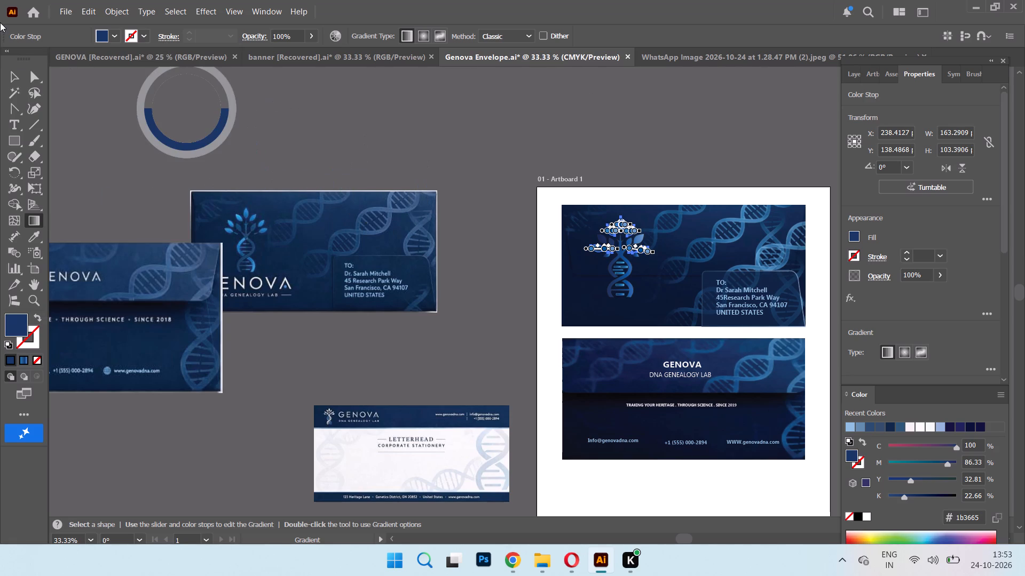
left_click(247, 214)
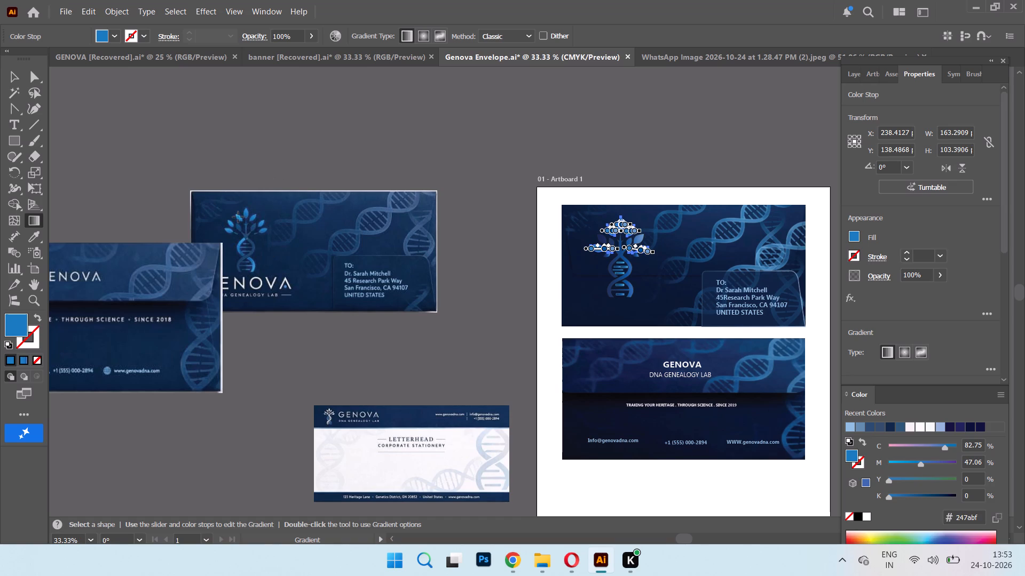
left_click(238, 217)
triple_click(239, 218)
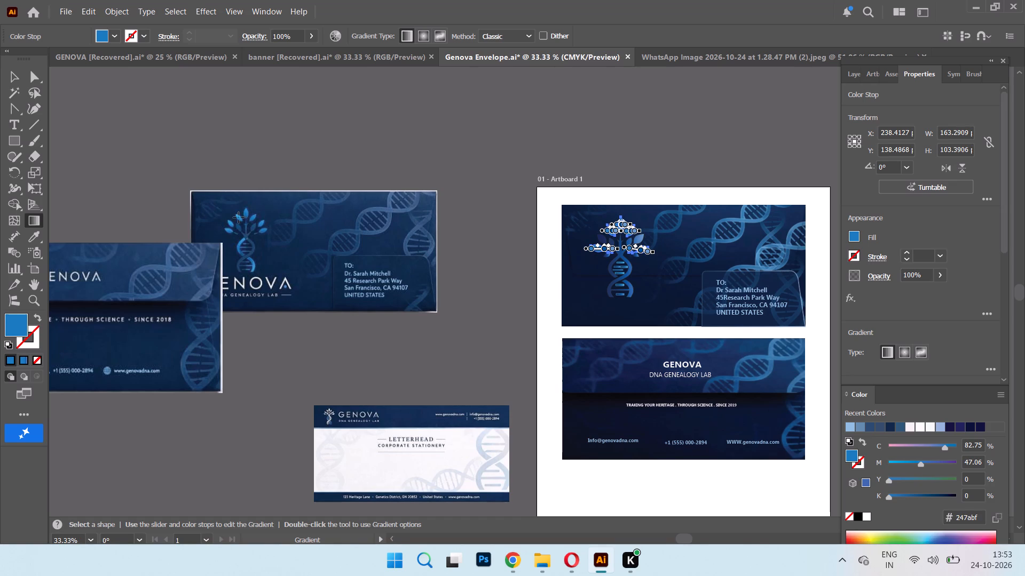
left_click(239, 218)
left_click(238, 218)
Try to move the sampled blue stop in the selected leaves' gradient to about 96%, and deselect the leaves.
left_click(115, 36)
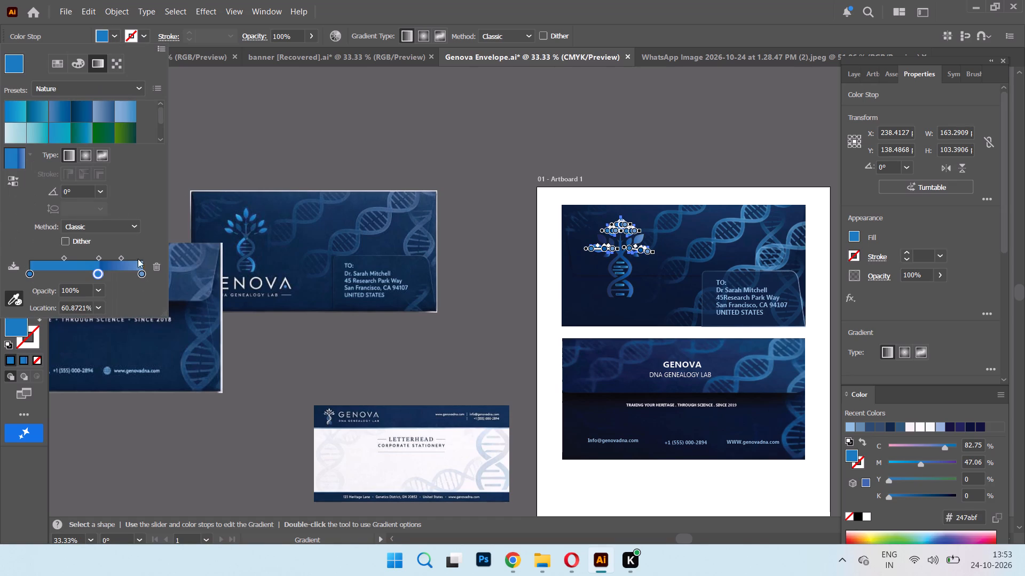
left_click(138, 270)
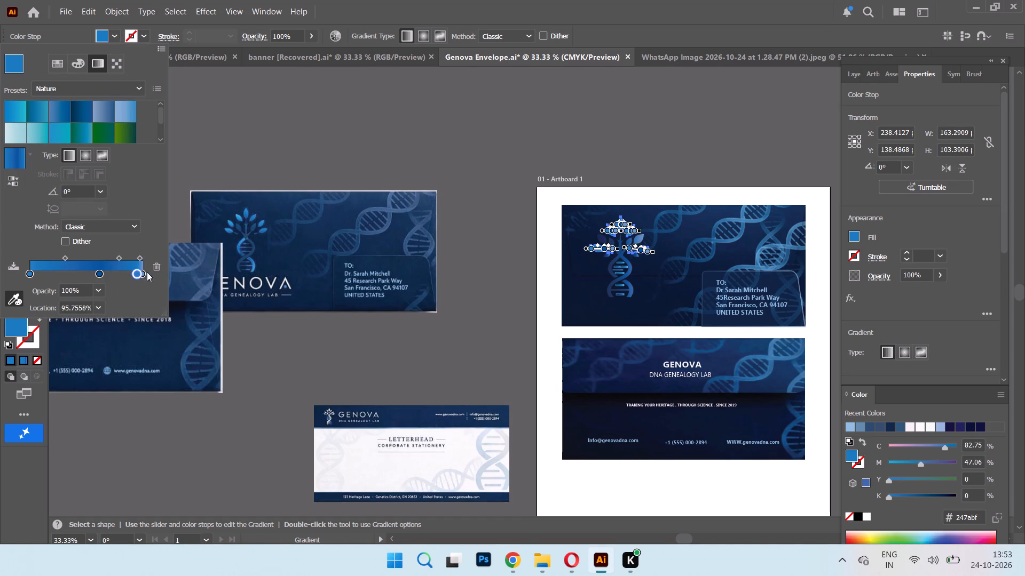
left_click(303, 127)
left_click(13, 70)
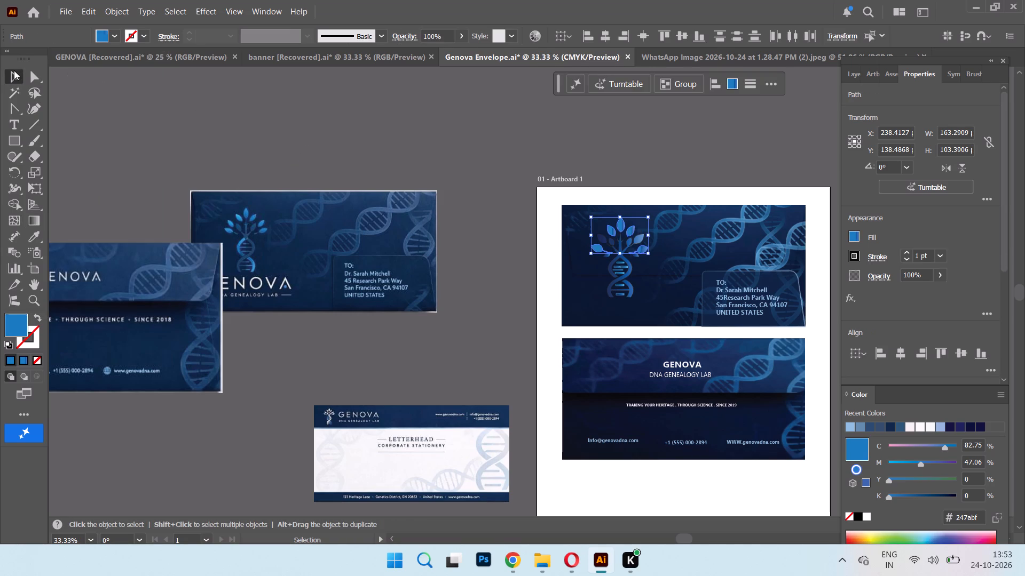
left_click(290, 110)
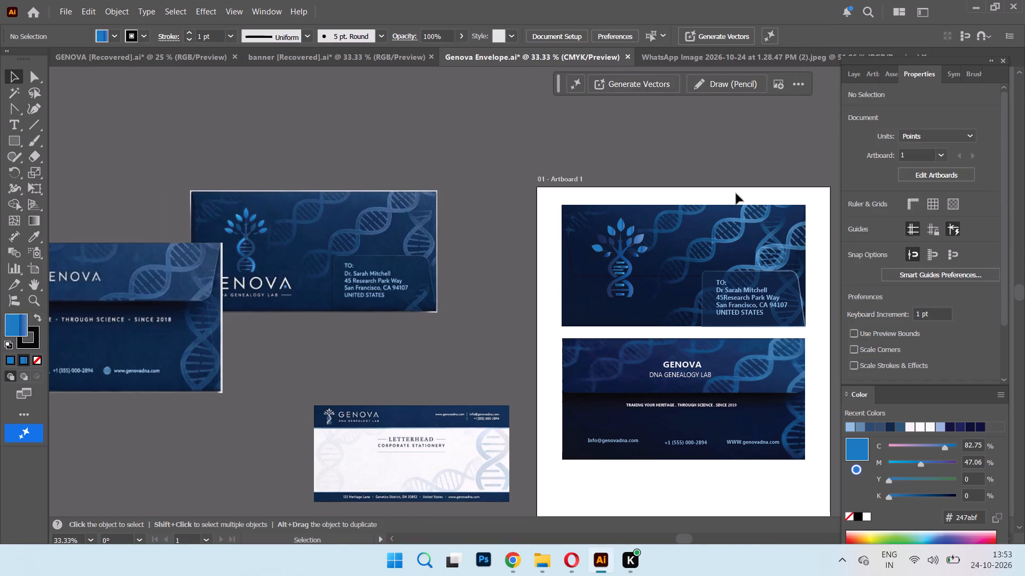
Move the sampled blue stop in the top leaf's gradient to about 52% and remove the darker blue stop beside it.
left_click(606, 239)
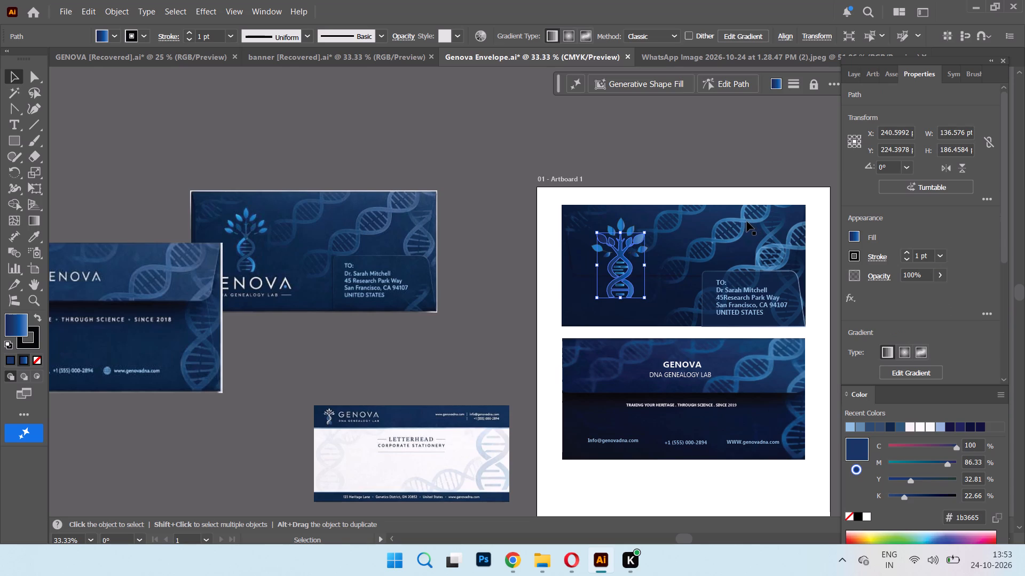
left_click(621, 226)
left_click(485, 184)
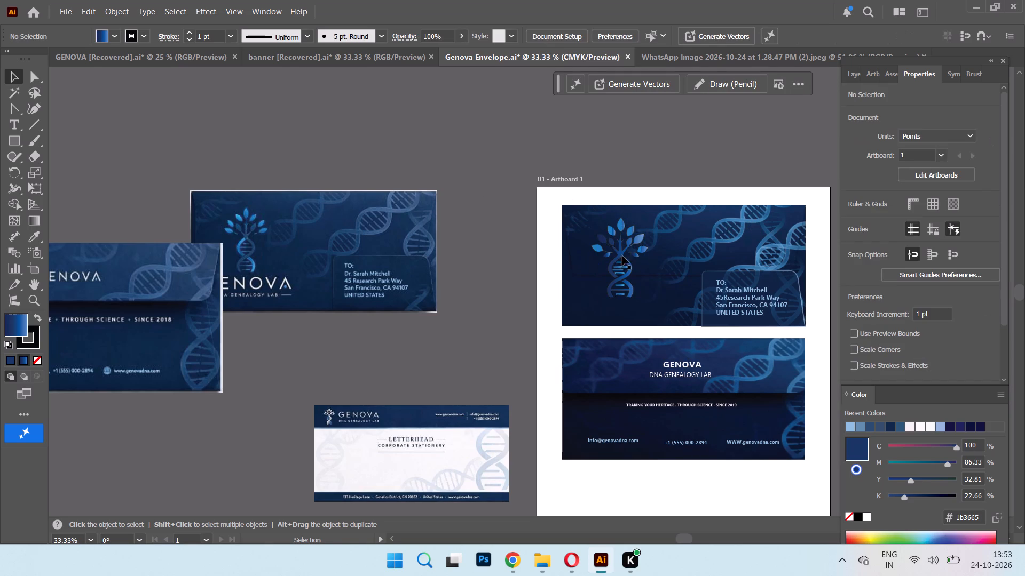
left_click(625, 221)
left_click(622, 226)
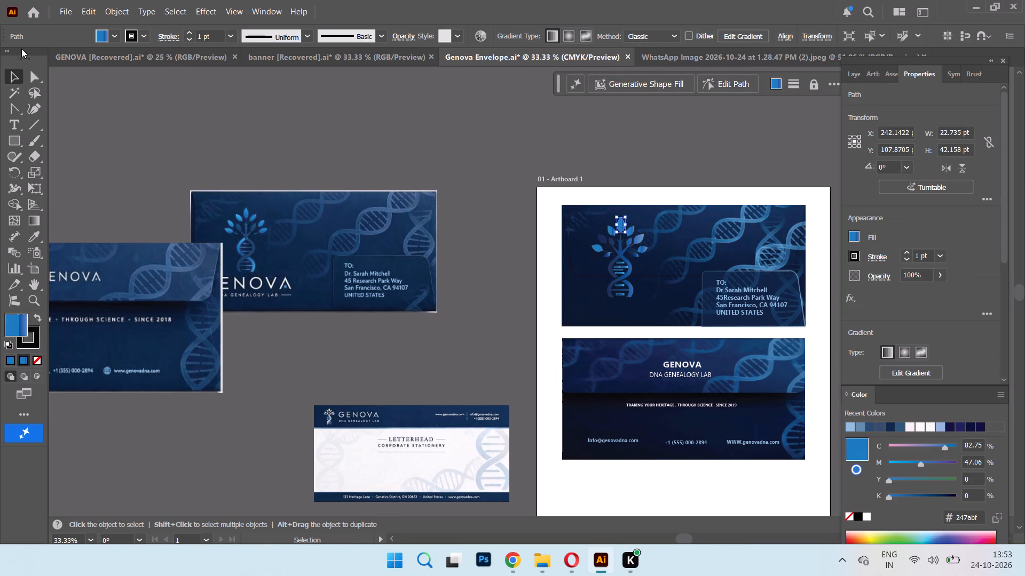
left_click(116, 37)
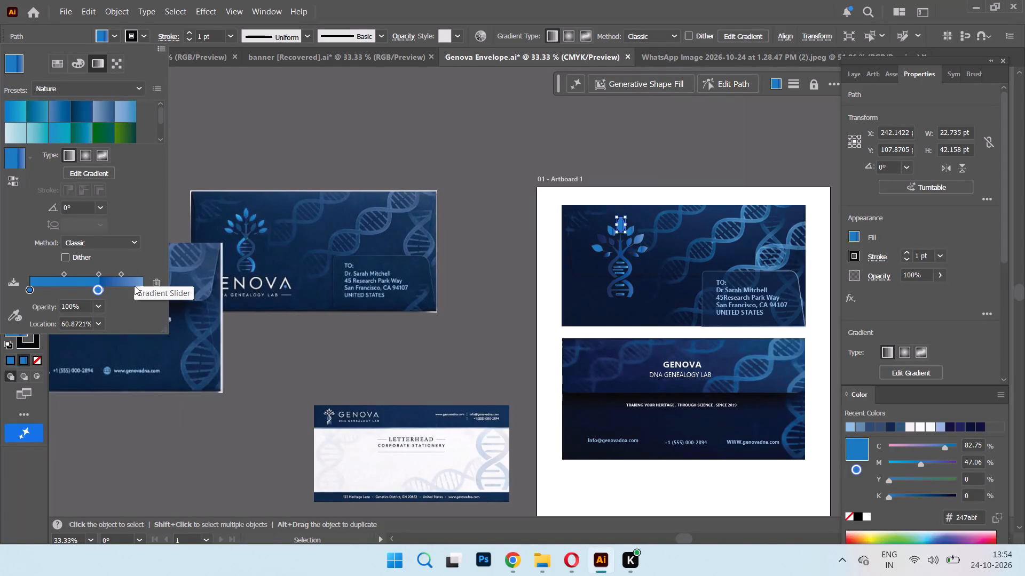
left_click_drag(97, 287, 89, 291)
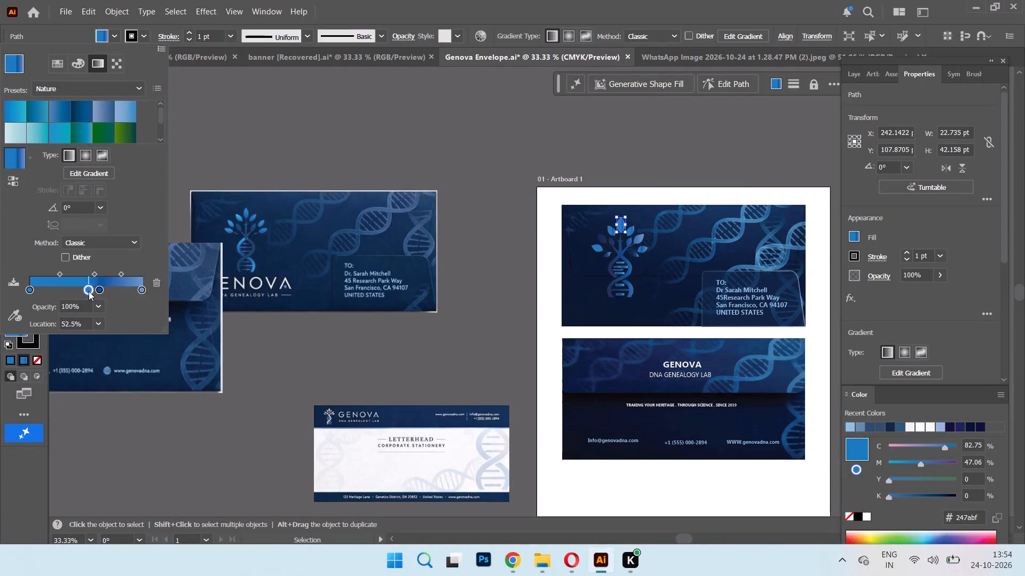
left_click_drag(89, 291, 88, 291)
left_click(97, 291)
left_click(152, 283)
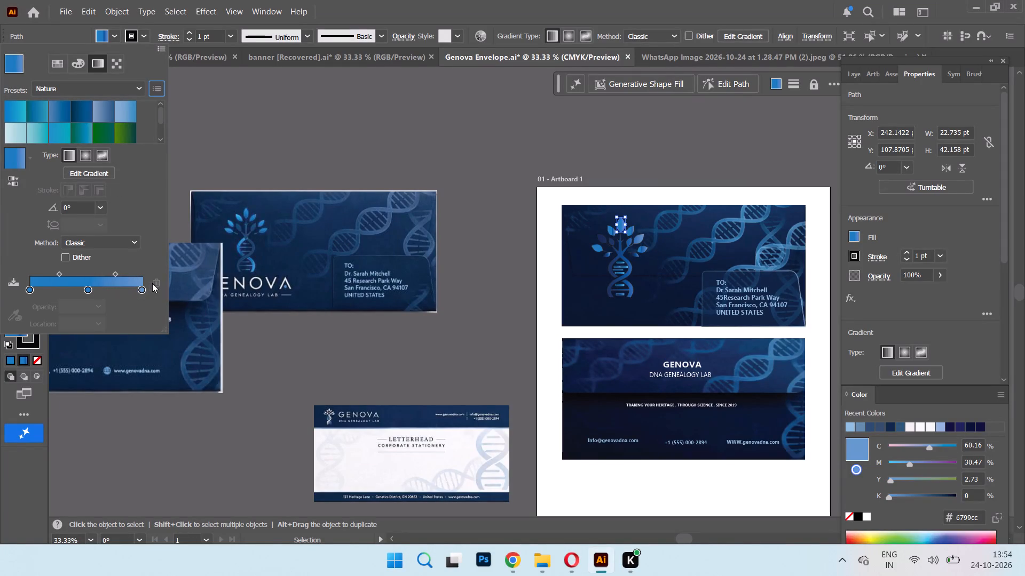
left_click(263, 173)
left_click(628, 159)
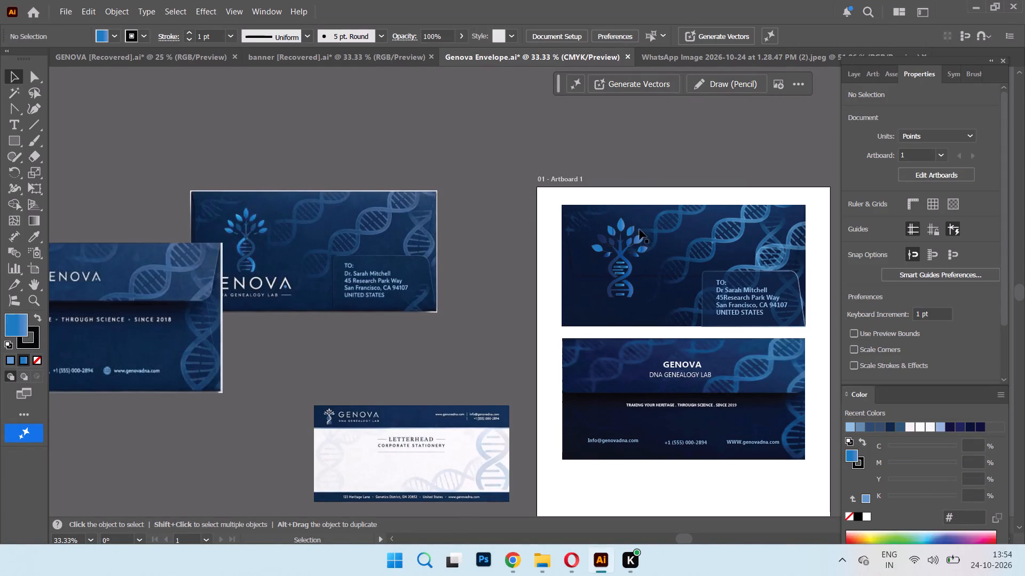
Select the upper side and outer leaves of the DNA tree together and remove the dark blue #00529d stop from their gradient.
left_click(613, 233)
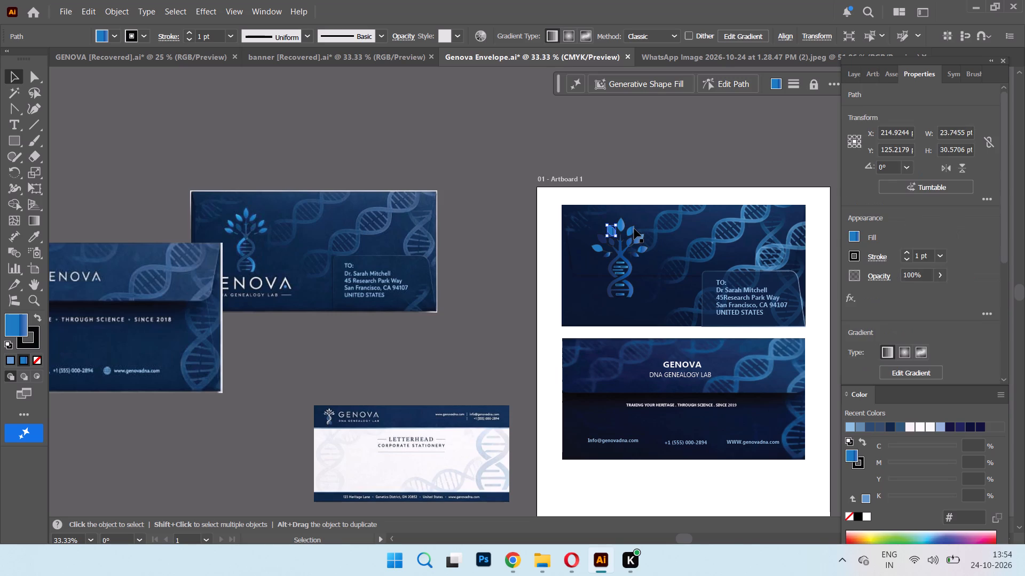
left_click(633, 229, "shift")
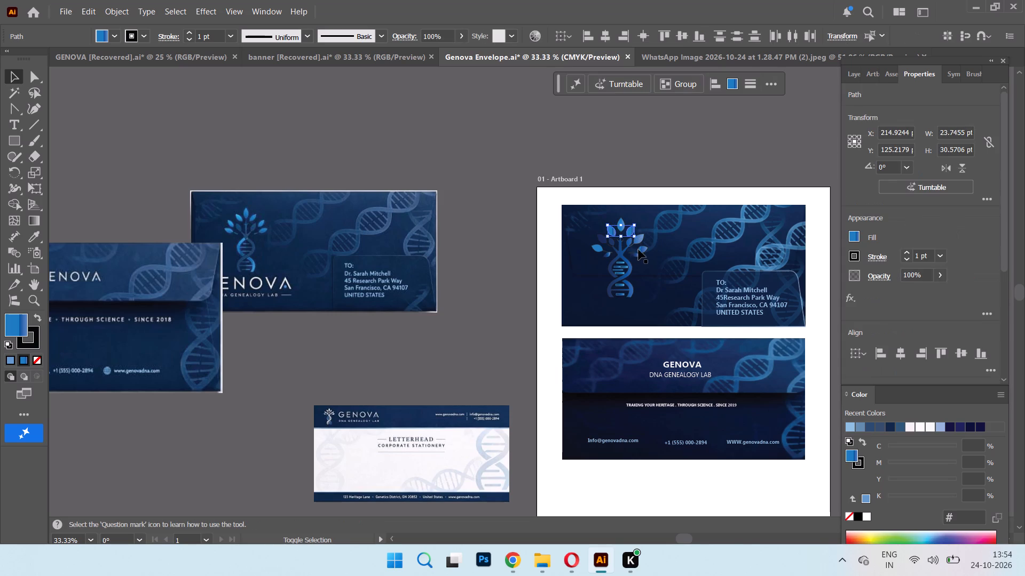
left_click(642, 250, "shift")
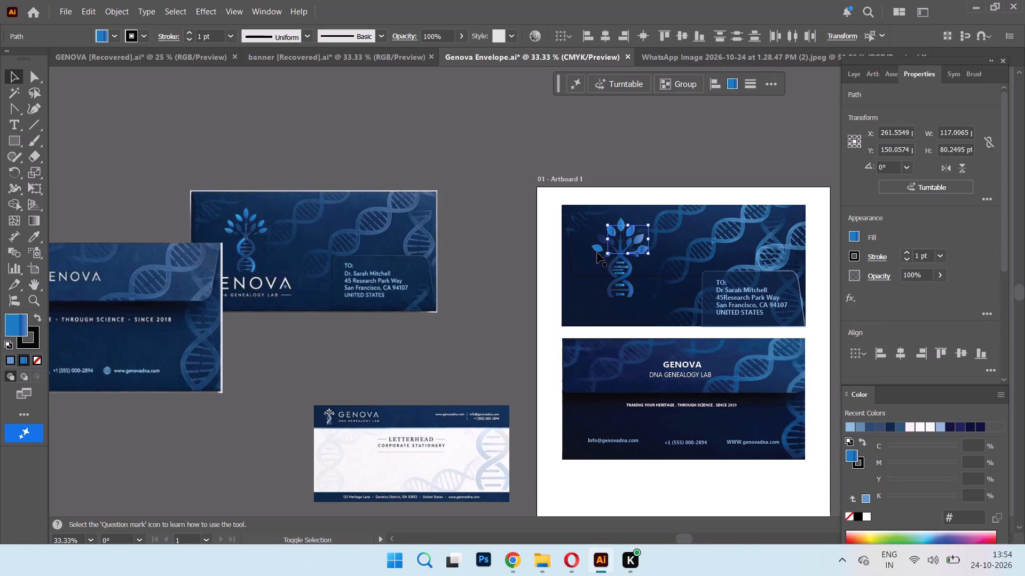
left_click(600, 250, "shift")
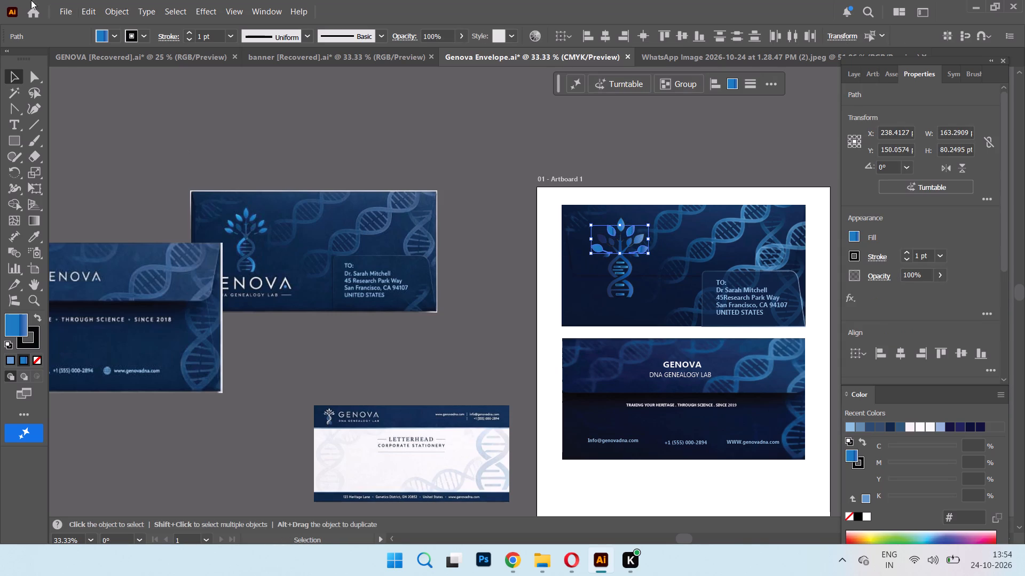
left_click(116, 33)
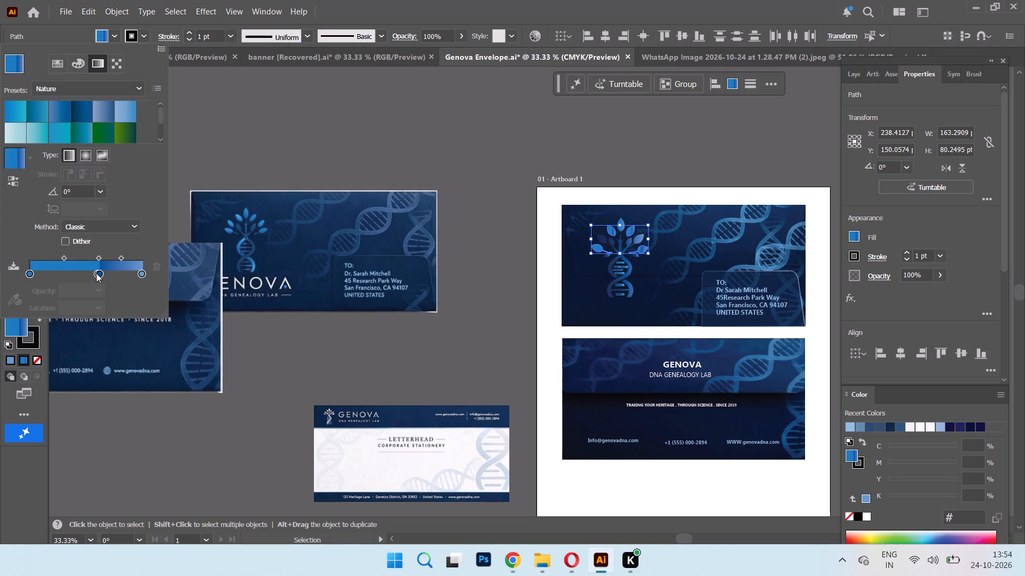
left_click_drag(99, 274, 107, 276)
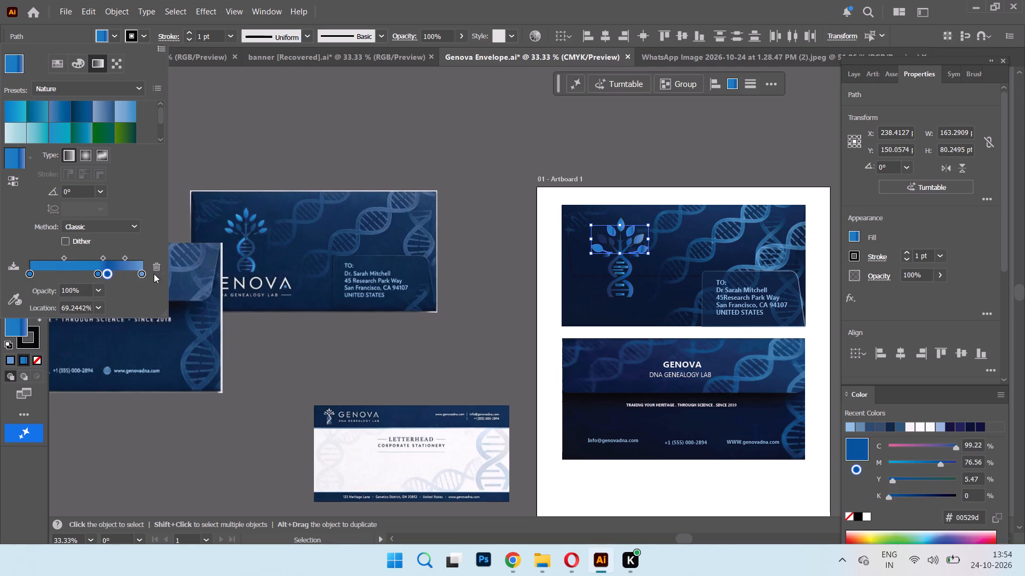
left_click(154, 266)
left_click(220, 166)
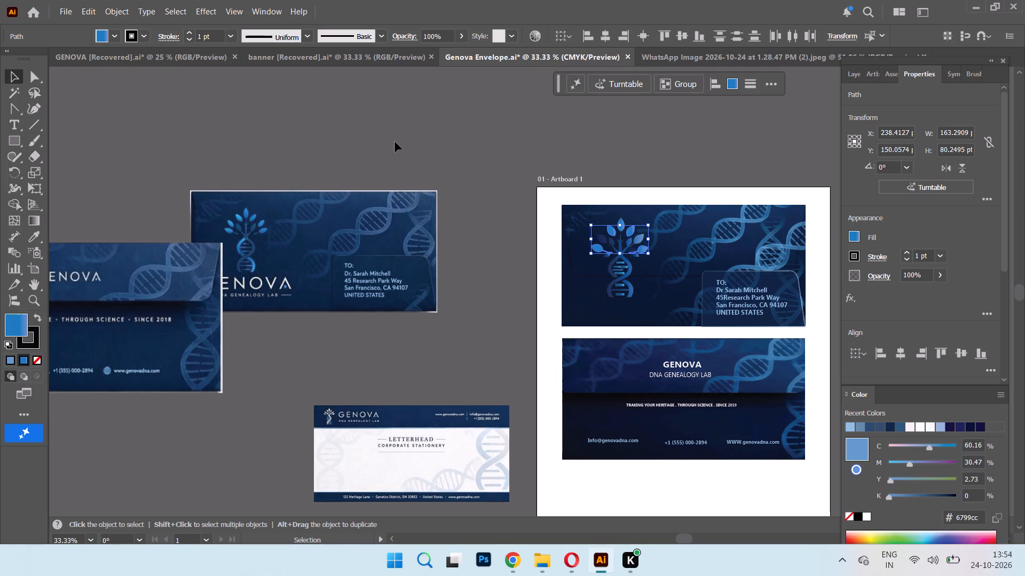
left_click(395, 142)
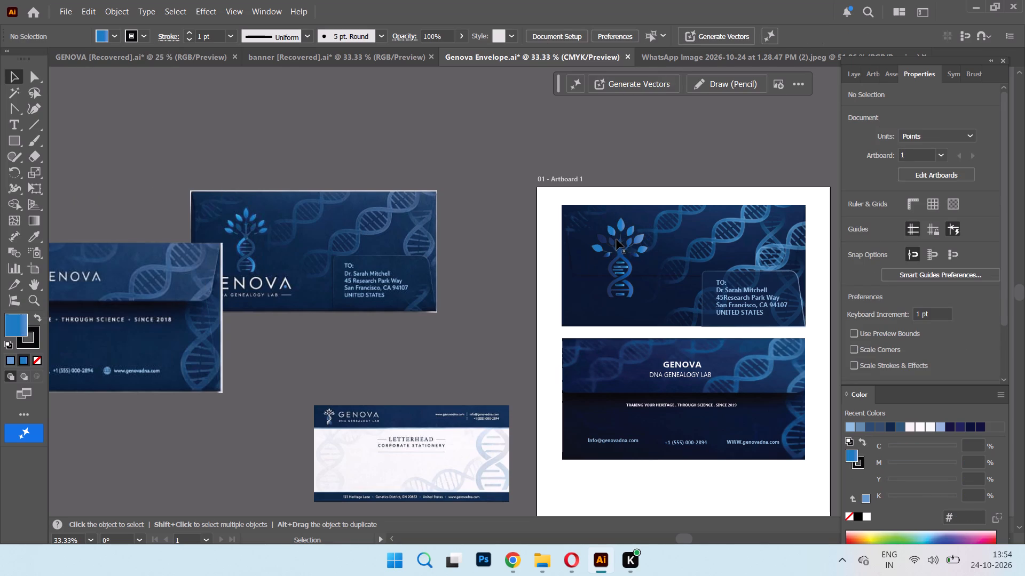
Remove the second stop from the gradient of the front envelope's DNA tree trunk and helix.
left_click(604, 242)
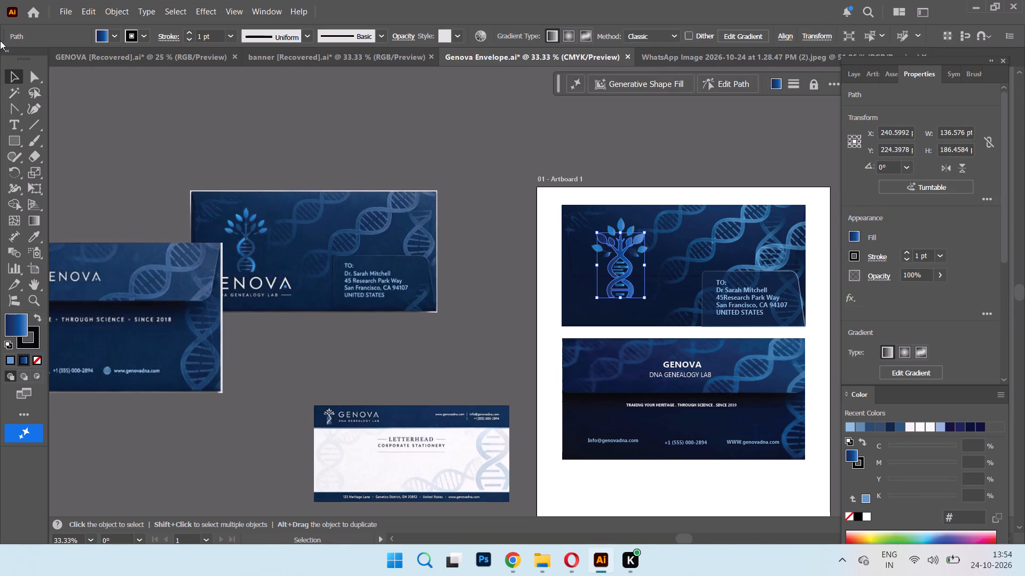
left_click(115, 34)
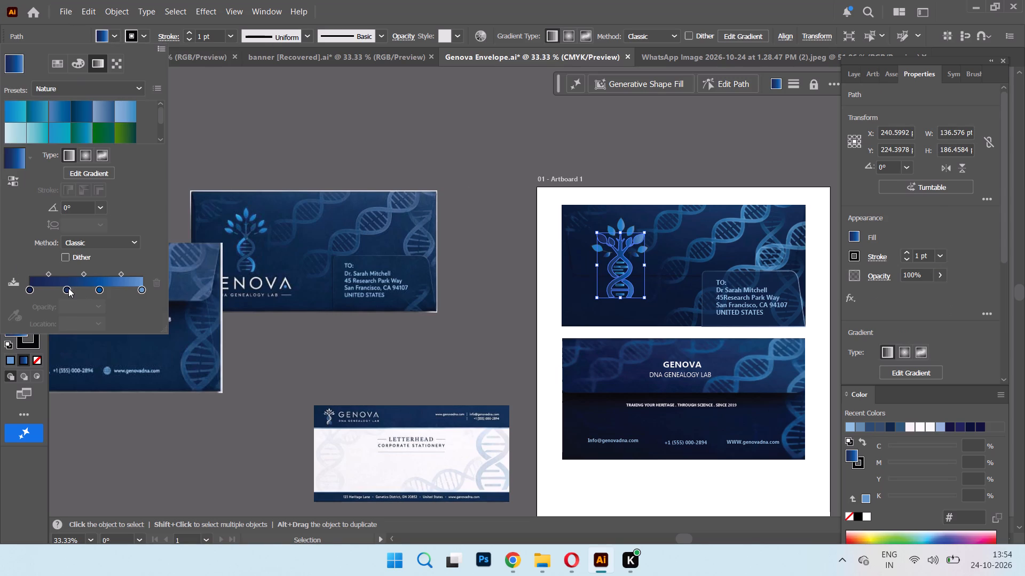
left_click(68, 288)
left_click(159, 282)
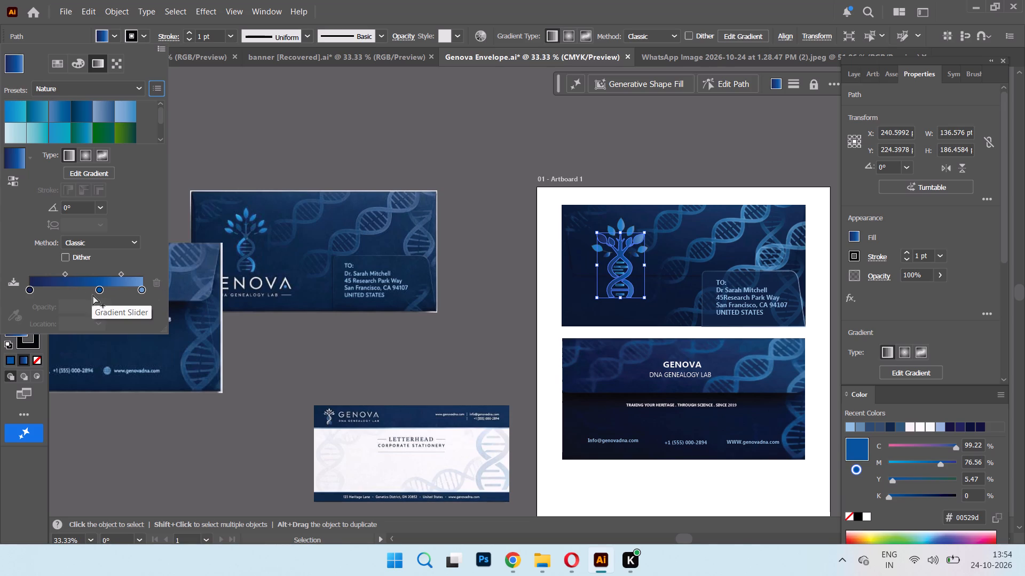
Move the trunk gradient's middle stop to about 53%, recolour it with blue #1f6fb2 sampled from the reference logo's helix, and deselect the trunk.
left_click_drag(97, 288, 86, 286)
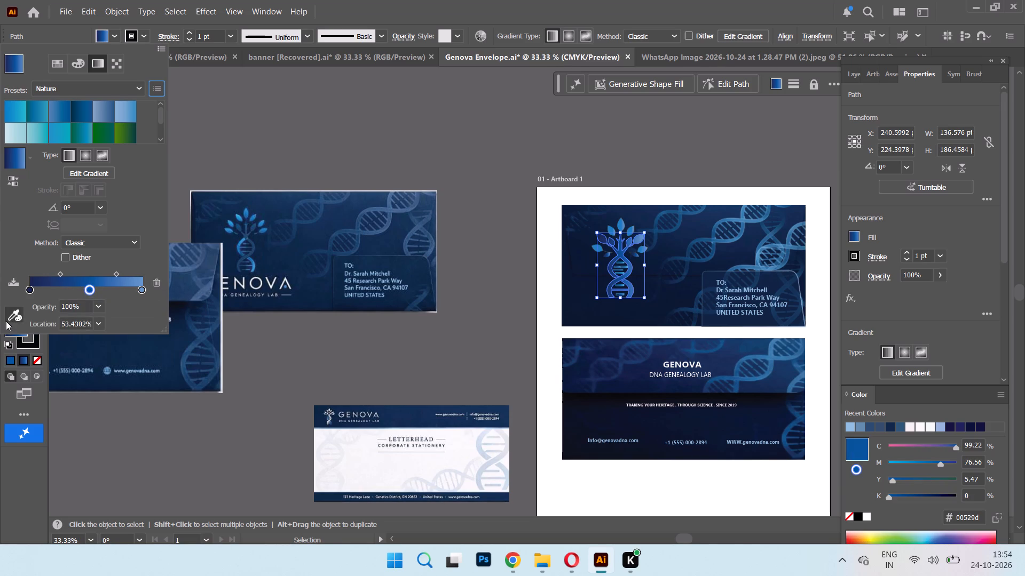
left_click(7, 319)
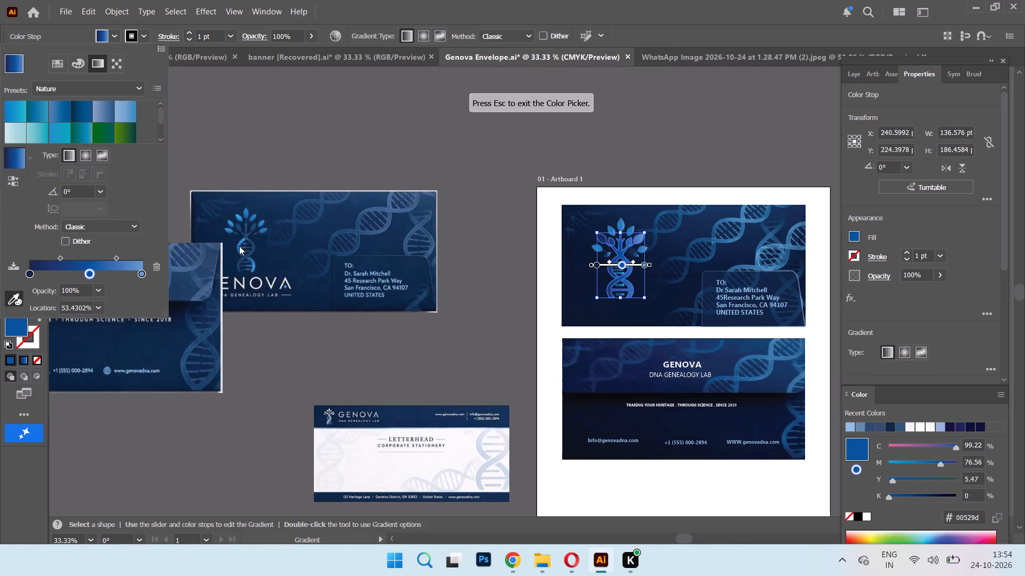
left_click(239, 246)
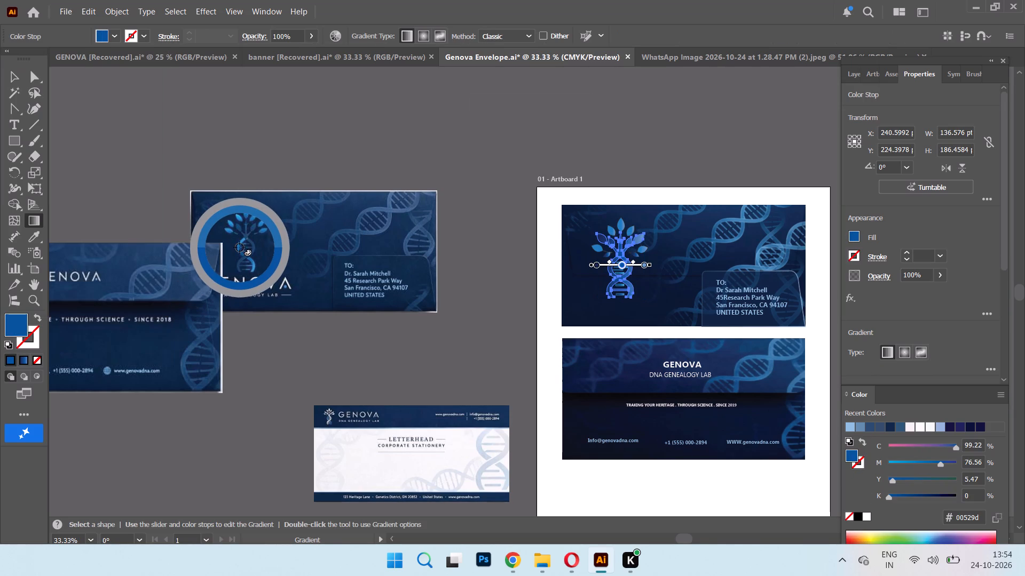
left_click(240, 247)
left_click(239, 249)
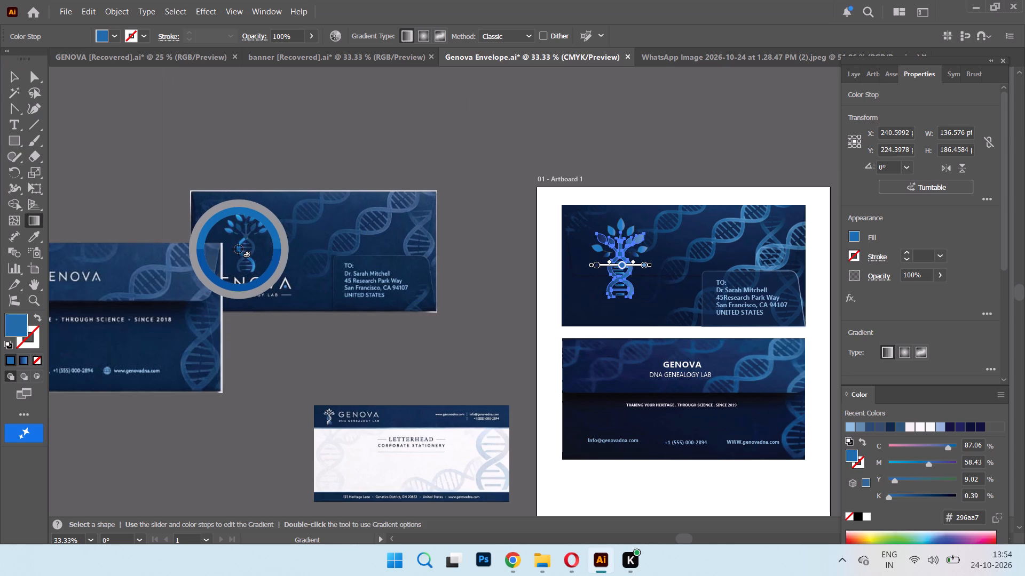
left_click(11, 75)
left_click(198, 104)
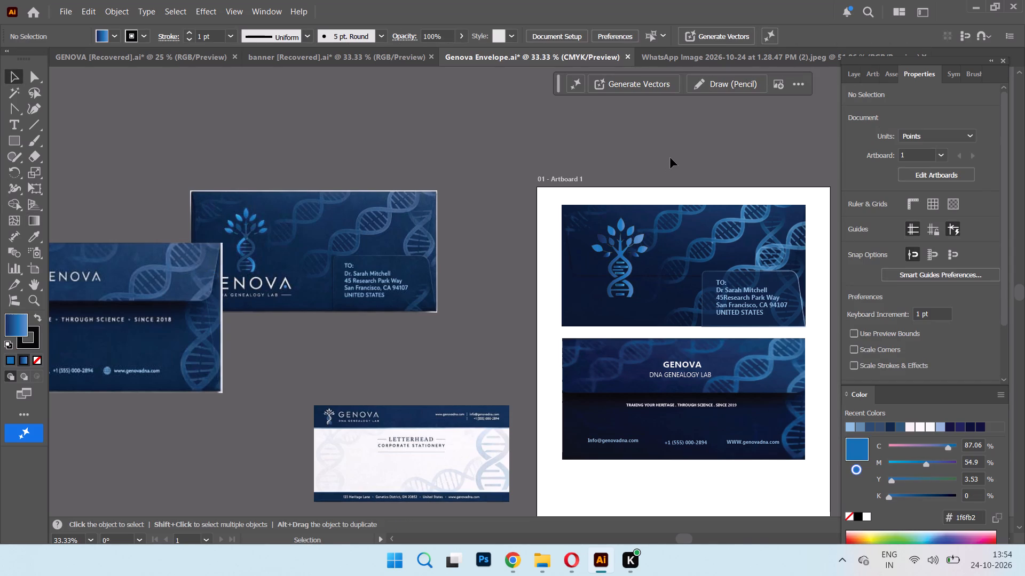
Add a stop at about 79% to the trunk's gradient and shift the sampled blue middle stop towards the dark end.
left_click(603, 241)
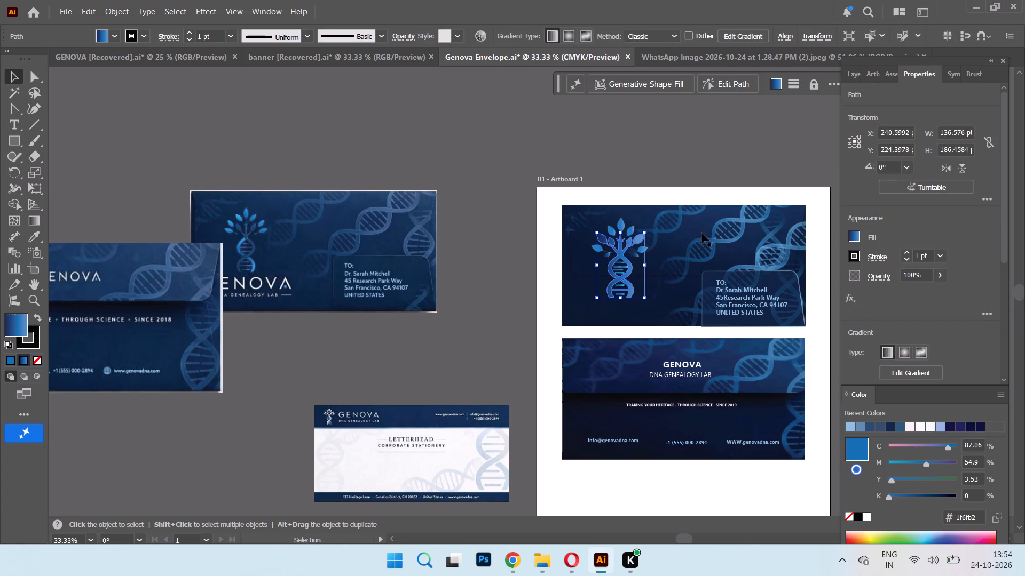
left_click(110, 34)
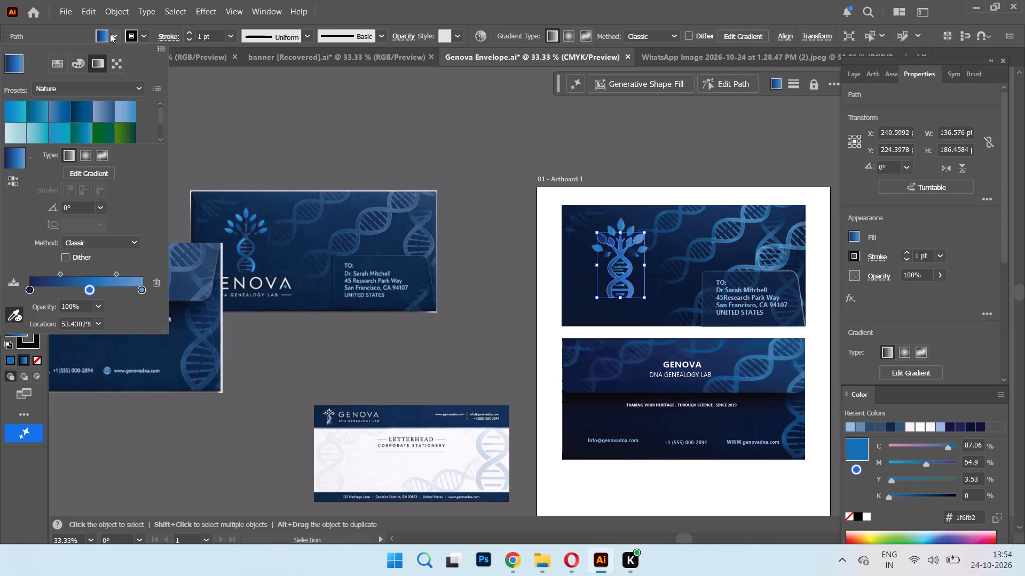
left_click(119, 289)
left_click_drag(87, 291, 74, 288)
left_click(120, 291)
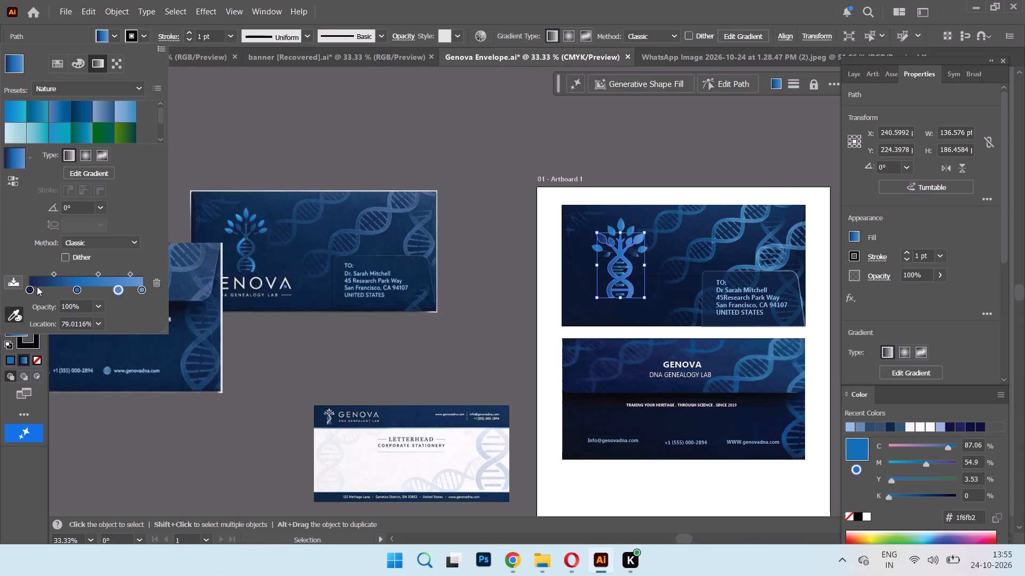
Recolour the trunk gradient's 79% stop with blue #2d80c3 sampled from the reference logo's leaf, and deselect the trunk.
left_click(18, 311)
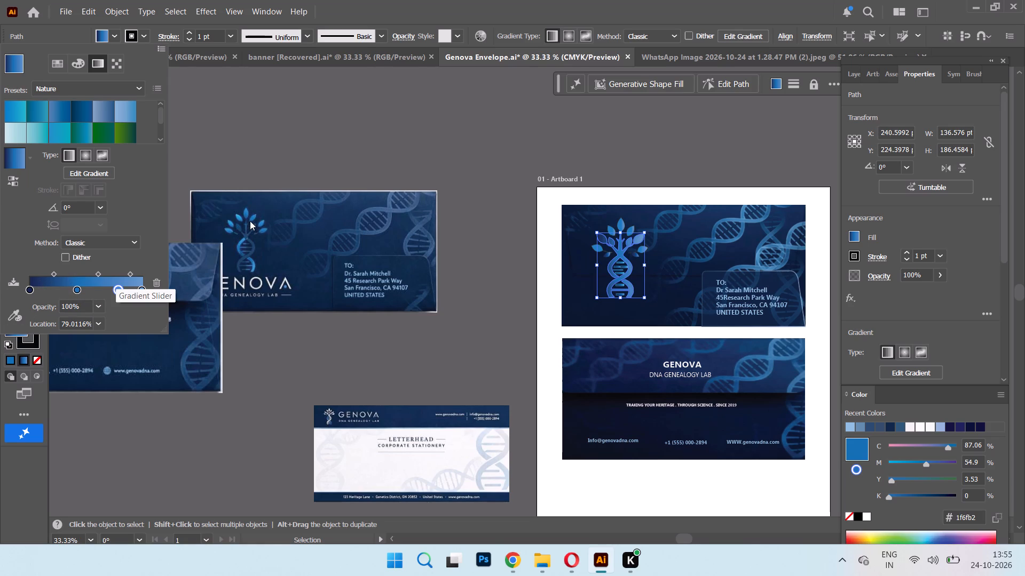
left_click(9, 314)
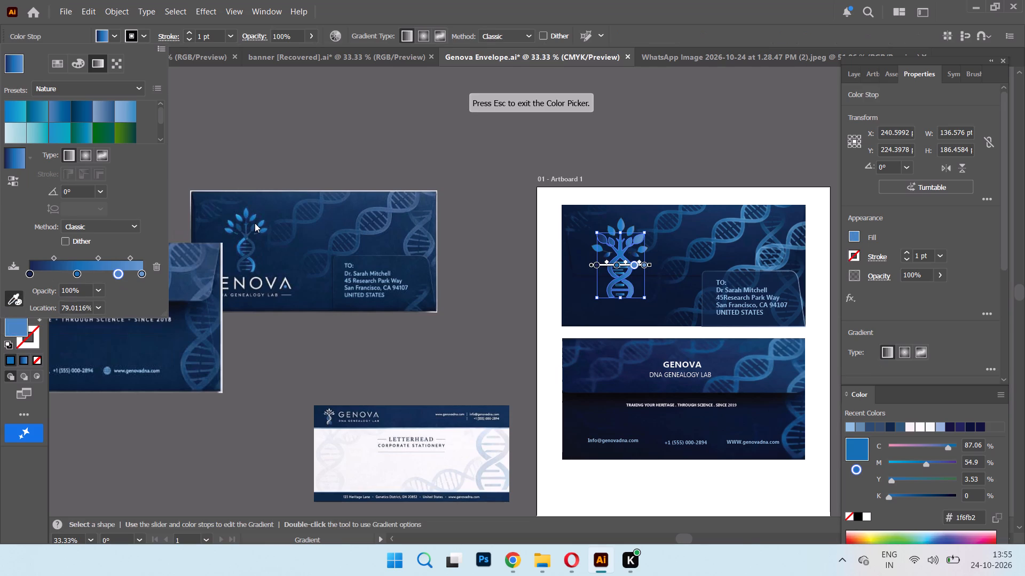
left_click(261, 221)
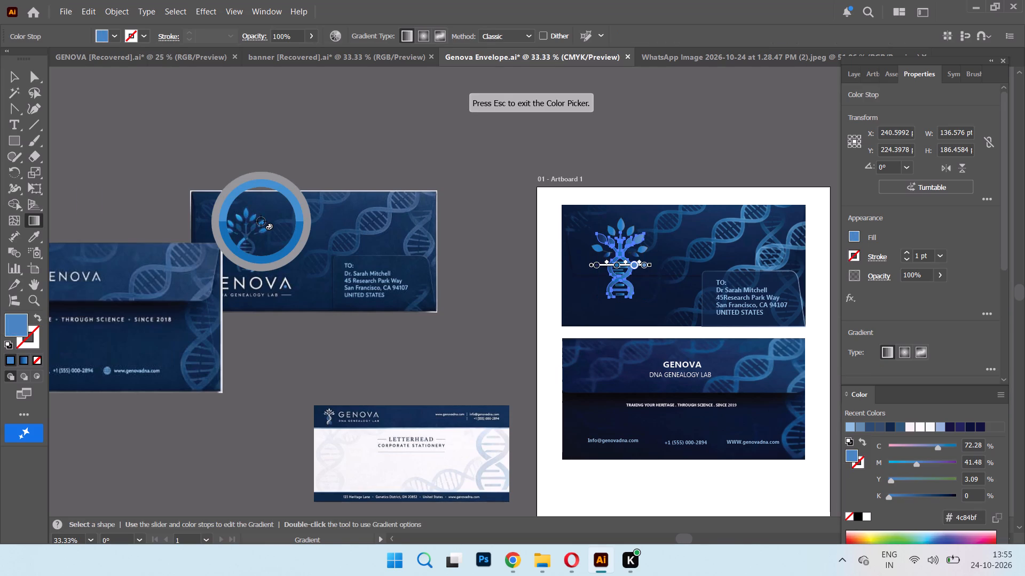
left_click(262, 223)
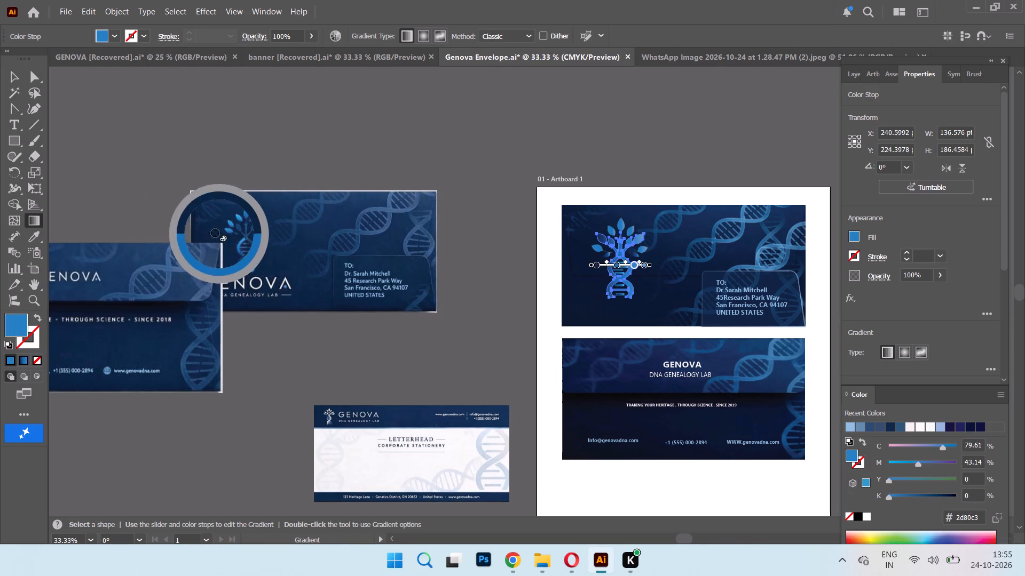
left_click(10, 72)
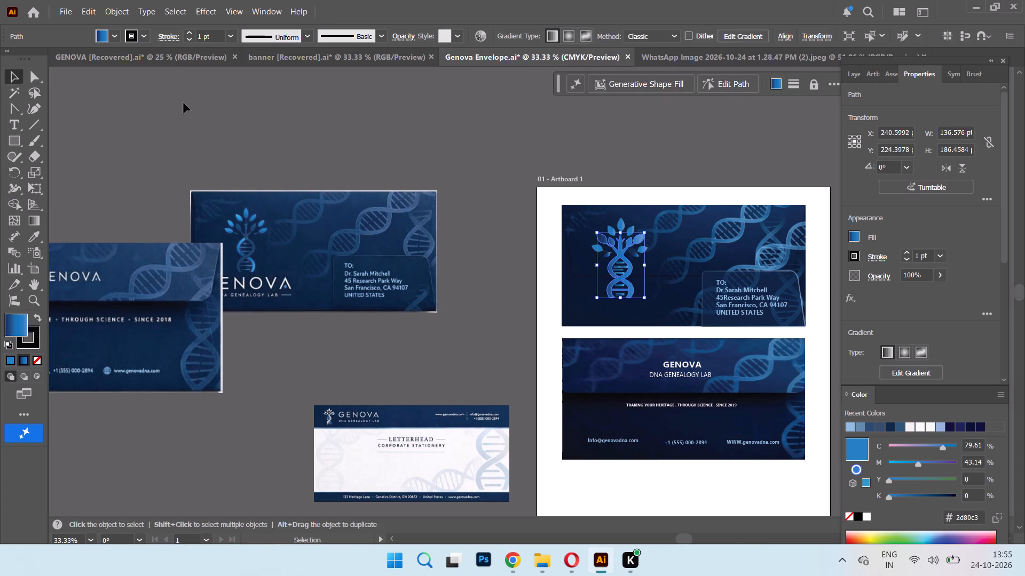
left_click(186, 103)
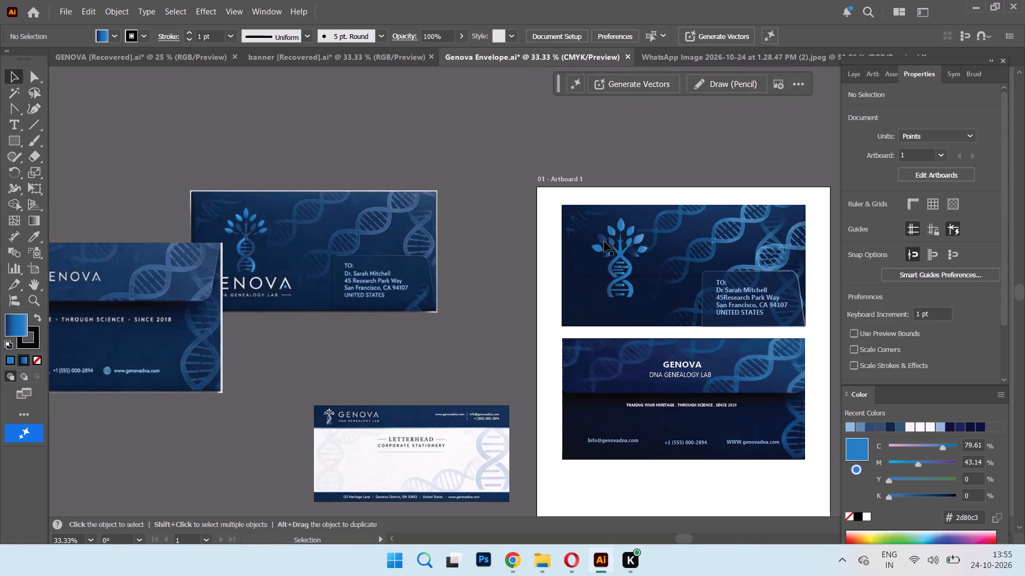
Swap the trunk gradient's first two stops by moving the blue #1f6fb2 stop to 0% and the dark stop slightly inward.
left_click(604, 242)
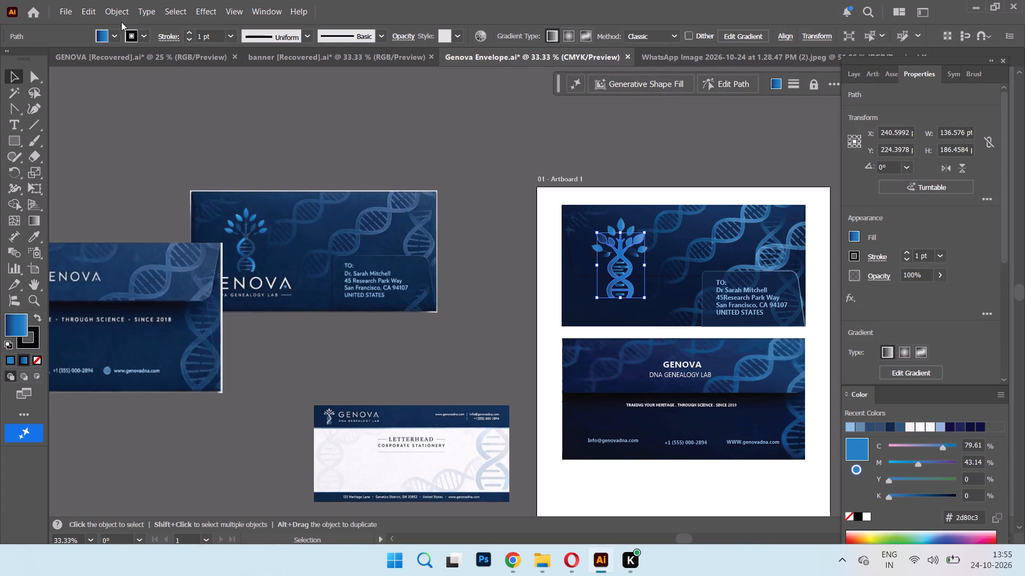
left_click(114, 31)
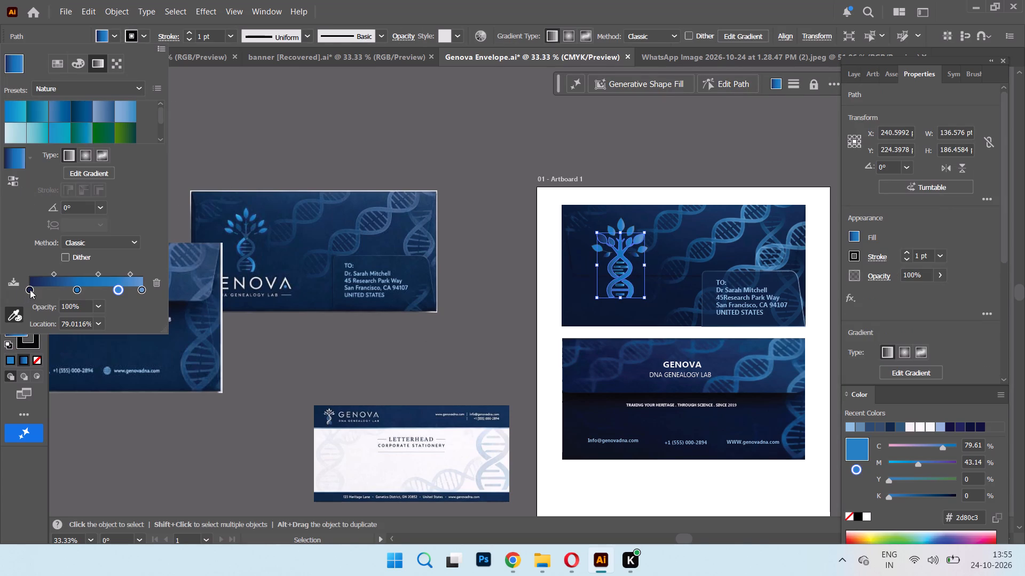
left_click_drag(30, 290, 47, 290)
left_click_drag(78, 290, 28, 286)
left_click(255, 153)
left_click(278, 149)
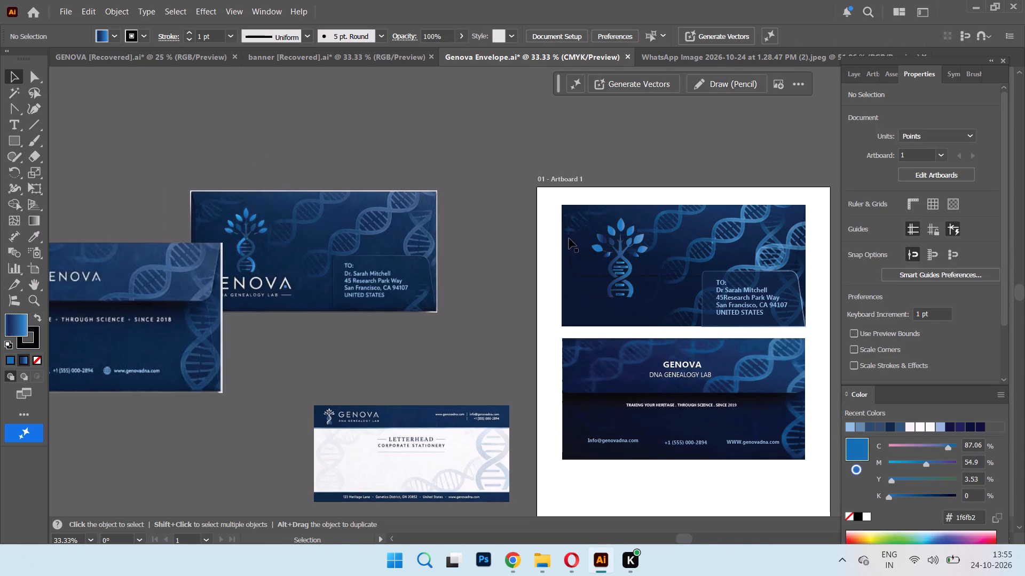
Move the trunk gradient's dark #192552 stop to about 45% and add a blue #2e74b1 stop between it and the 79% stop.
left_click(602, 241)
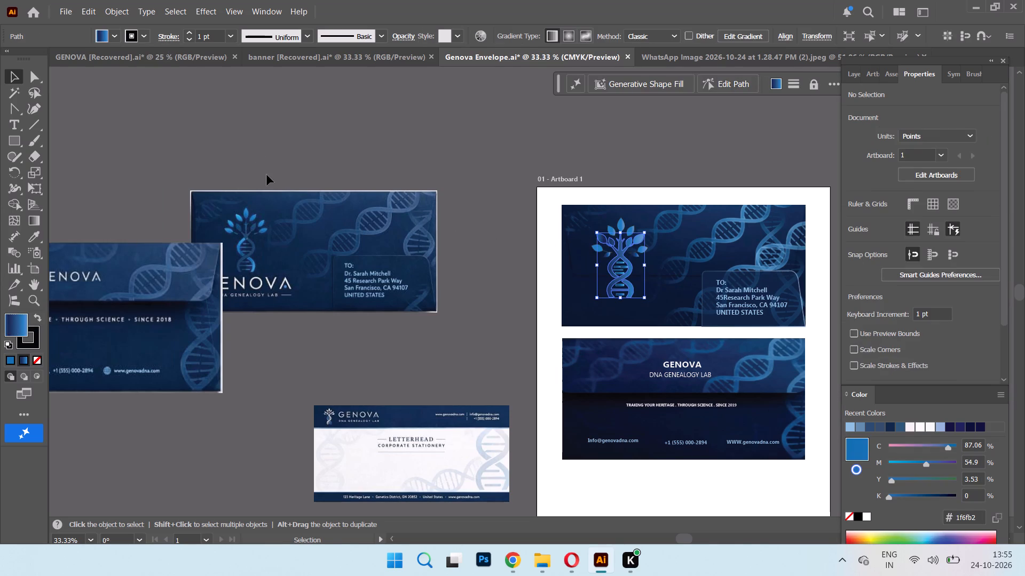
left_click(113, 36)
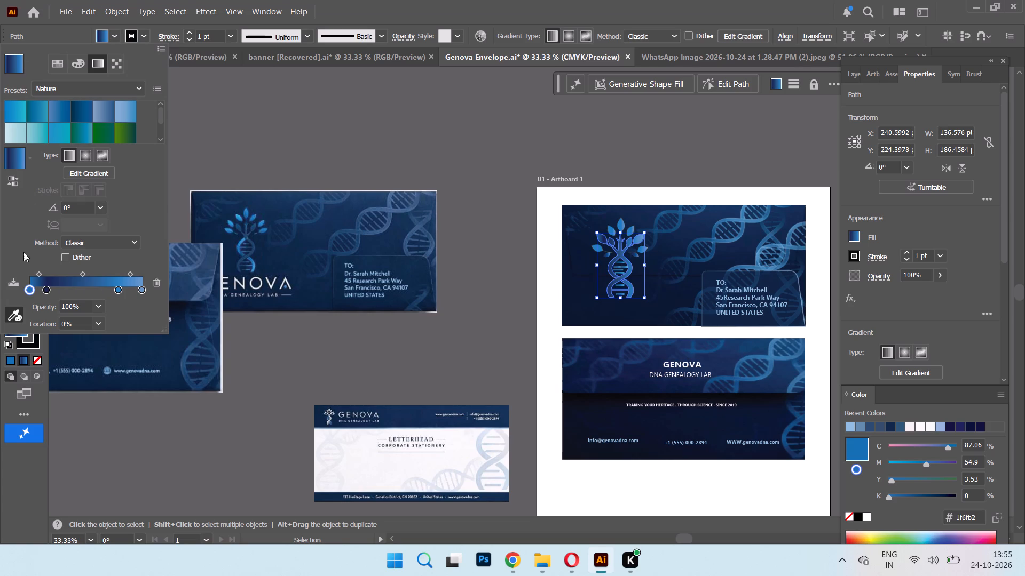
left_click_drag(45, 290, 80, 294)
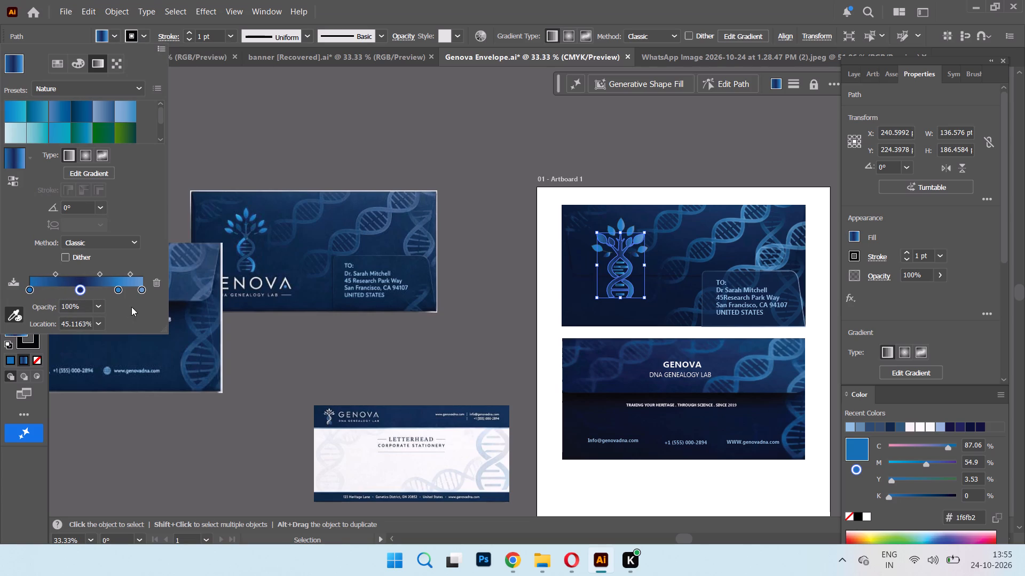
left_click_drag(115, 291, 97, 291)
left_click(97, 291)
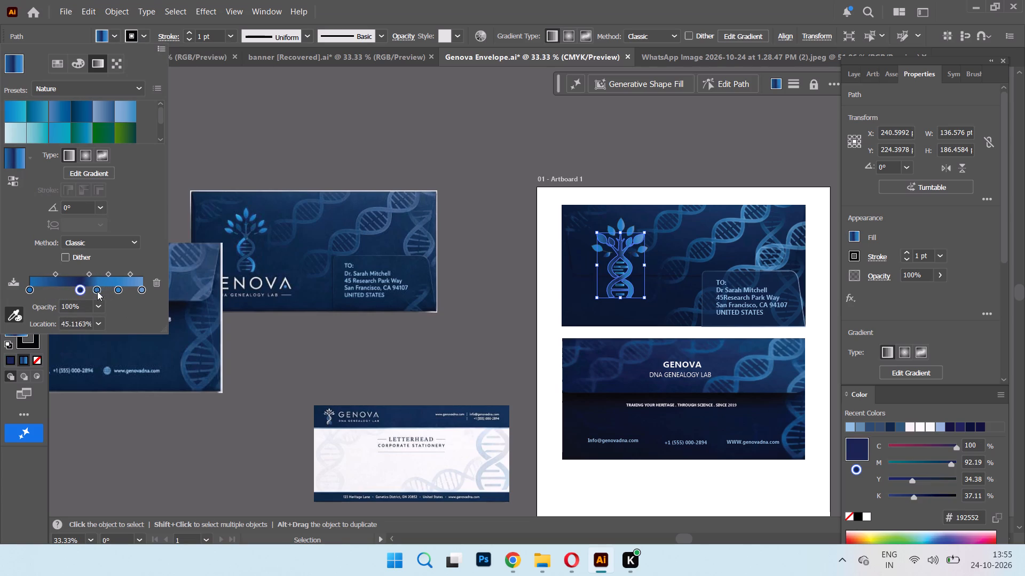
left_click(247, 148)
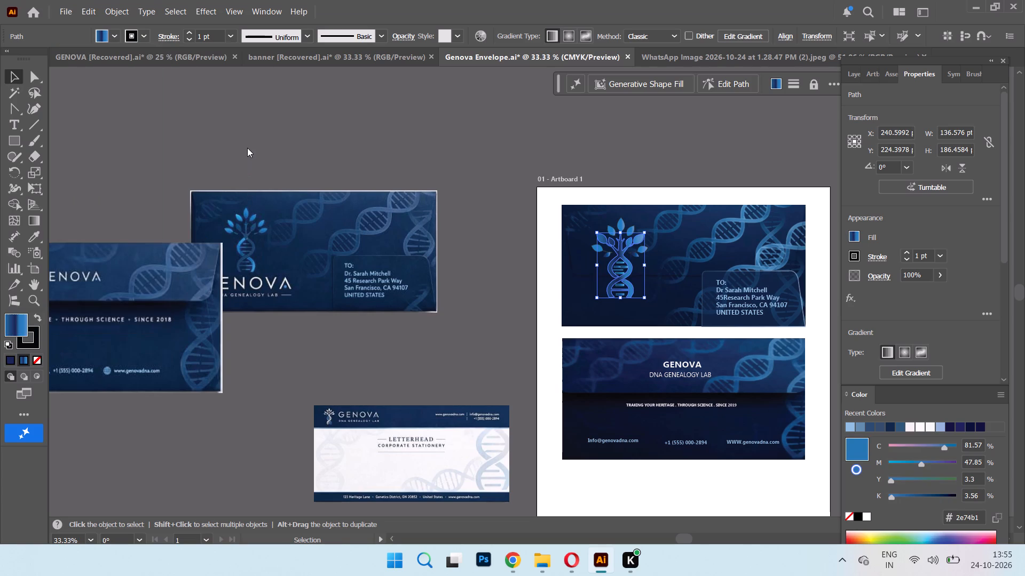
left_click(329, 147)
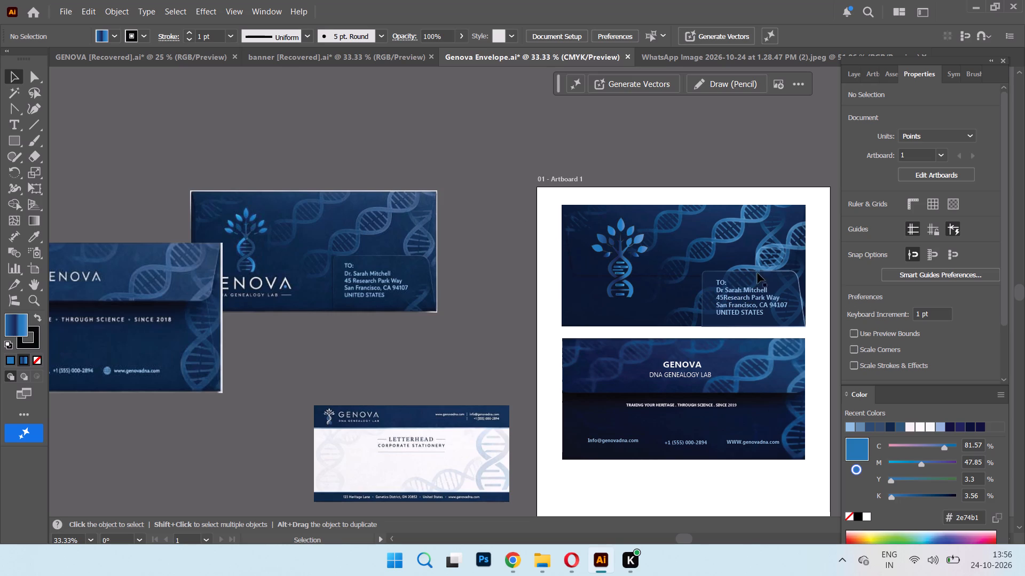
Clear the helix's uppermost rungs by deleting two rectangles and moving a third out to the artboard margin beside the front envelope.
key("ctrl+equal")
key("ctrl+equal")
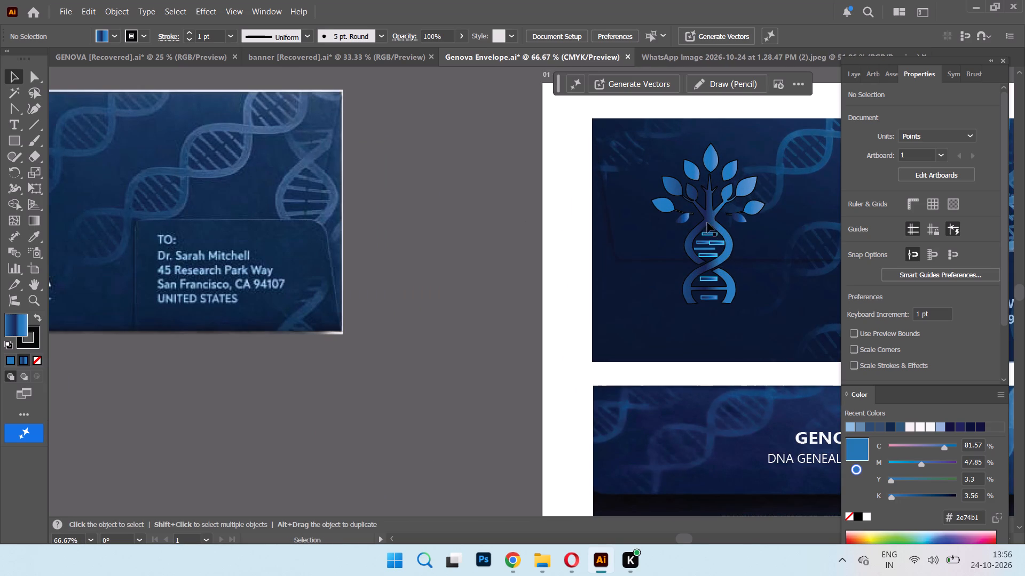
left_click(709, 235)
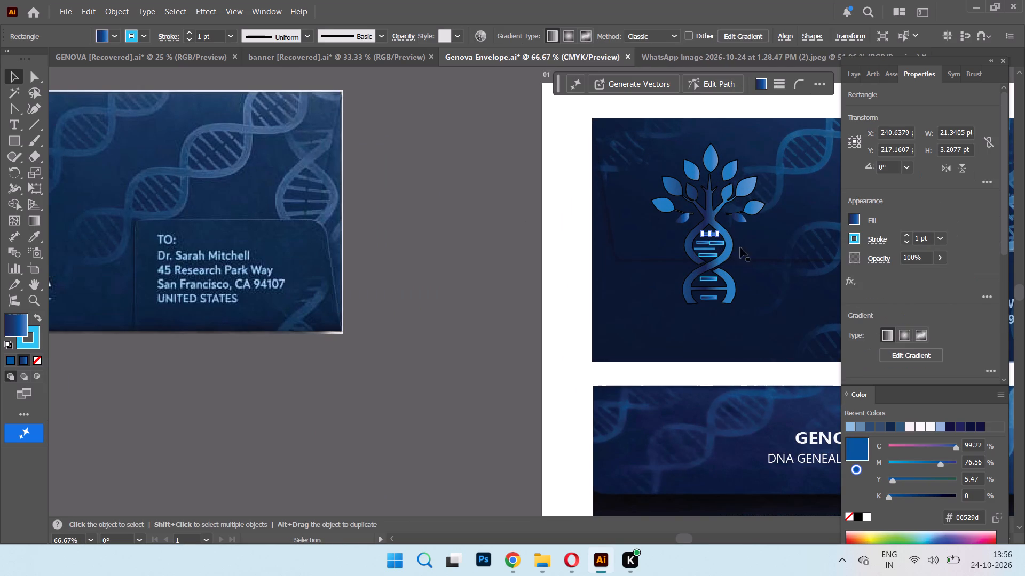
key("Delete")
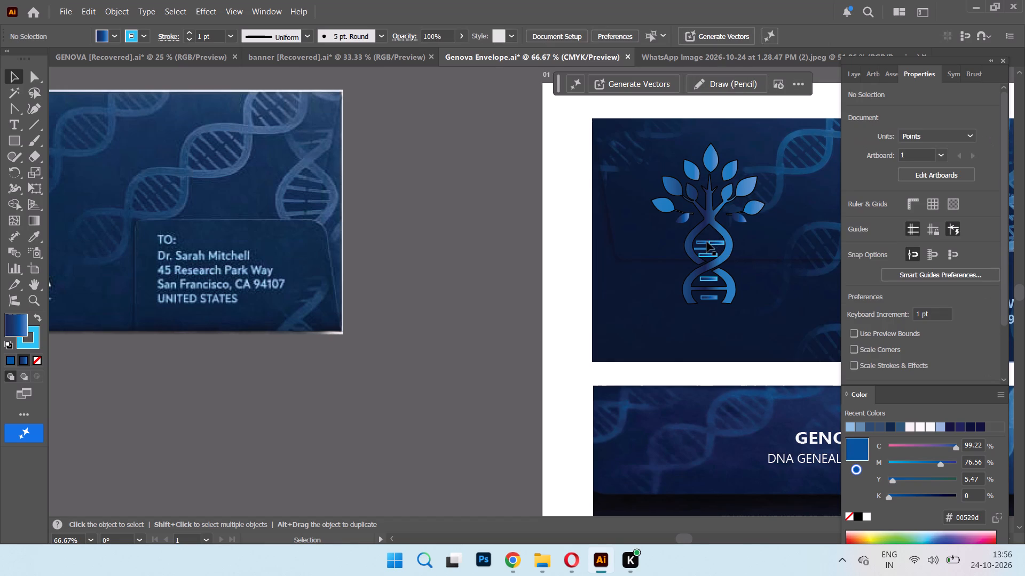
left_click(707, 242)
key("Delete")
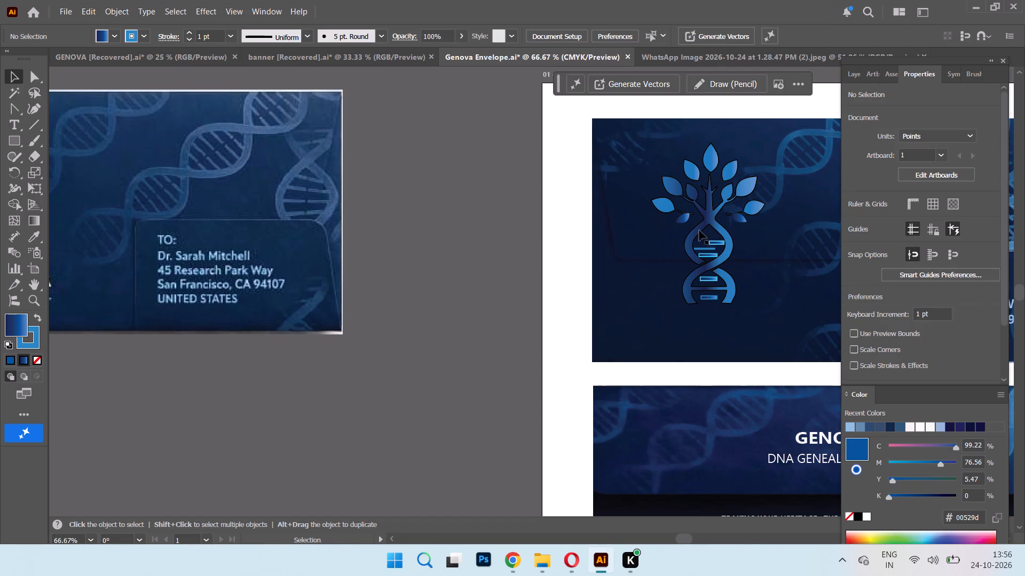
left_click_drag(721, 242, 569, 261)
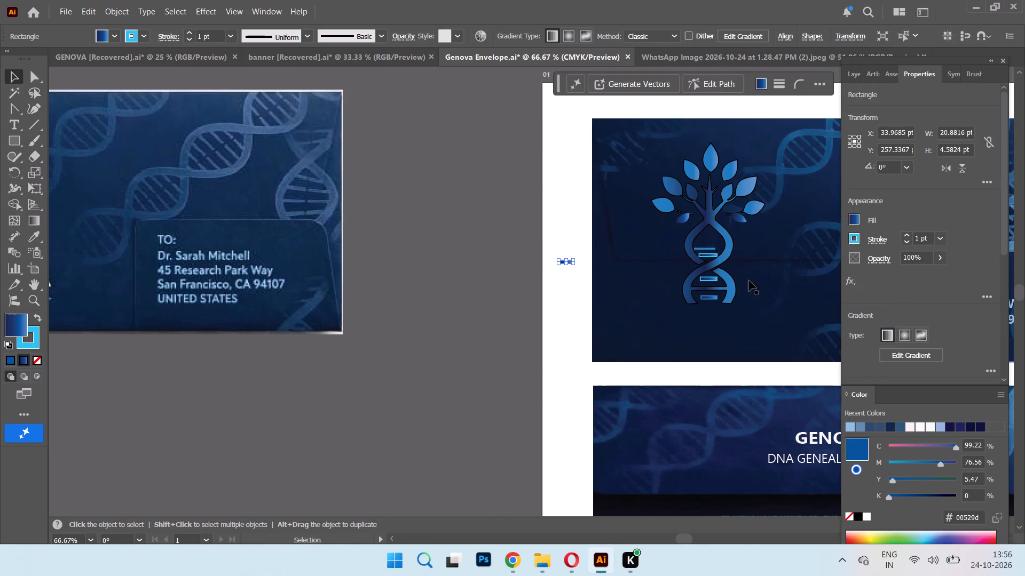
Move the front envelope reference image closer to the artboard so its logo can be compared.
left_click_drag(288, 215, 417, 191)
left_click_drag(313, 189, 358, 182)
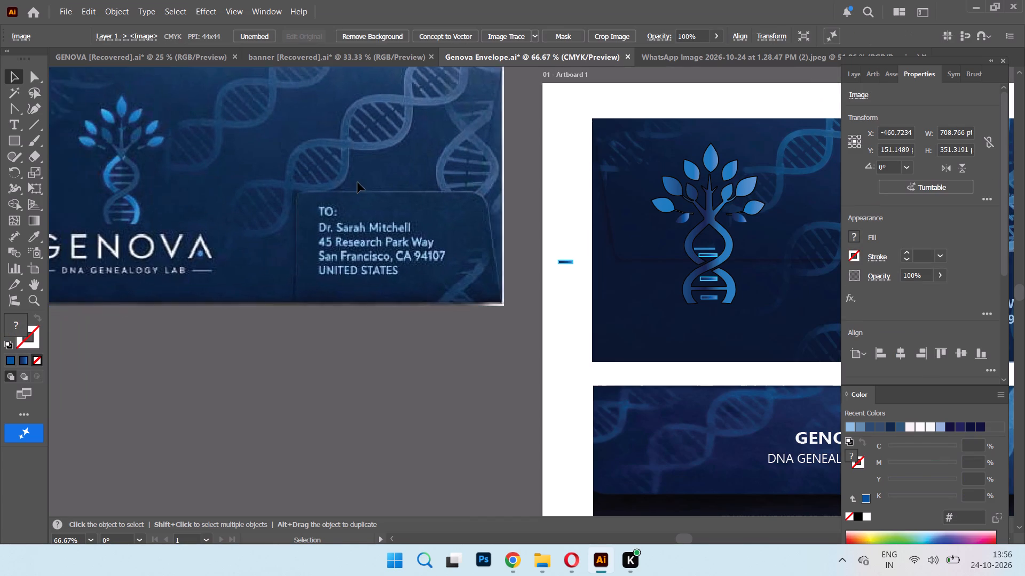
left_click_drag(358, 182, 369, 180)
Enlarge the thin upper rung rectangle across the DNA helix to about 44 by 9 pt.
left_click(701, 250)
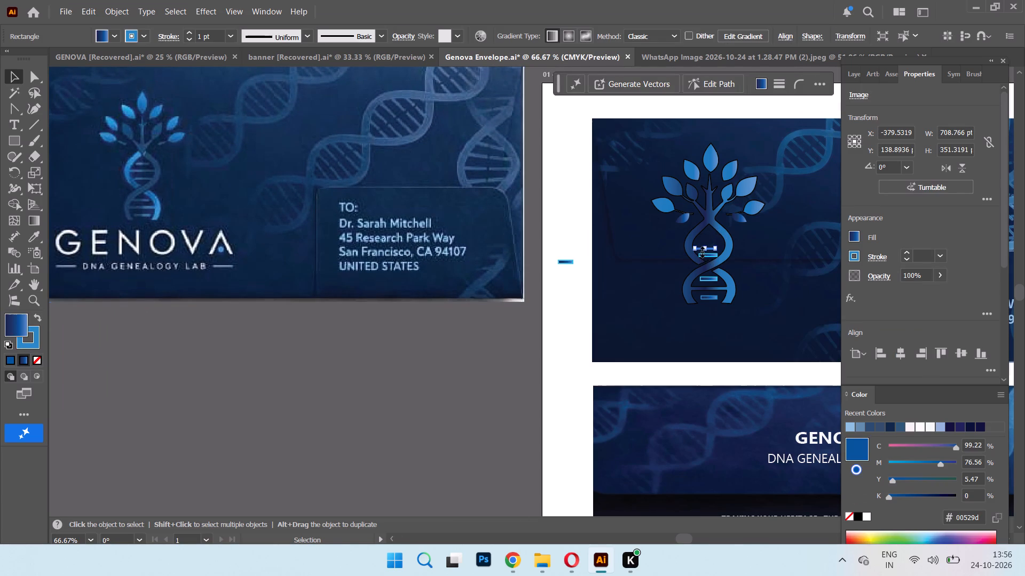
left_click_drag(716, 245, 727, 243)
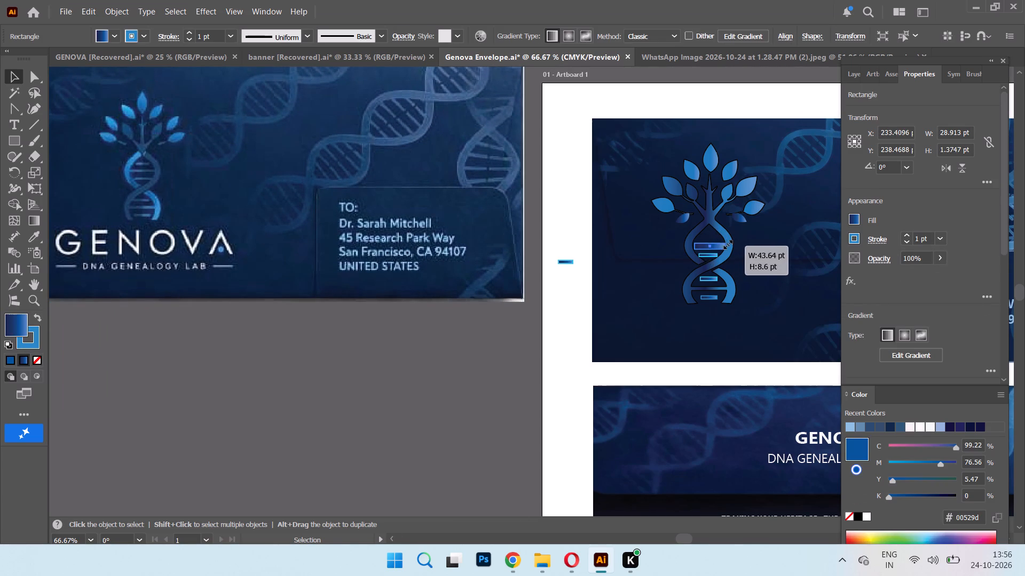
Resize the upper helix rung to about 46 by 4 pt and nudge it 4 pt up and 2 pt left.
left_click_drag(727, 243, 727, 244)
left_click_drag(727, 244, 727, 246)
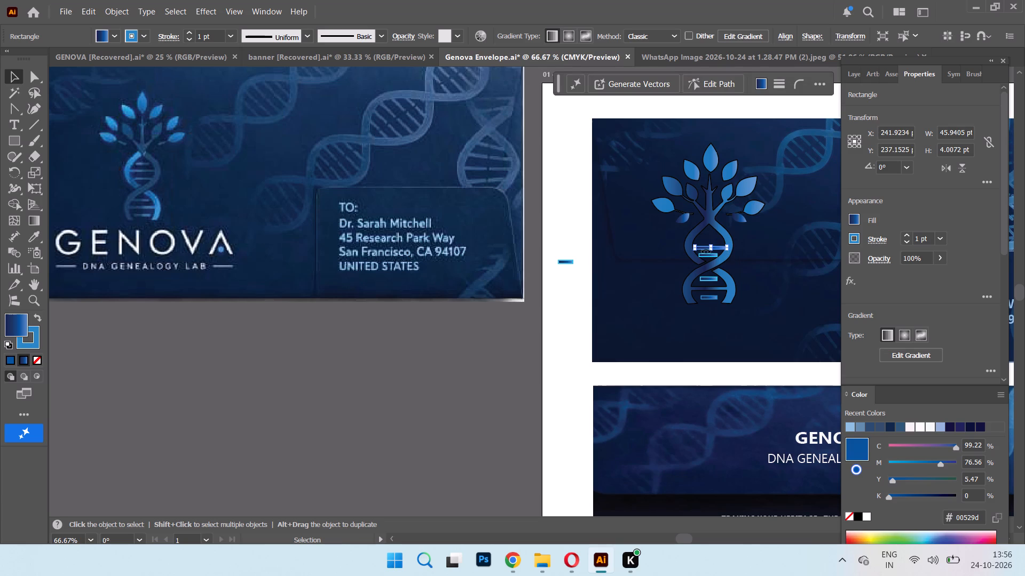
key("Up")
key("Up")
key("Up")
key("Up")
key("Left")
key("Left")
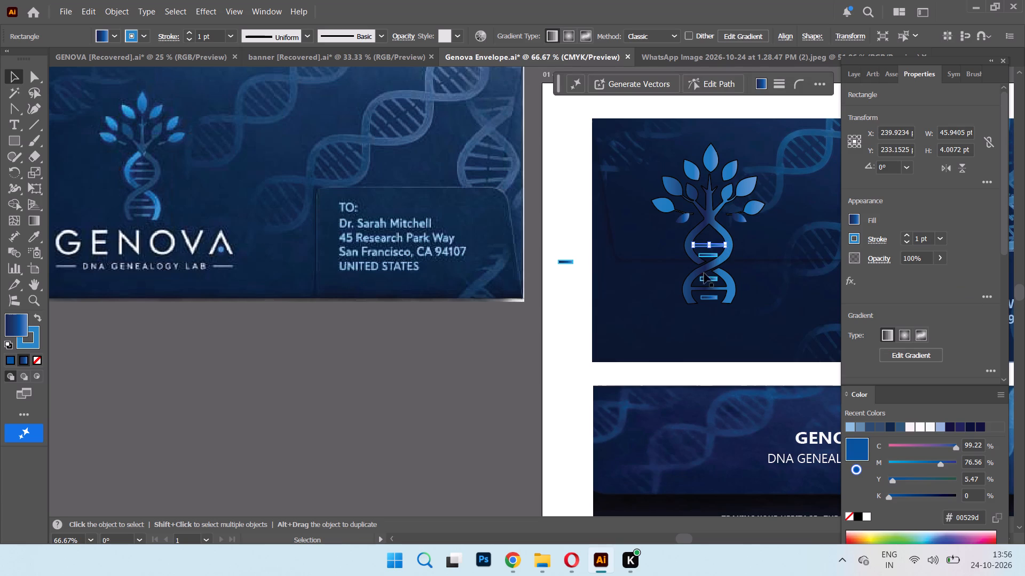
left_click(506, 319)
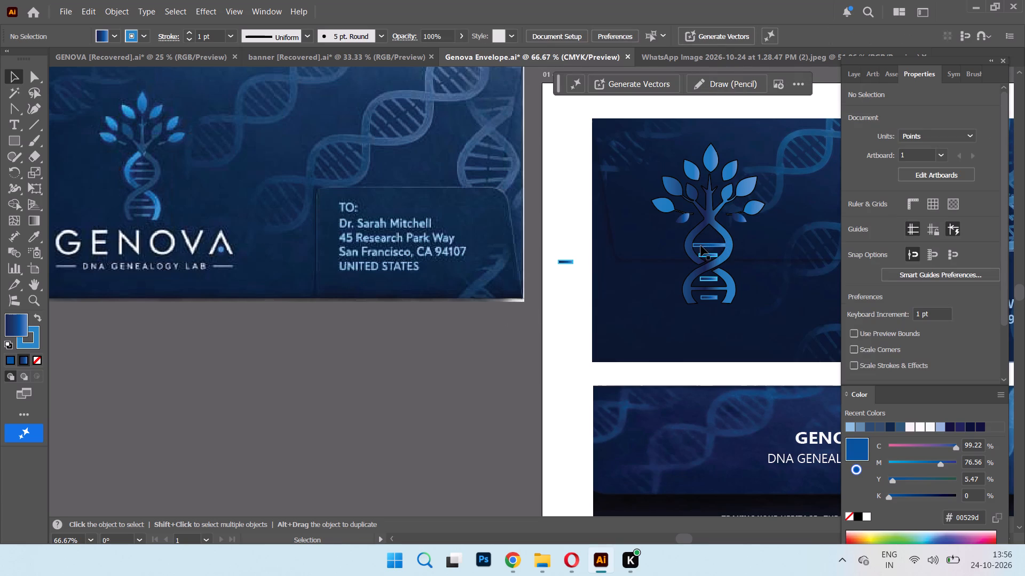
Give the upper helix rung a solid blue #2887c5 fill with no stroke.
left_click(701, 246)
left_click(36, 356)
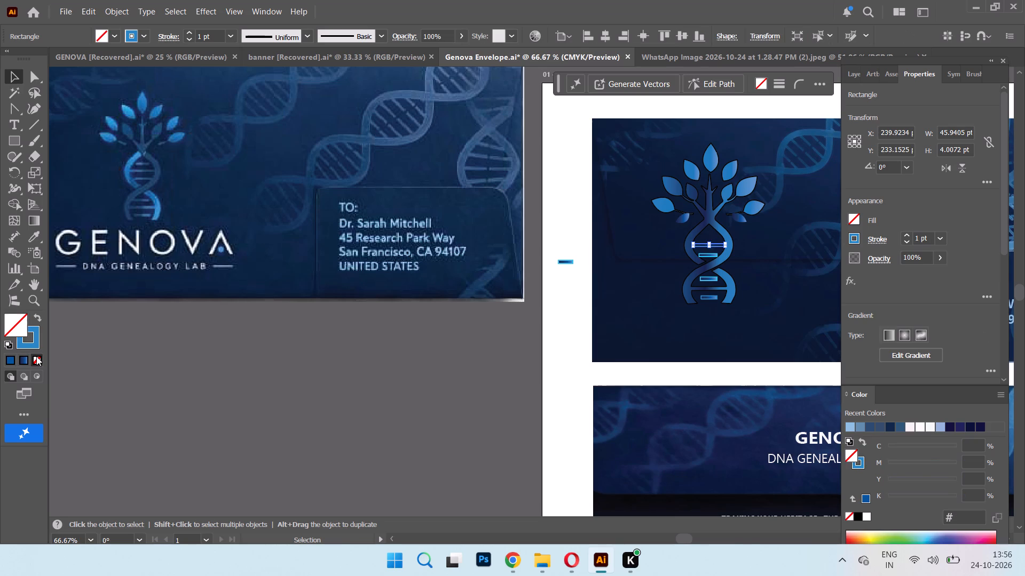
left_click(35, 317)
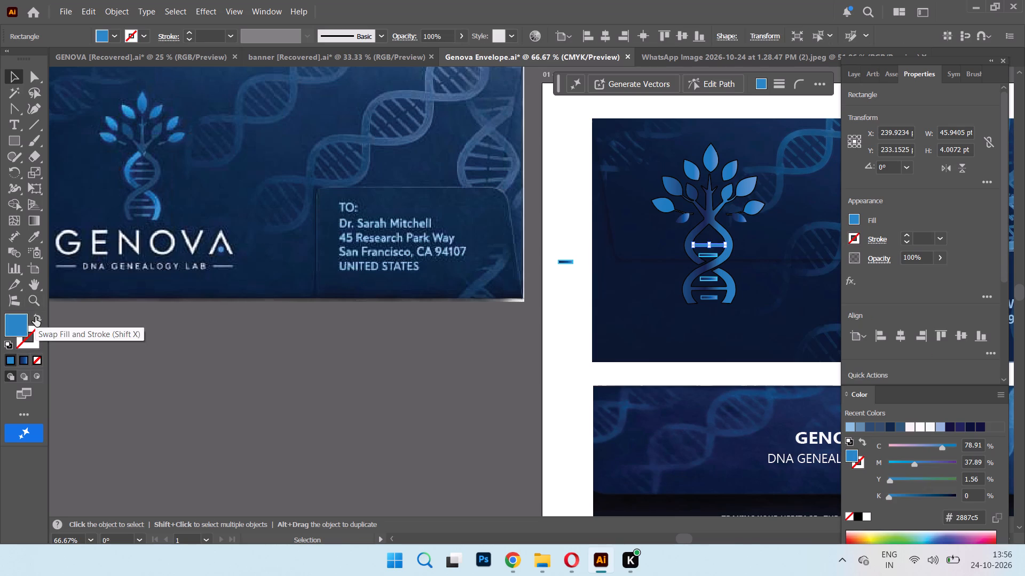
left_click(430, 354)
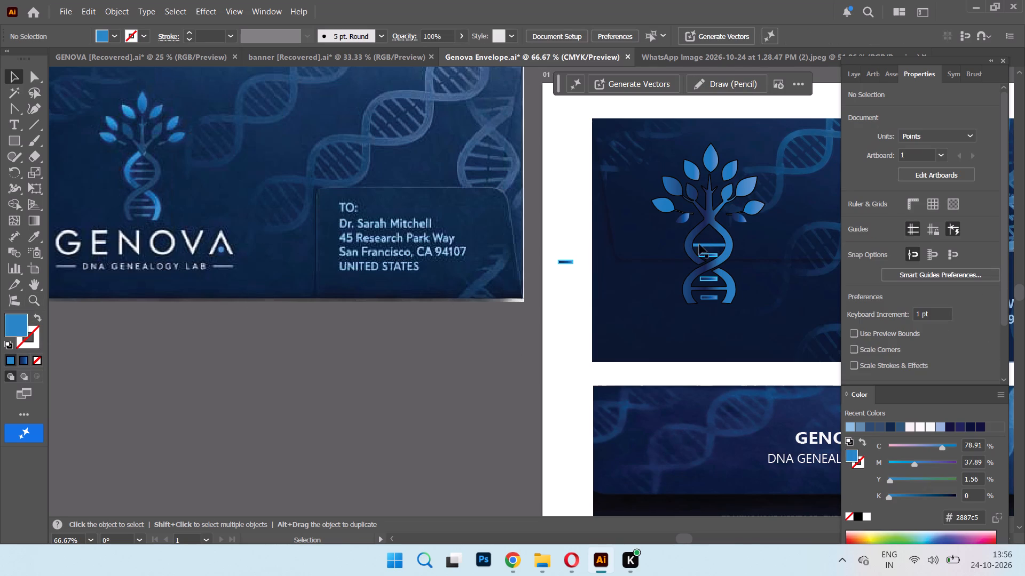
Enlarge the upper helix rung to about 48 by 6 pt.
left_click(695, 245)
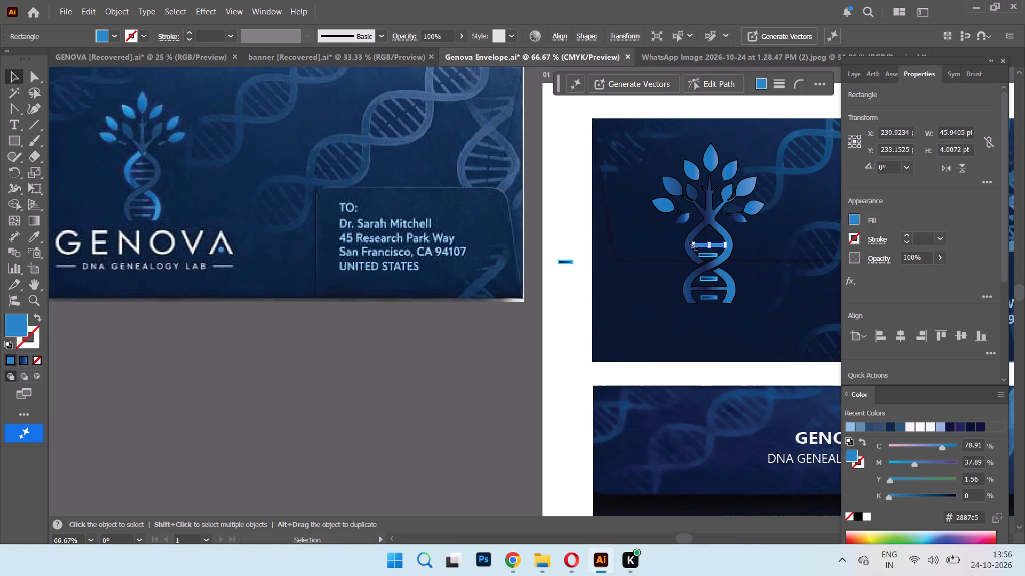
left_click(692, 242)
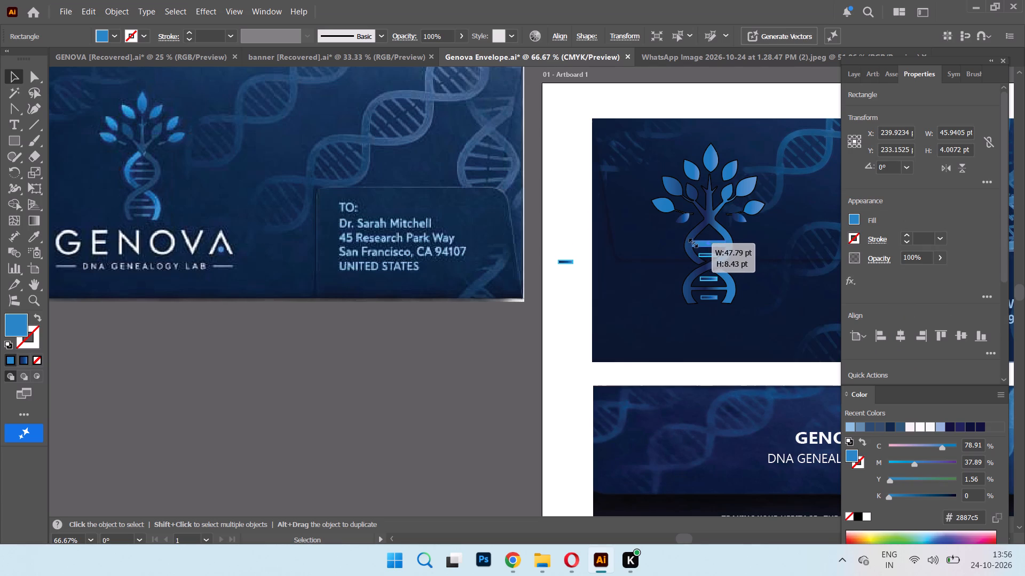
left_click(502, 338)
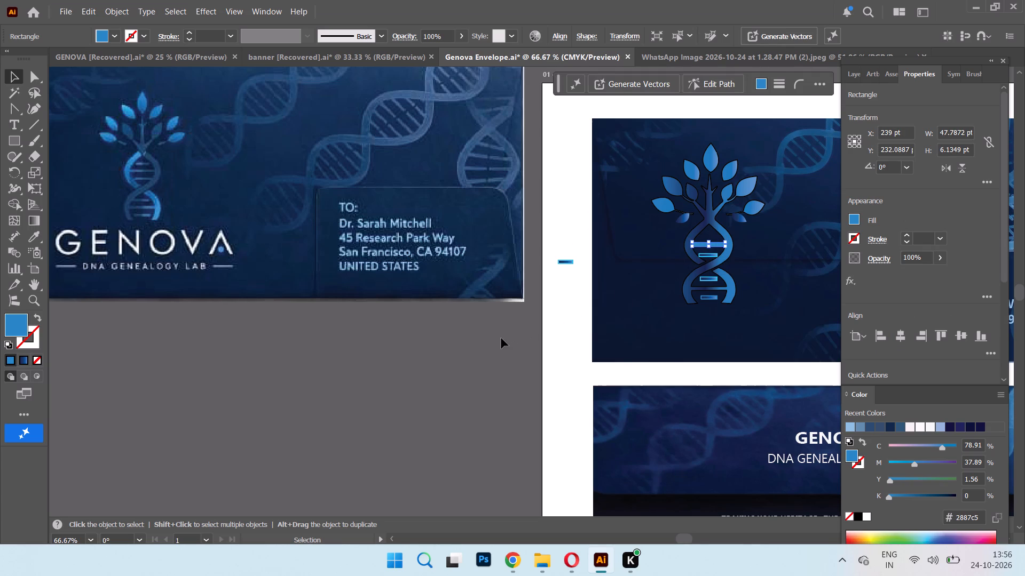
Resize the second helix rung to about 33 by 5 pt and nudge it 4 pt right between the strands.
left_click(701, 257)
left_click(696, 251)
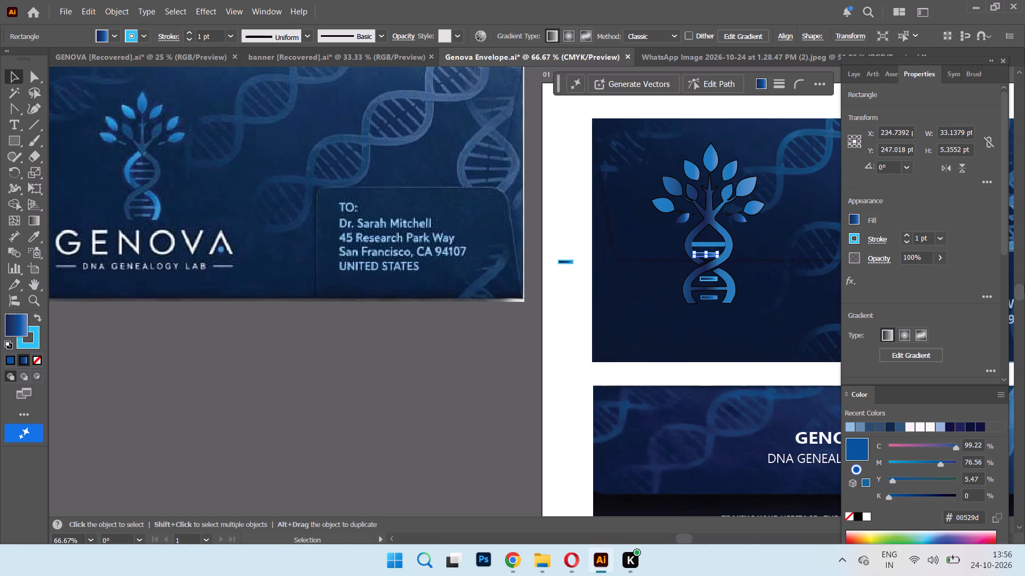
key("Right")
key("Right")
key("Right")
key("Right")
left_click(411, 329)
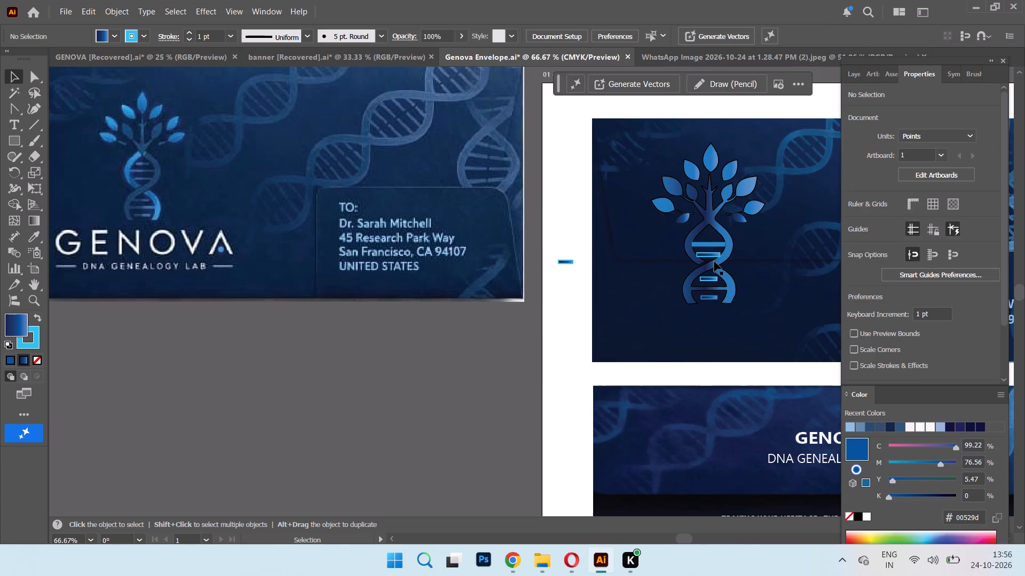
left_click(706, 254)
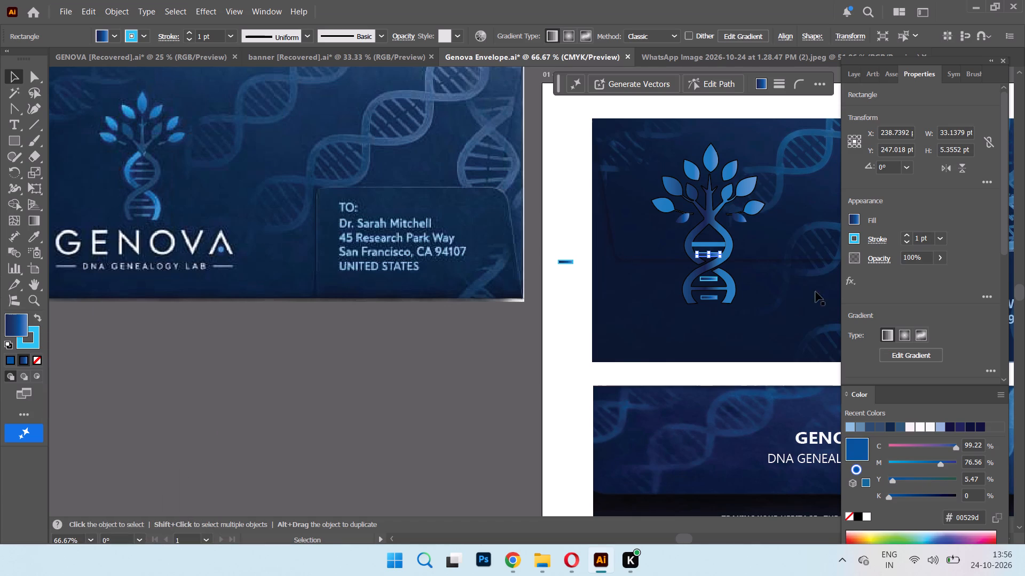
Apply the blue gradient fill to the upper helix rung.
left_click(711, 244)
left_click(23, 357)
left_click(113, 374)
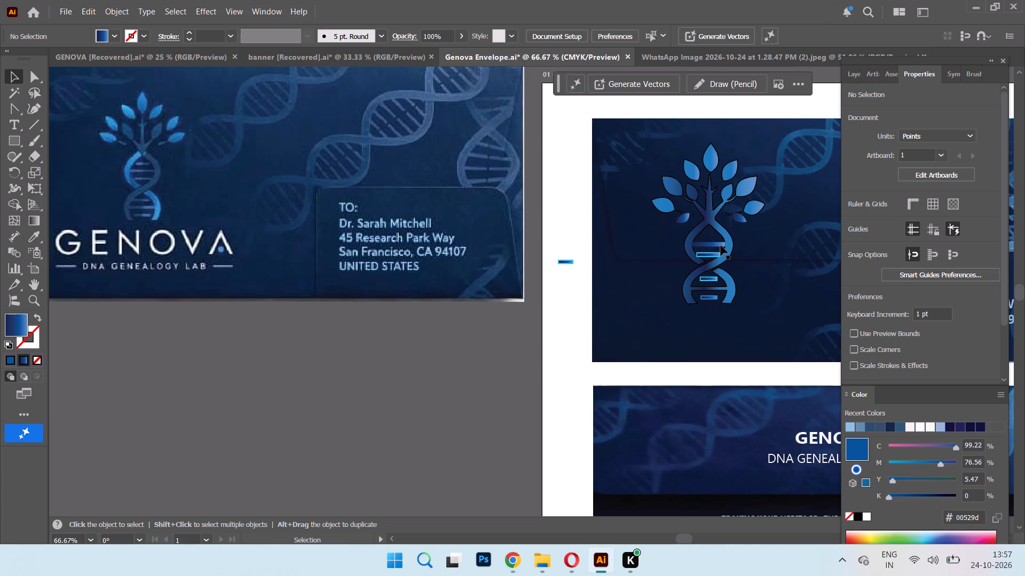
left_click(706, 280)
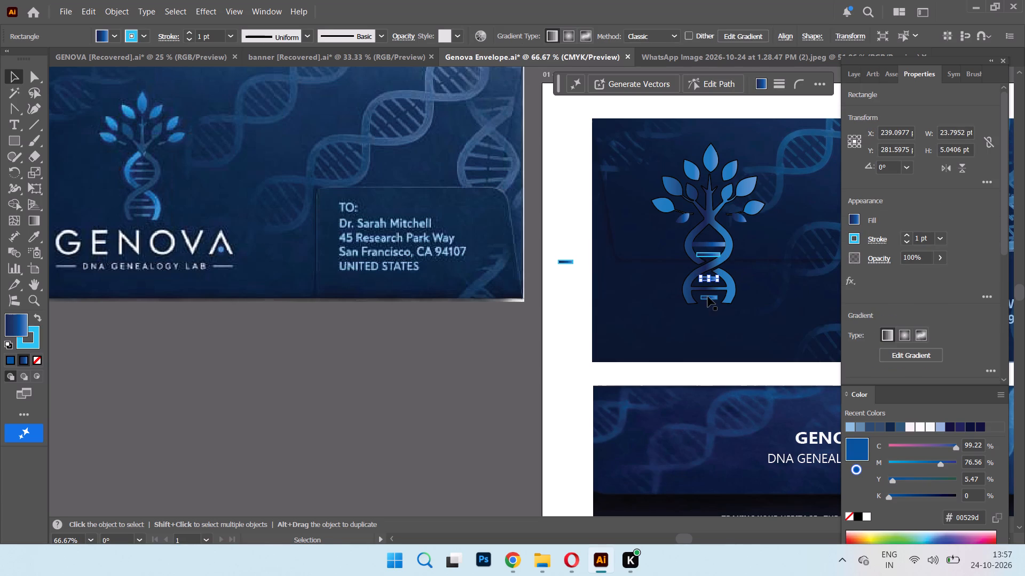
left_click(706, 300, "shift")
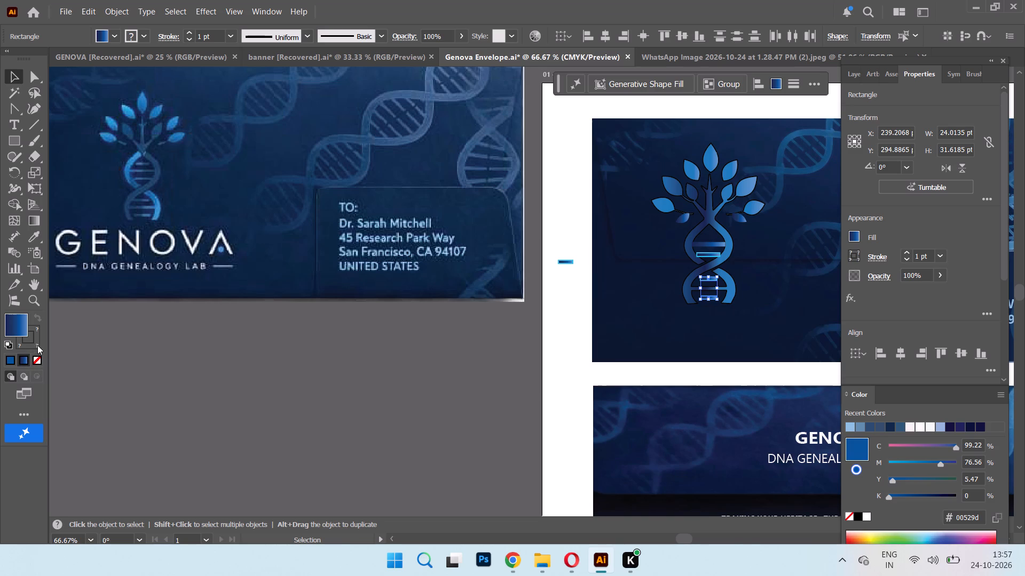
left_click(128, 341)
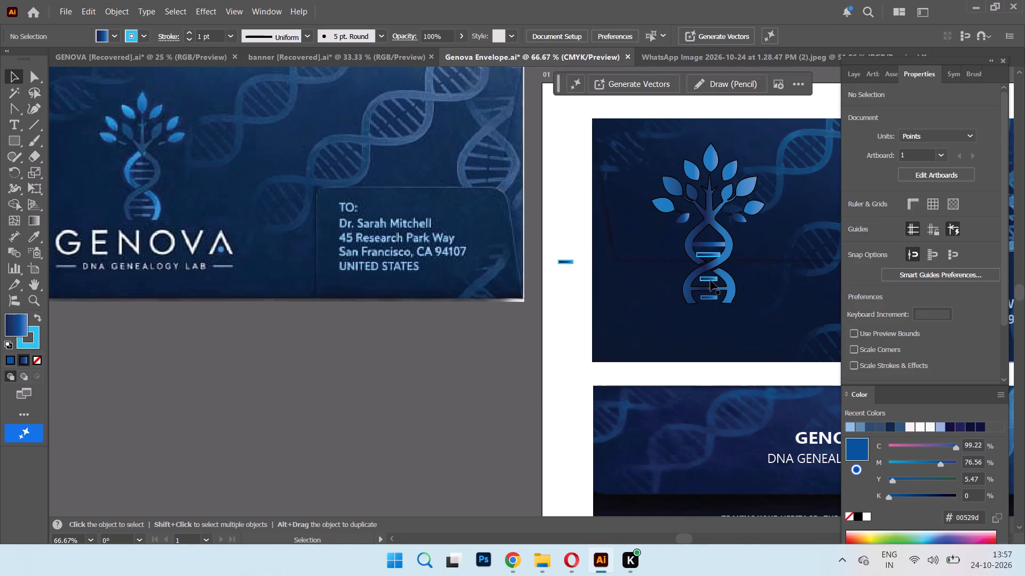
Remove the blue strokes from the two outlined rungs in the lower helix loop, giving each only the blue gradient fill.
left_click(711, 281)
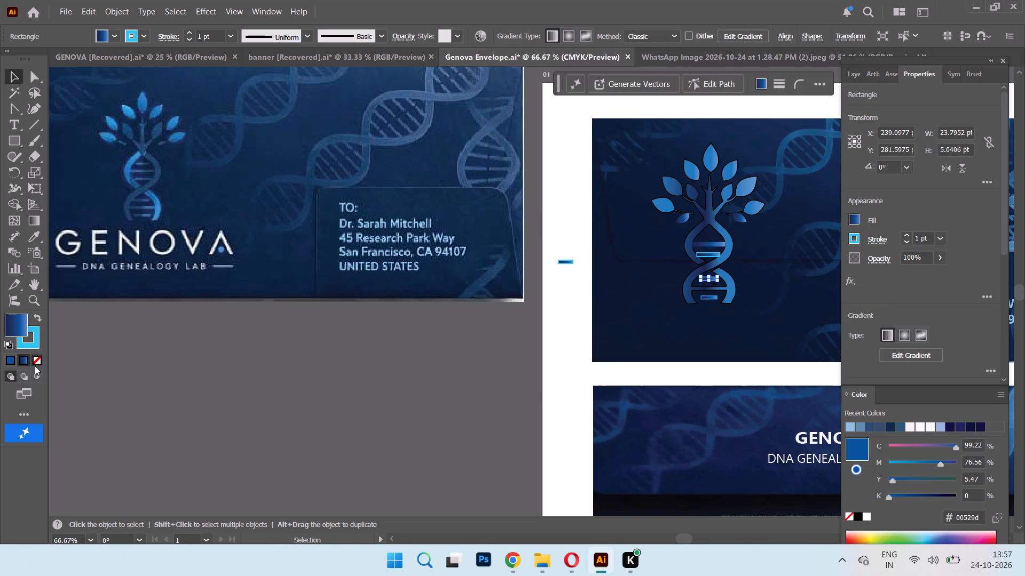
left_click(35, 361)
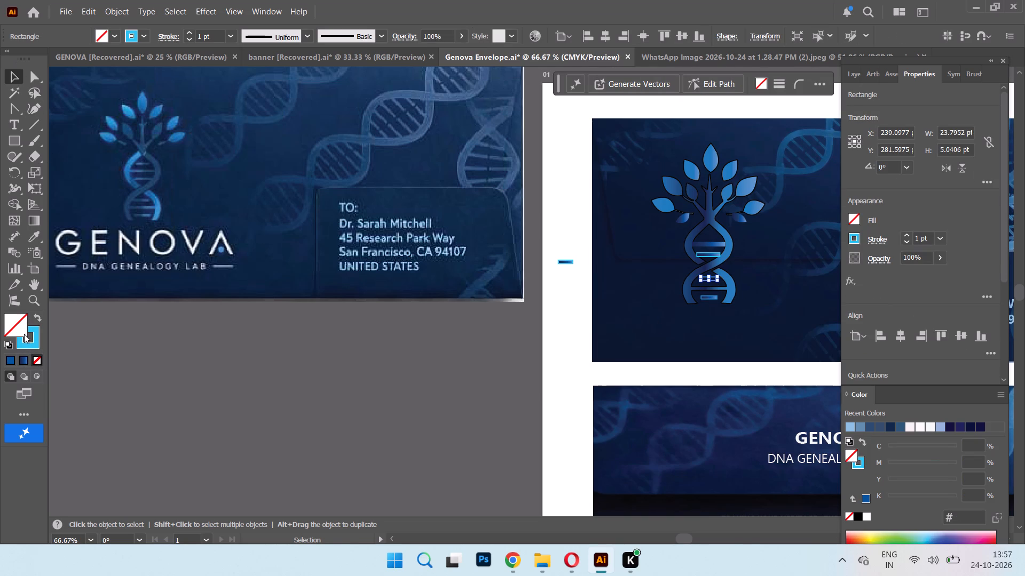
left_click(31, 318)
left_click(36, 318)
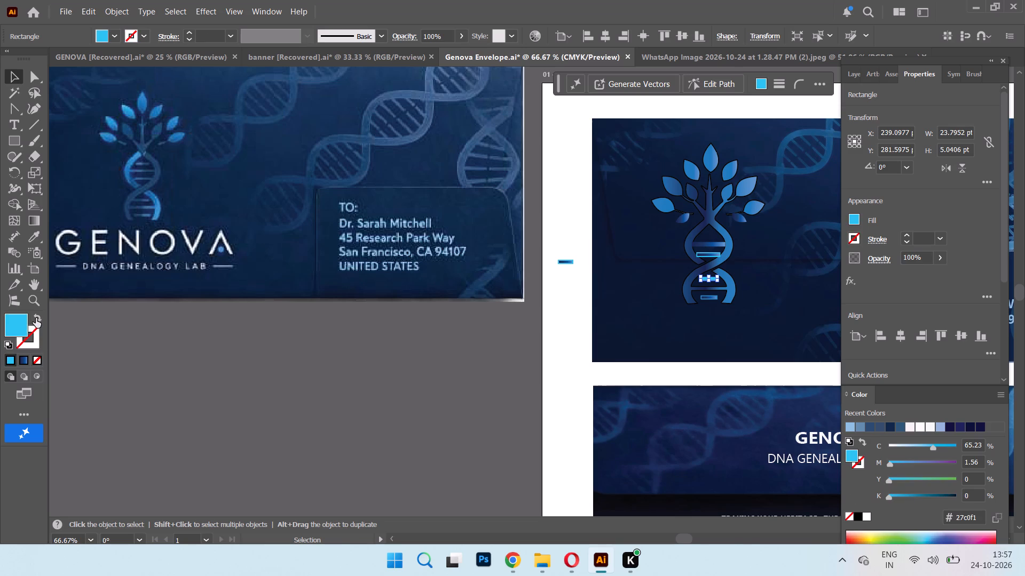
left_click(22, 357)
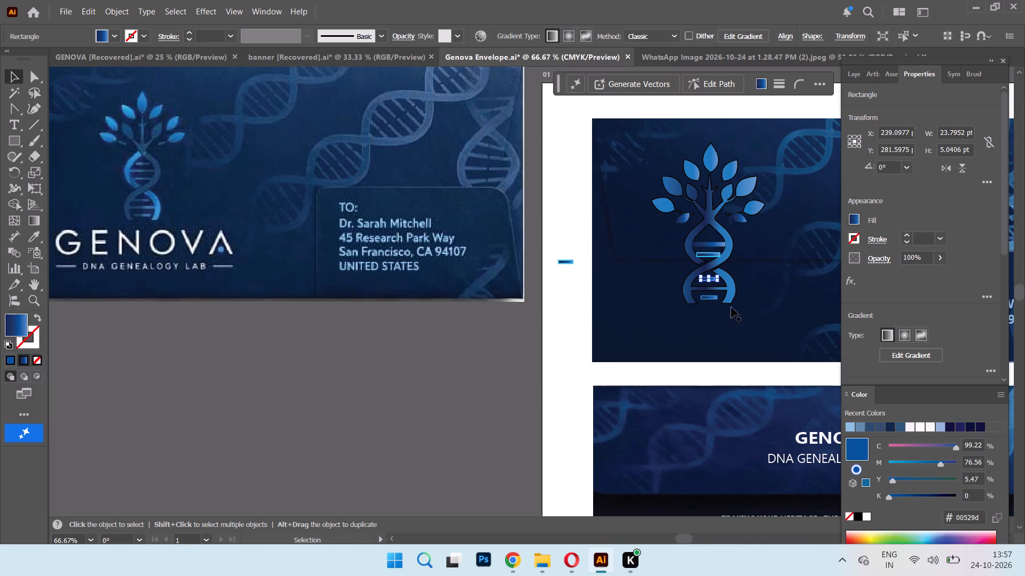
left_click(709, 297)
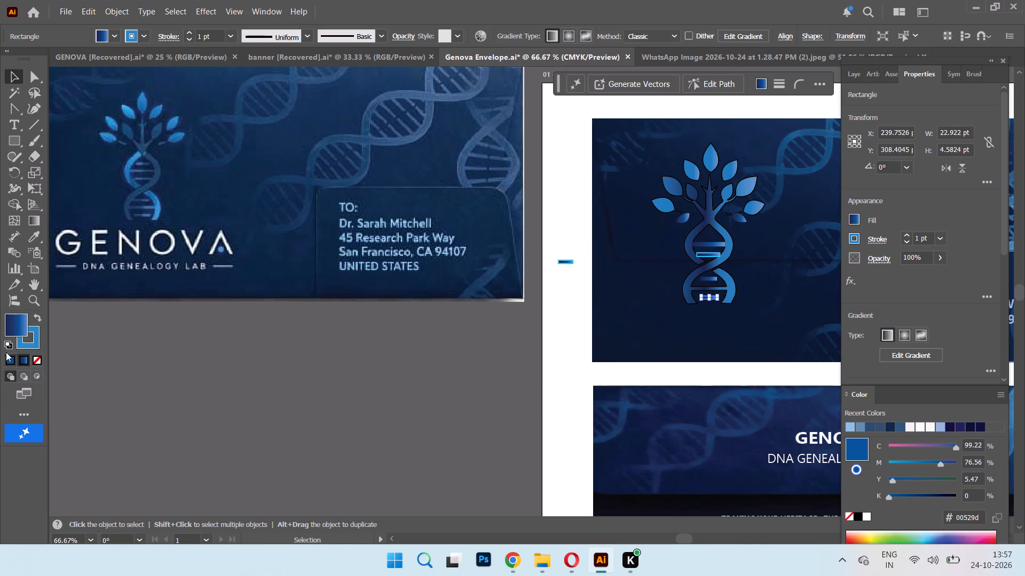
left_click(35, 365)
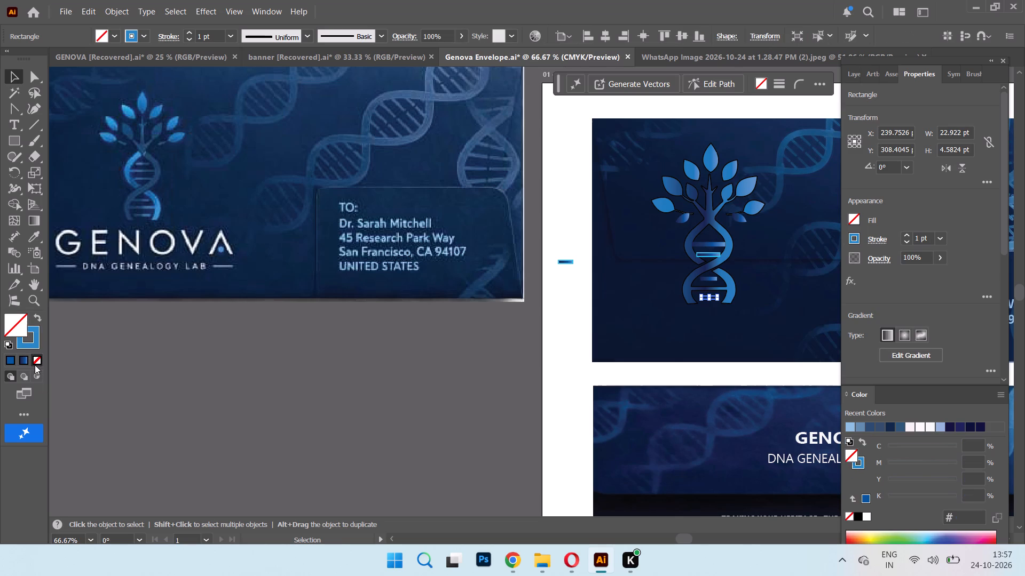
left_click(36, 316)
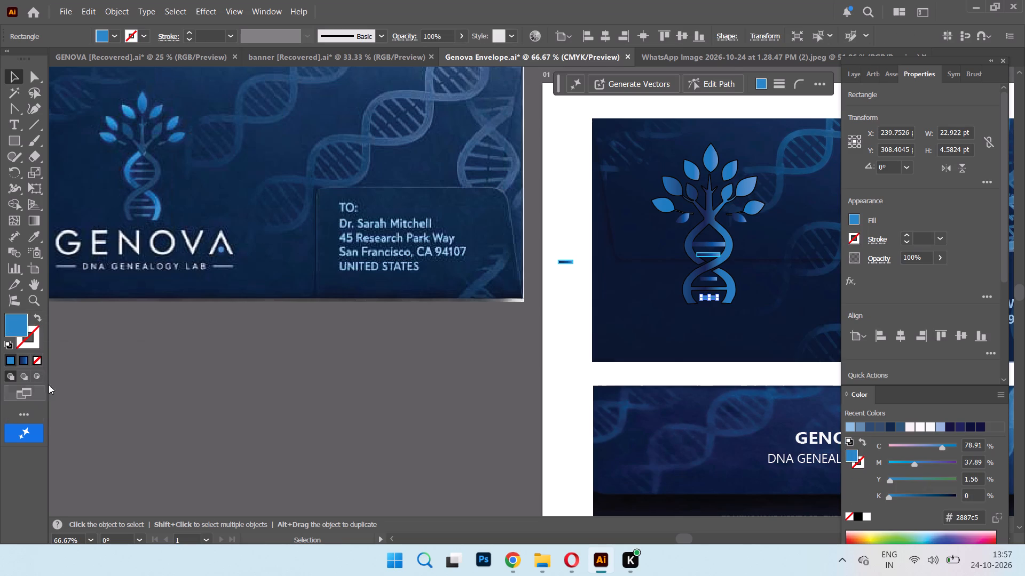
left_click(27, 365)
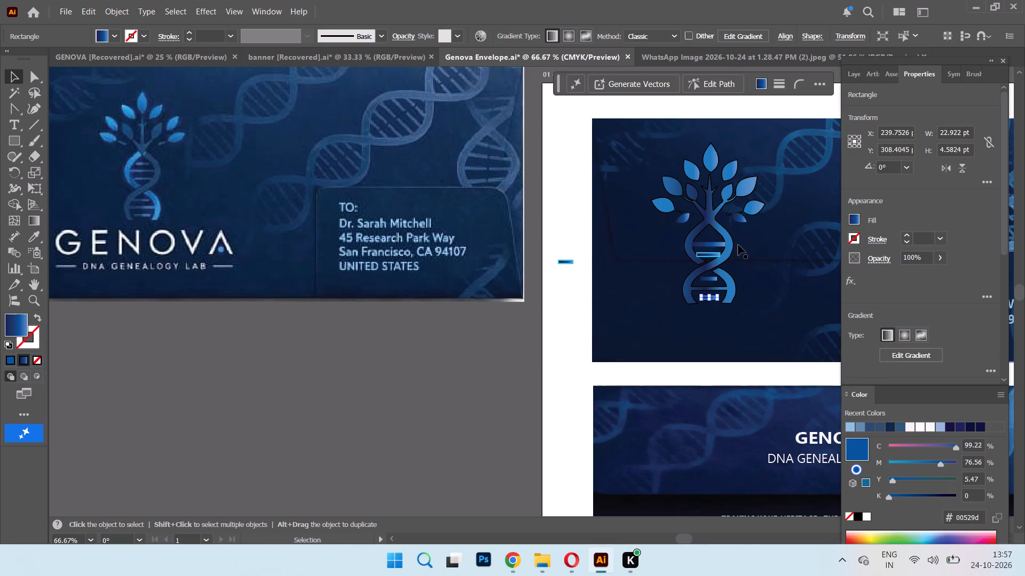
Remove the light blue stroke from the second helix rung, giving it only the blue gradient fill.
left_click(704, 257)
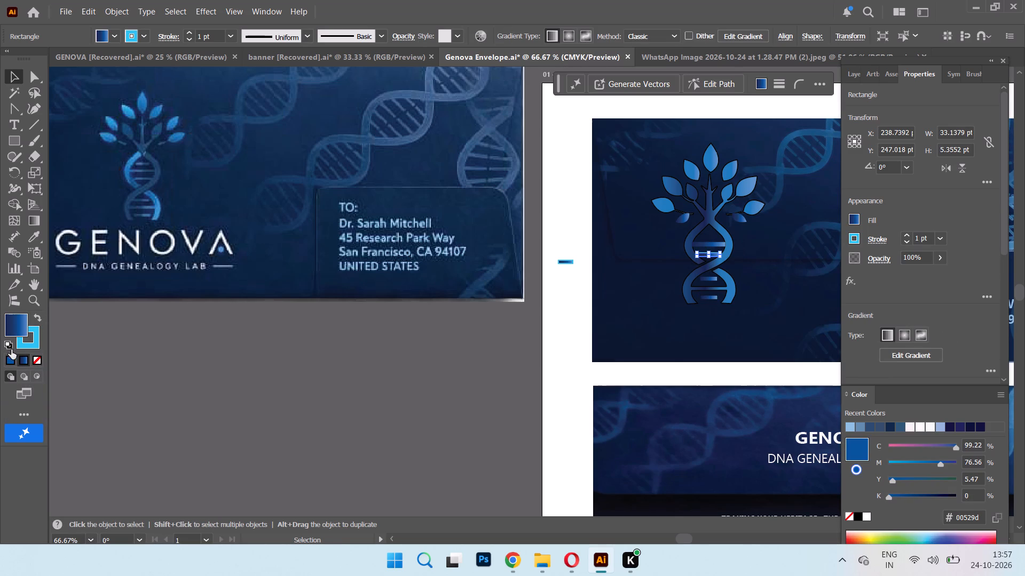
left_click(33, 357)
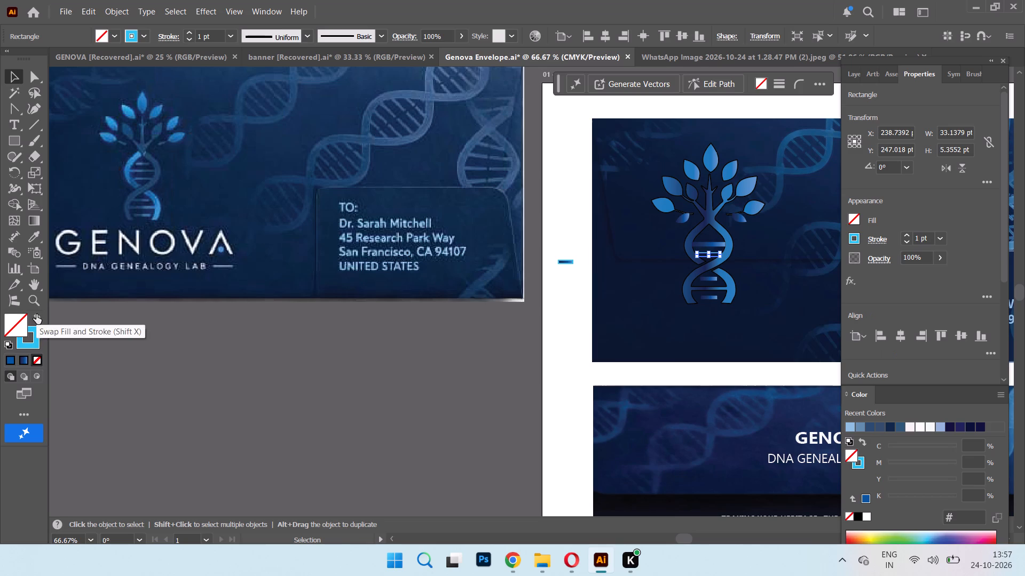
left_click(36, 314)
left_click(20, 357)
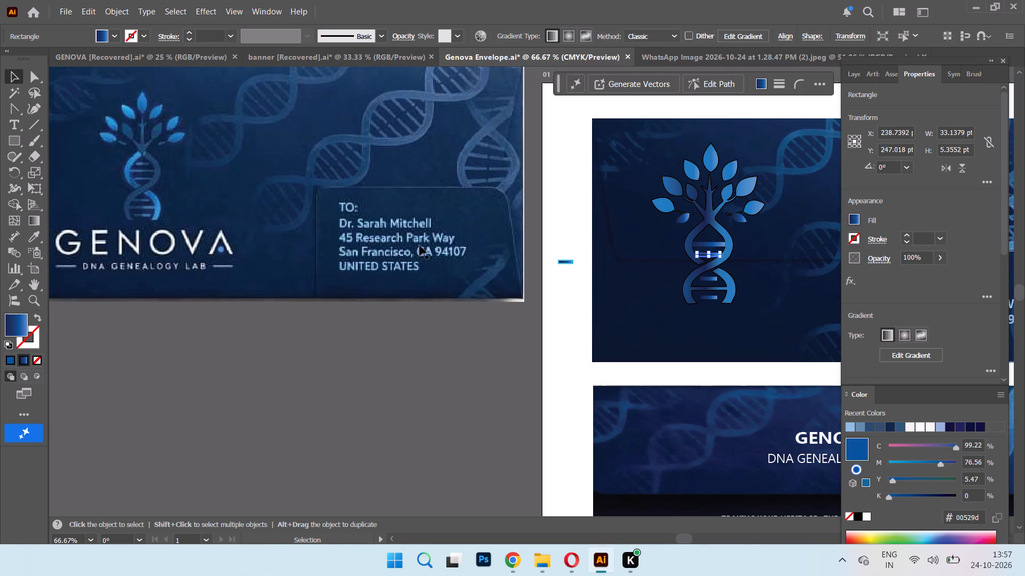
left_click(417, 458)
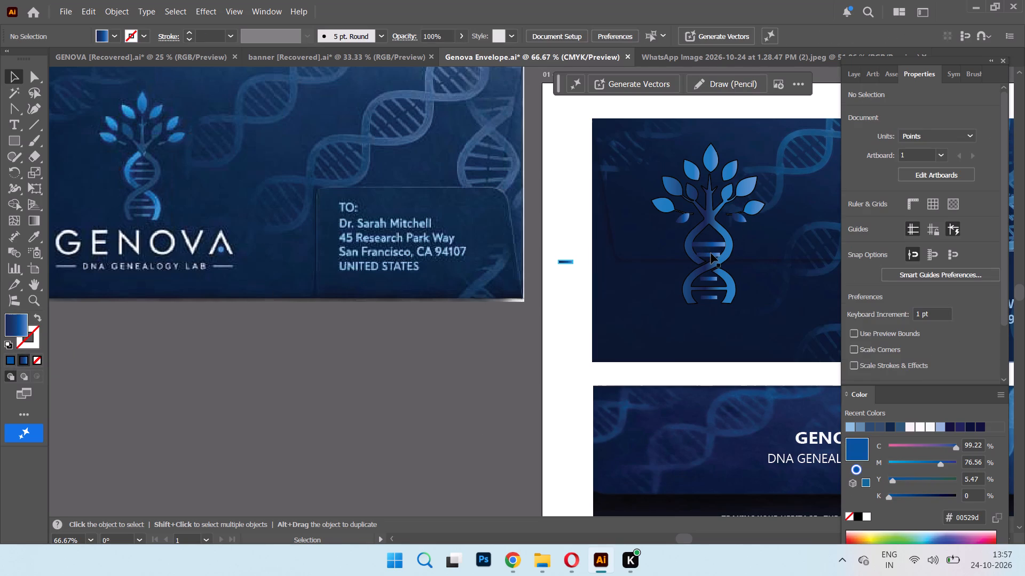
Move the second helix rung up close to the top rung, resize it to about 34 by 5 pt and nudge it right.
left_click(711, 255)
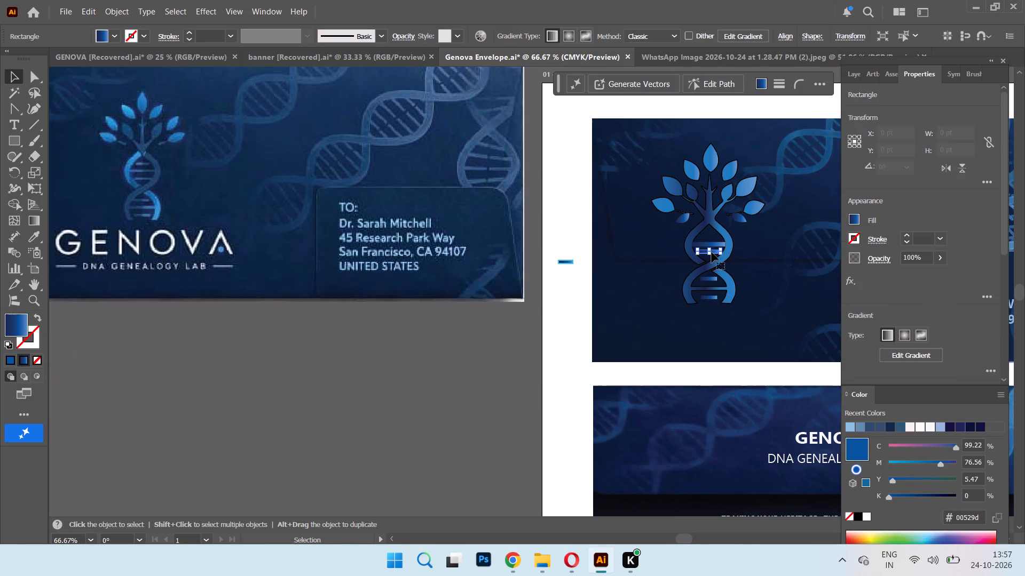
left_click(723, 250)
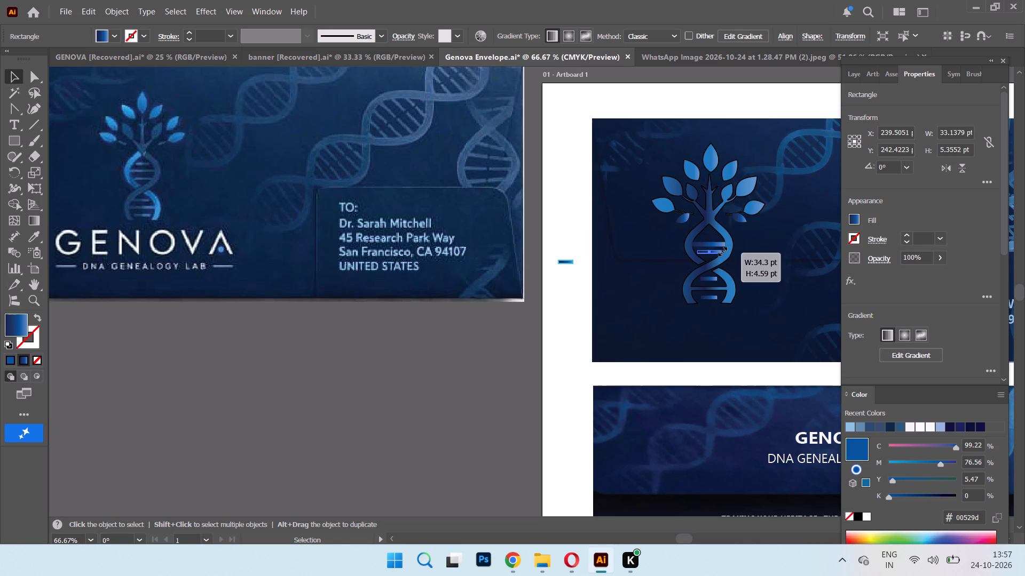
key("Right")
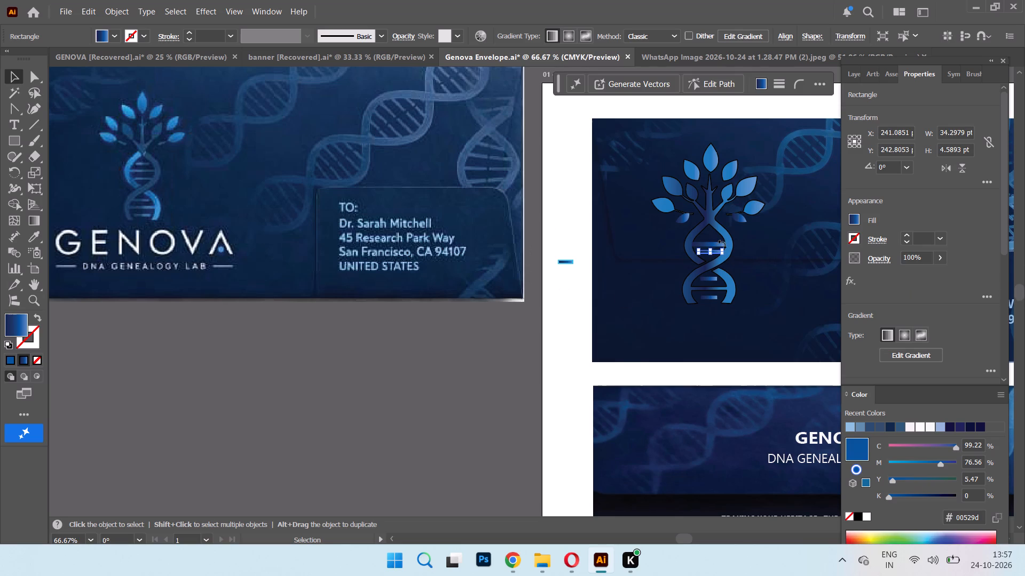
Shrink the rung below the wide rung in the upper helix loop to about 32 by 4 pt.
left_click_drag(715, 252, 715, 235, "ctrl+alt")
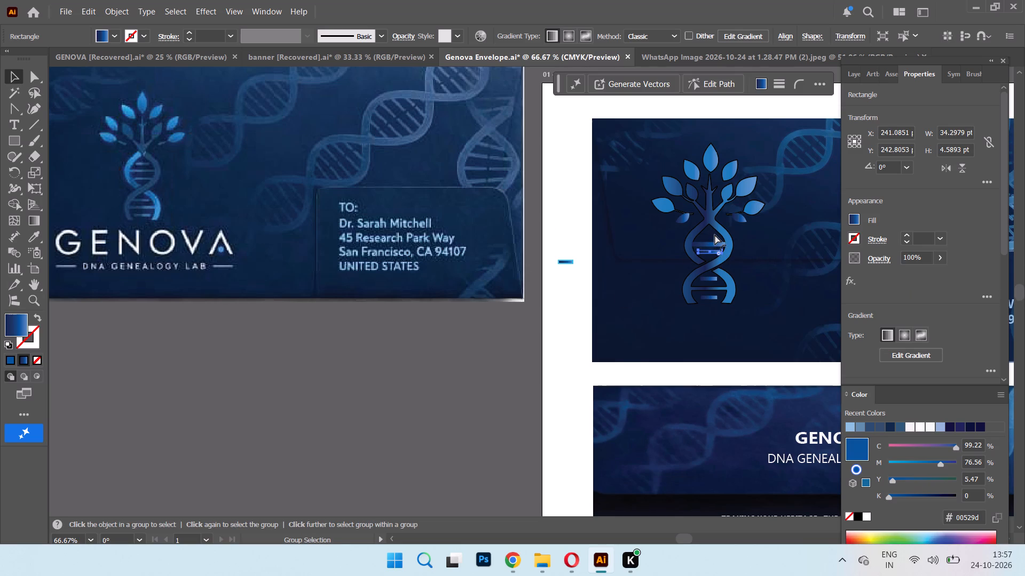
left_click_drag(715, 235, 715, 234, "ctrl+alt")
left_click(437, 338)
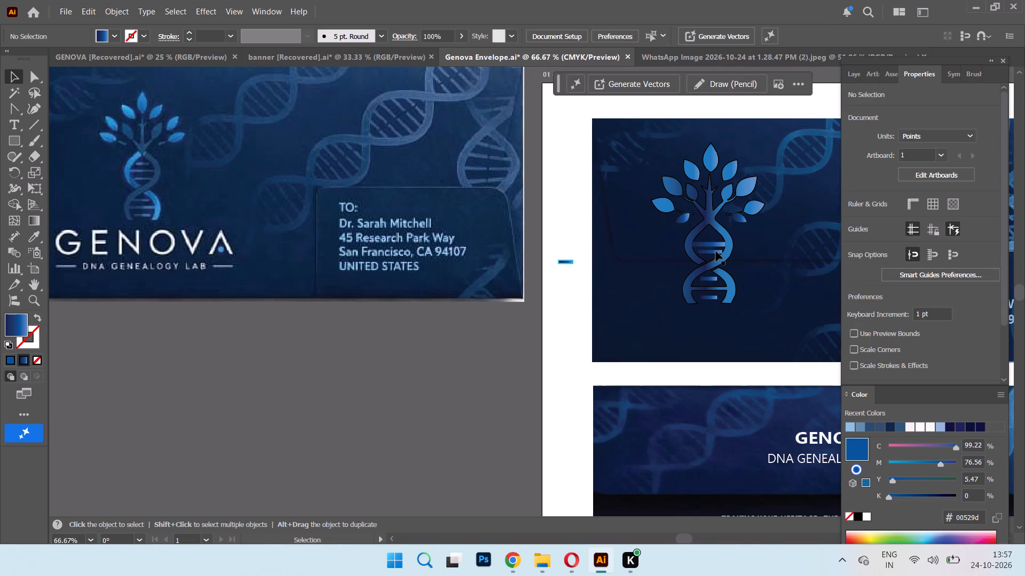
left_click(716, 251)
left_click(722, 251)
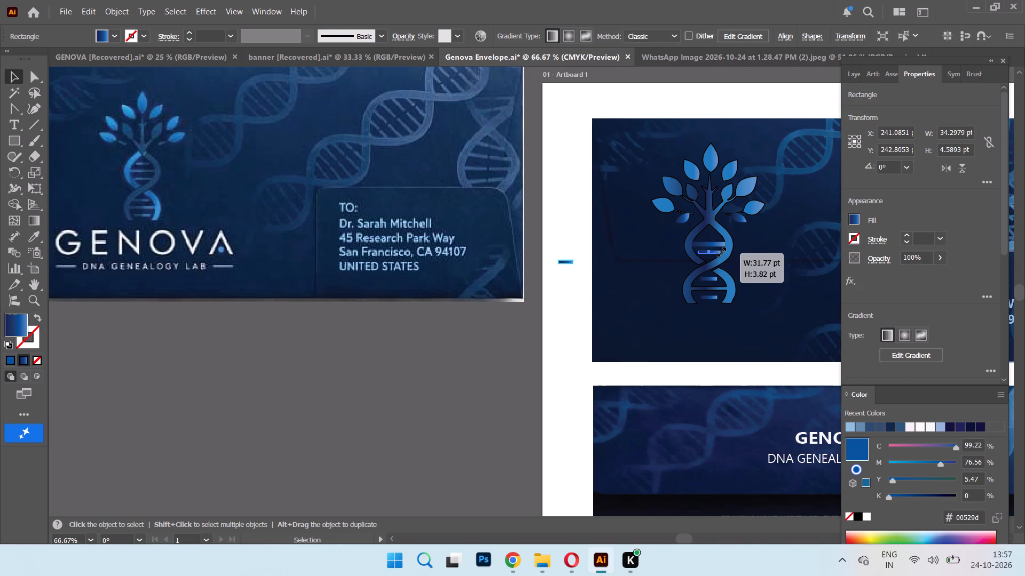
left_click(446, 376)
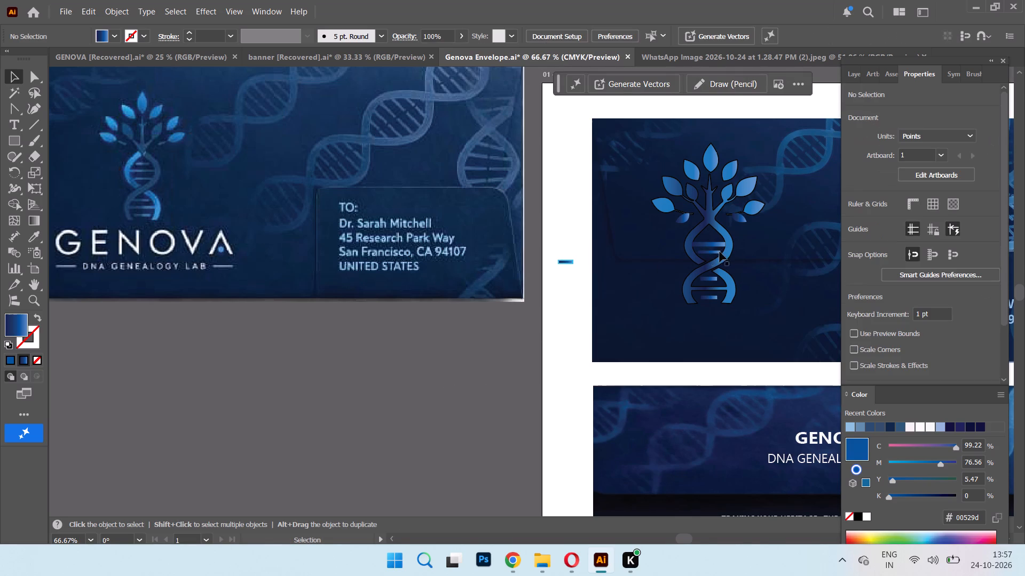
Duplicate the lower rung of the upper helix loop, placing the copy above the wide rung.
left_click(711, 253)
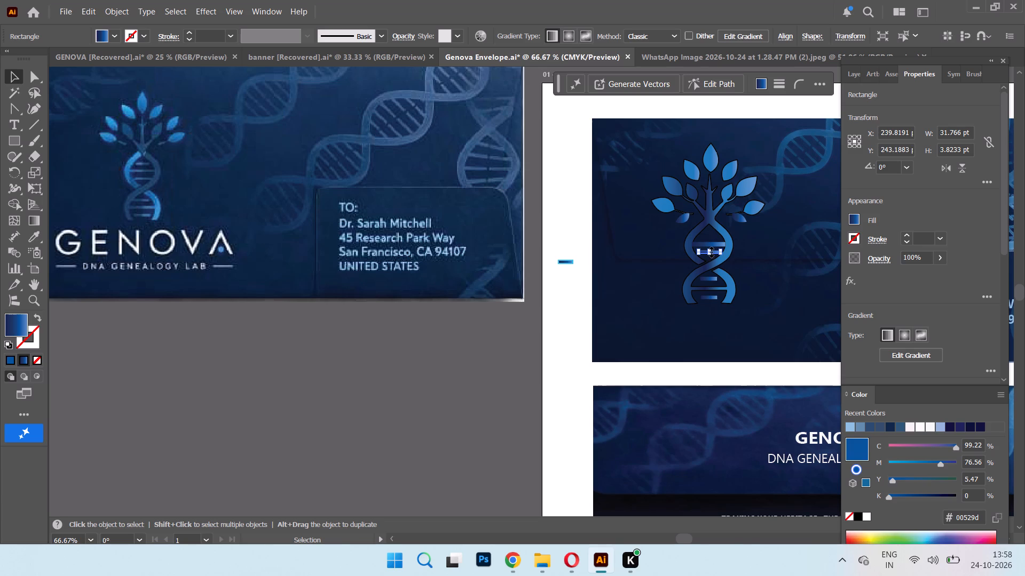
left_click(466, 345)
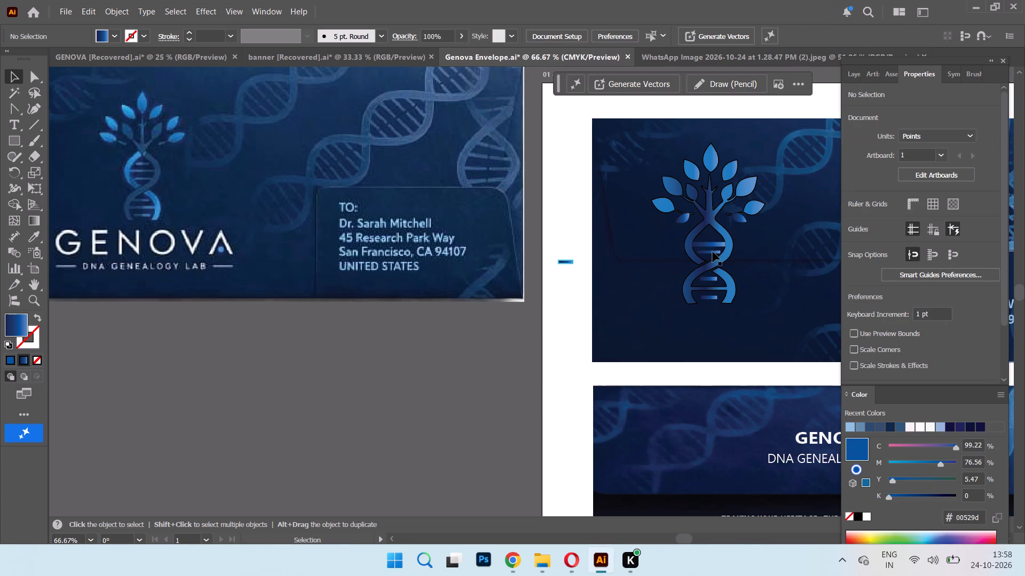
left_click(713, 252)
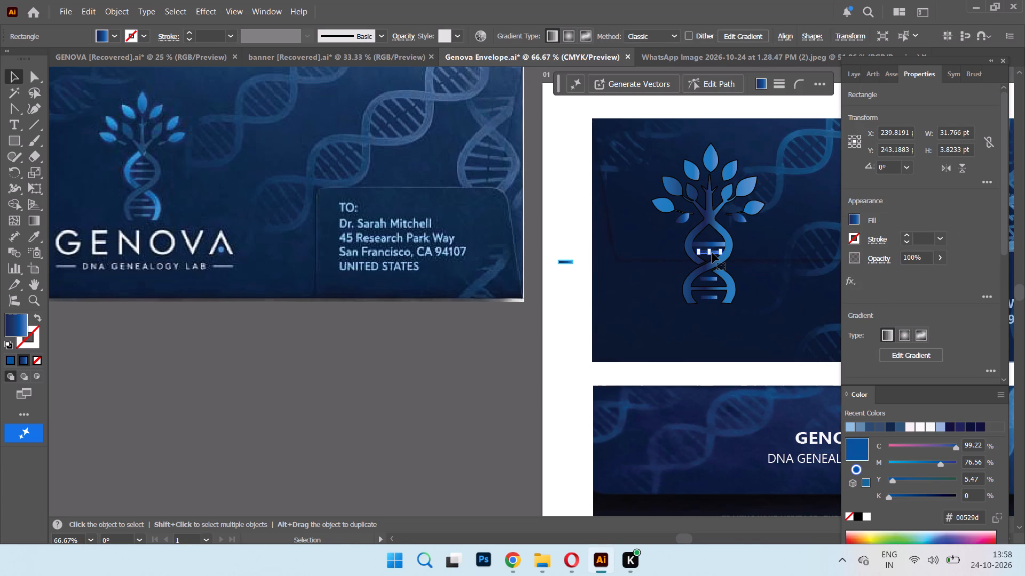
left_click_drag(712, 253, 712, 236)
left_click(492, 365)
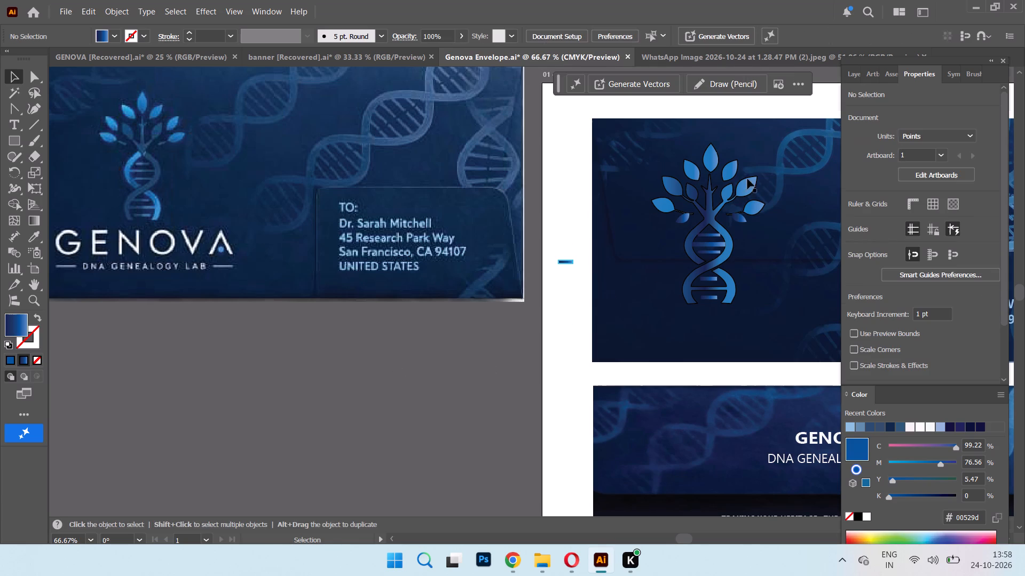
Shrink the copied top rung to about 22 by 3 pt and position it between the helix strands, just above the wide rung.
left_click(710, 237)
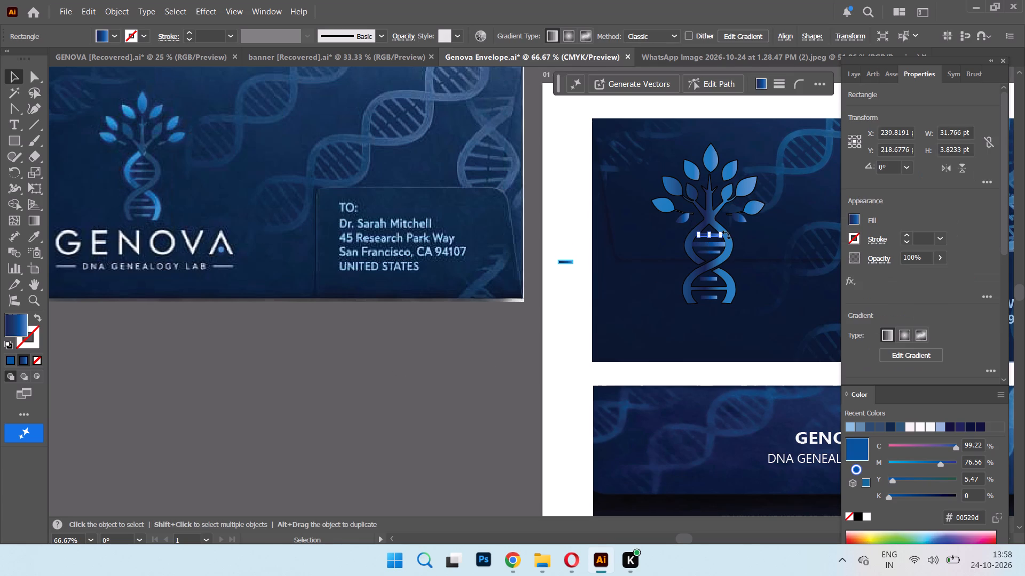
key("ctrl+equal")
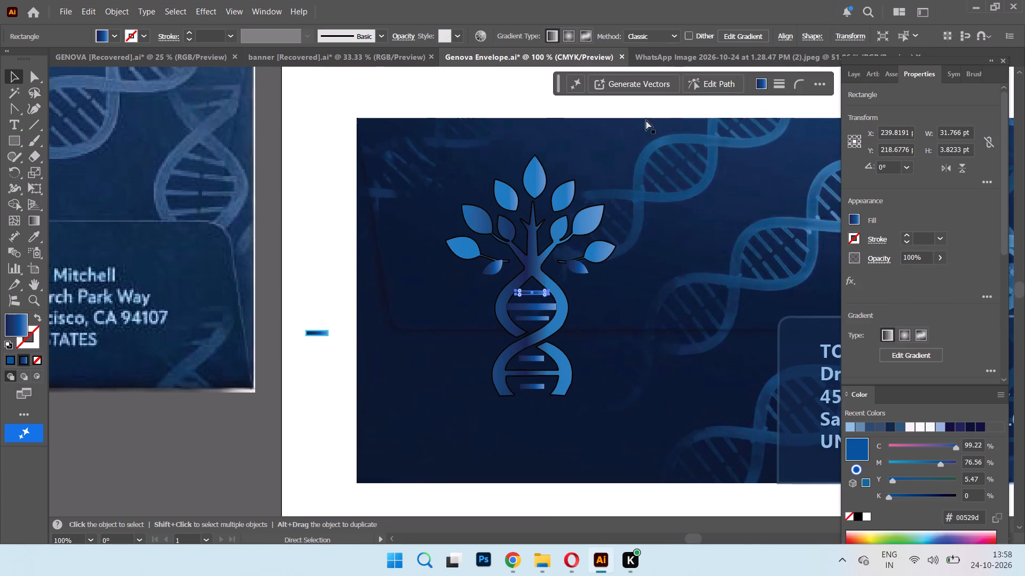
key("ctrl+equal")
key("ctrl+equal")
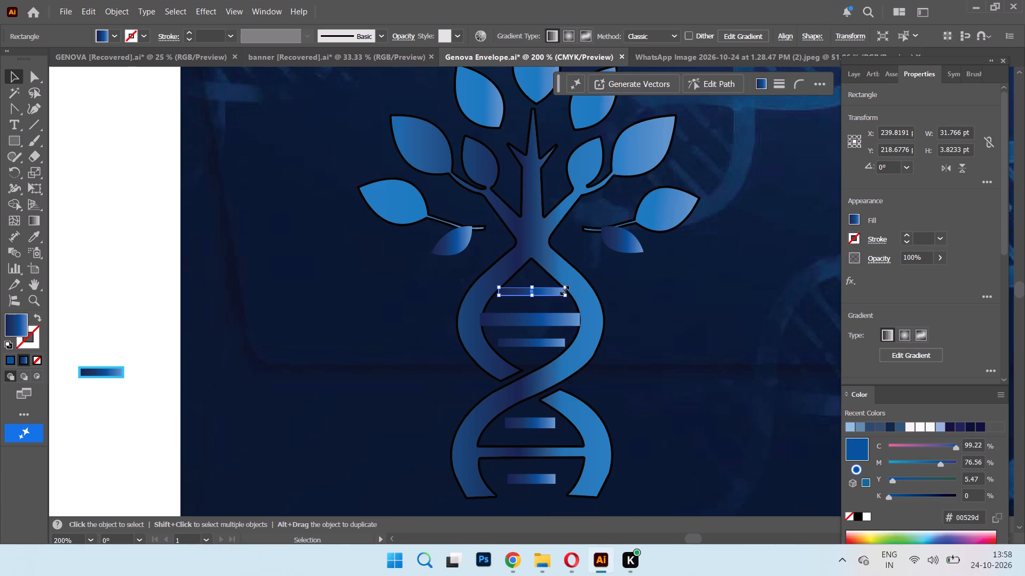
left_click_drag(563, 289, 545, 288)
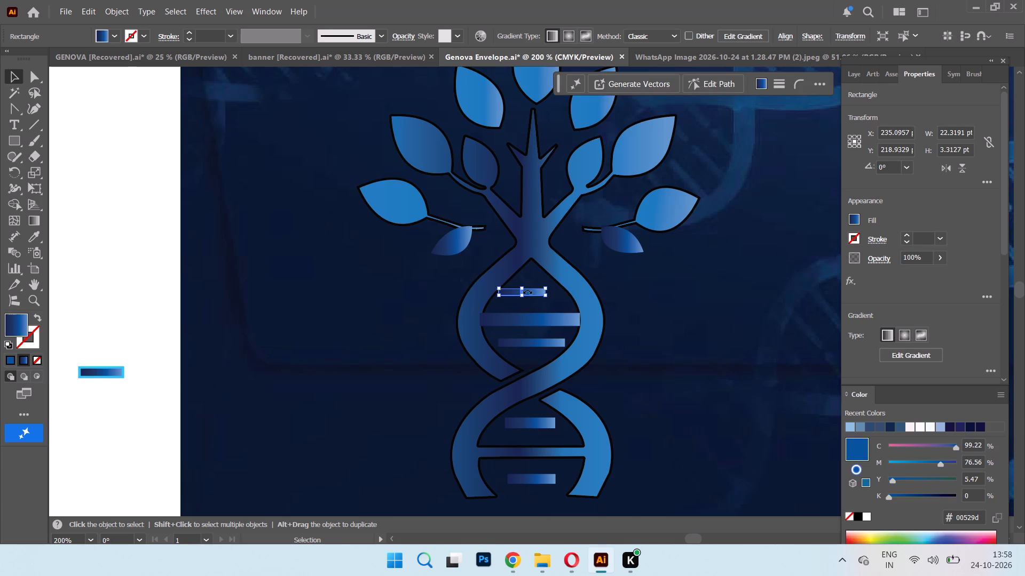
left_click_drag(531, 292, 537, 300)
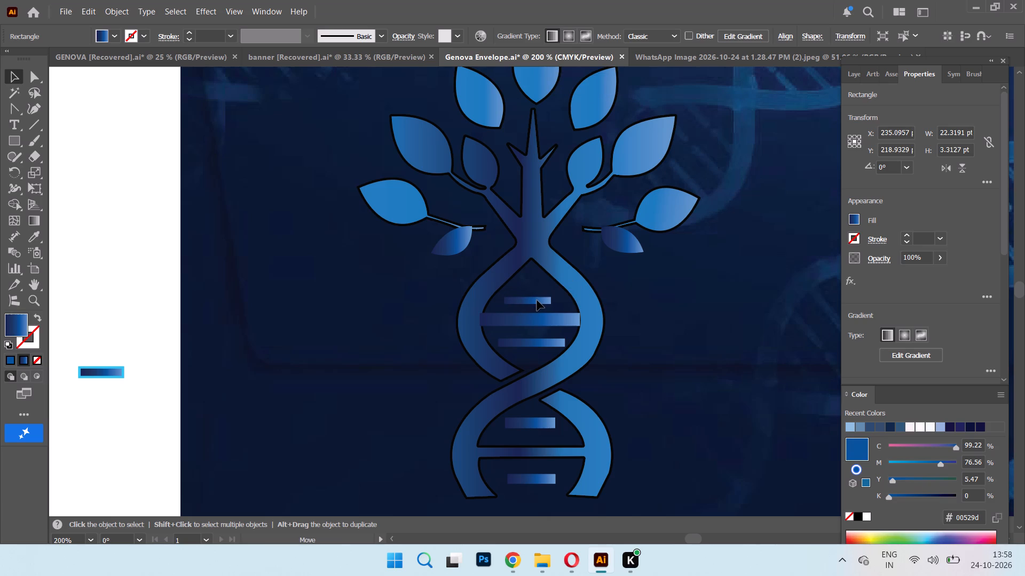
left_click_drag(537, 300, 545, 299)
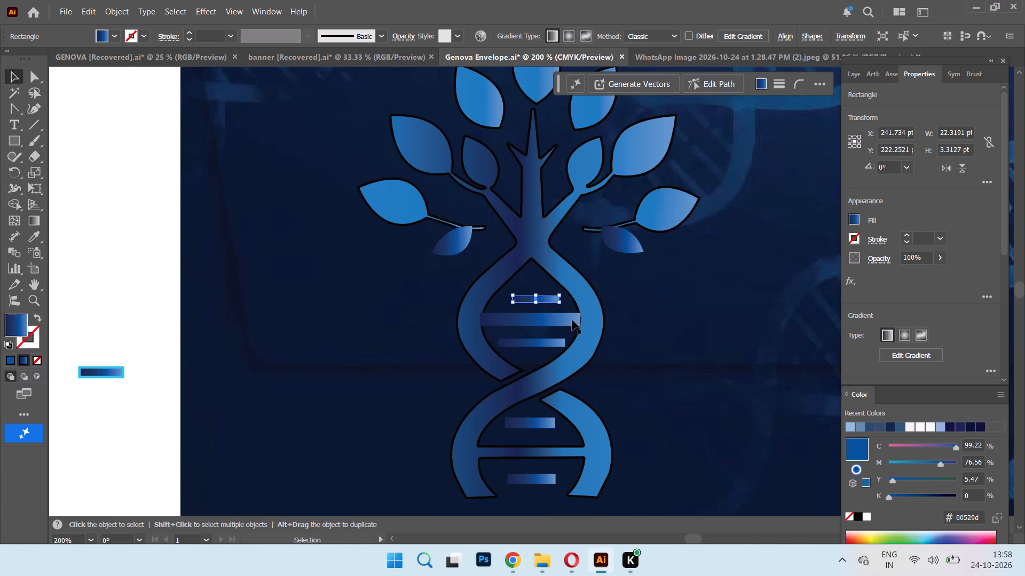
Narrow the wide middle rung from both ends to about 42 pt so it sits inside the upper helix loop.
left_click(572, 320)
left_click_drag(578, 321, 583, 321)
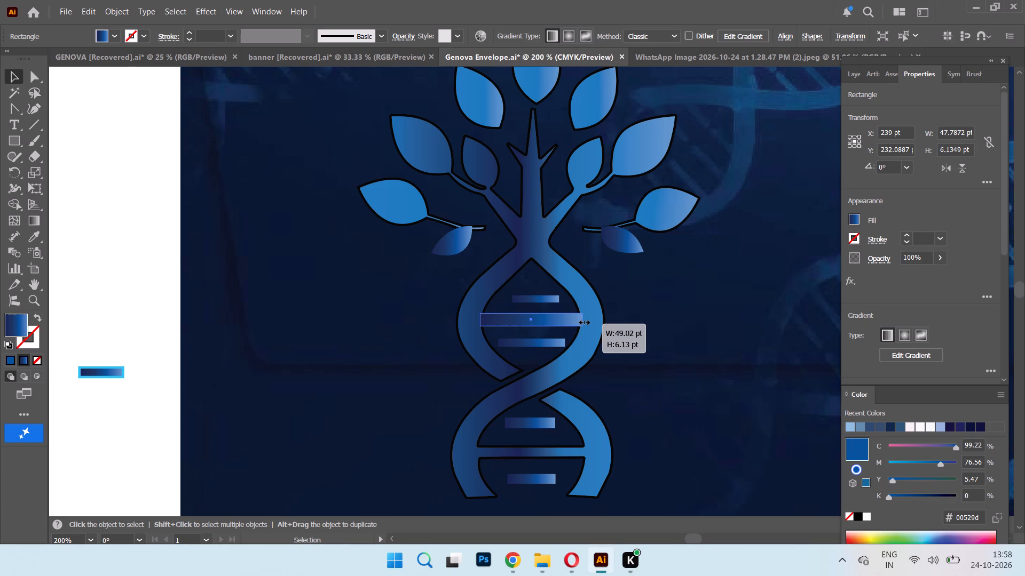
left_click_drag(583, 321, 573, 319)
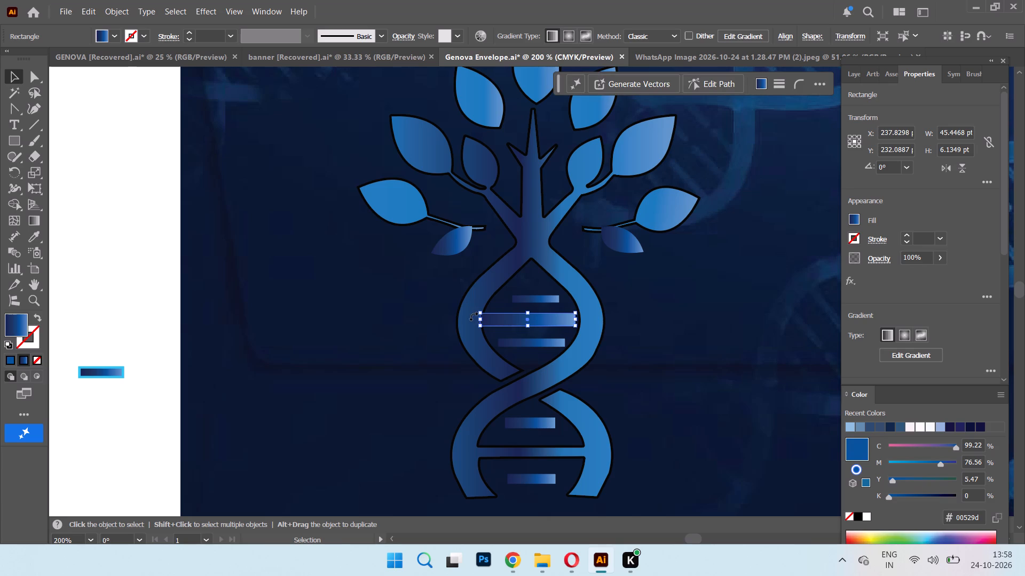
left_click_drag(480, 321, 485, 322)
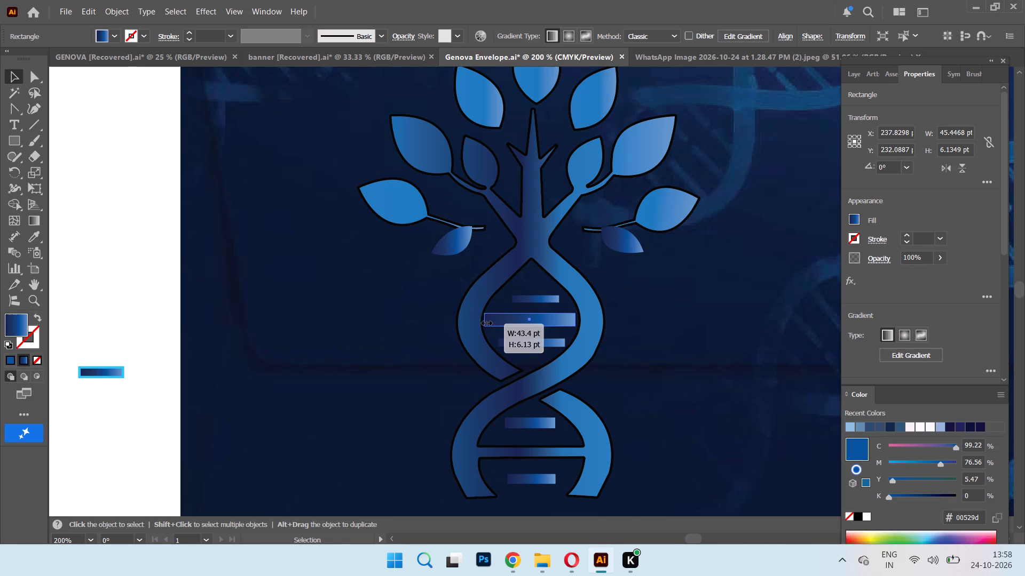
left_click_drag(485, 322, 487, 322)
left_click(487, 322)
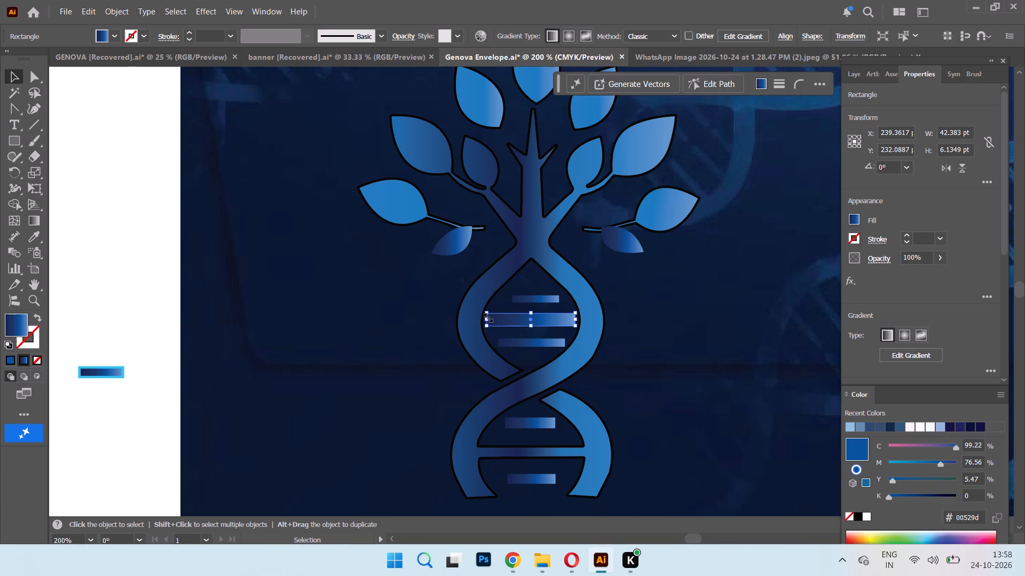
left_click(486, 319)
double_click(487, 319)
Adjust the lower rung of the upper helix loop to about 32 by 4 pt and nudge it slightly down and left.
left_click(521, 346)
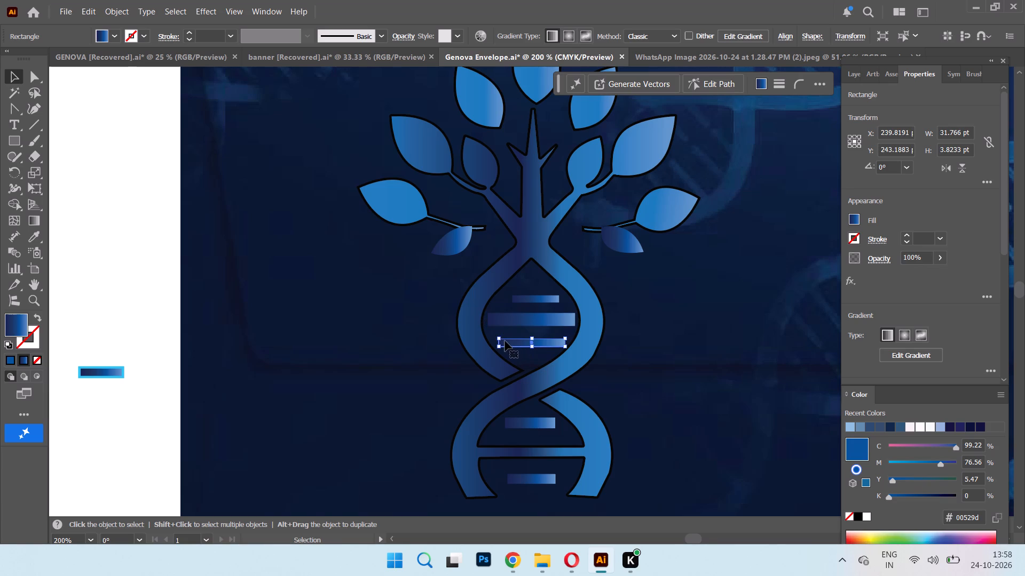
left_click(498, 341)
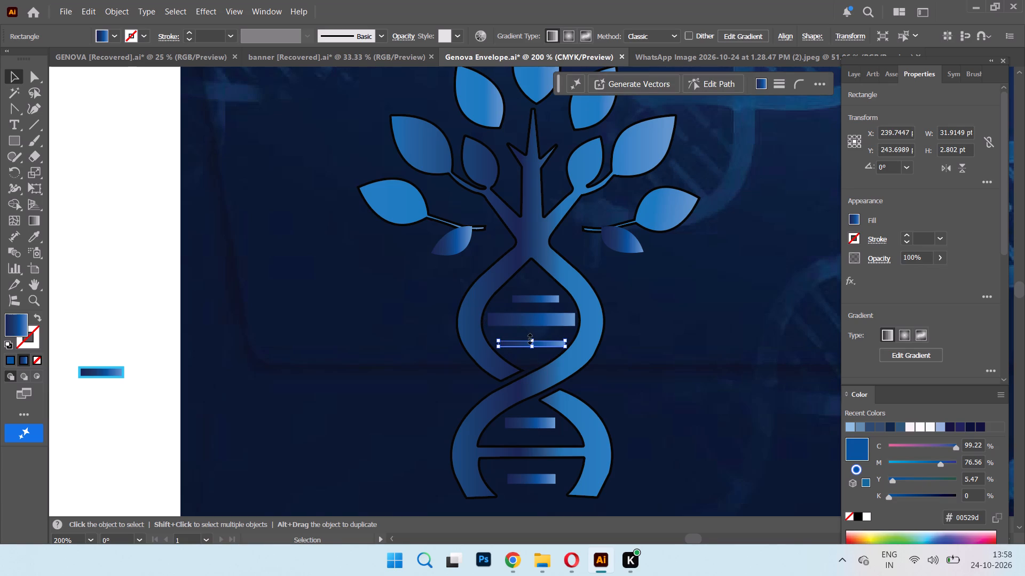
left_click(529, 338)
double_click(529, 337)
left_click(529, 336)
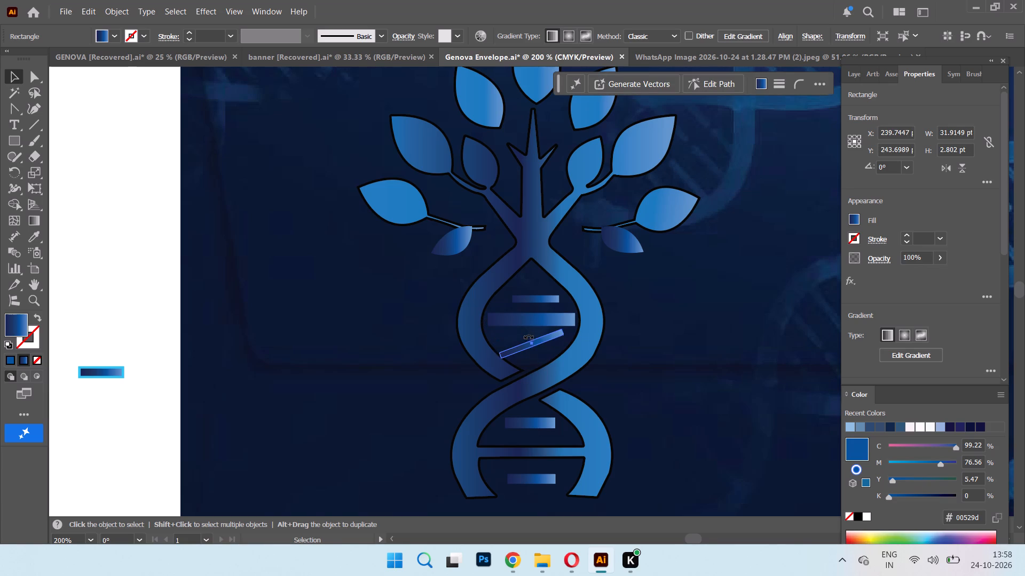
key("ctrl+z")
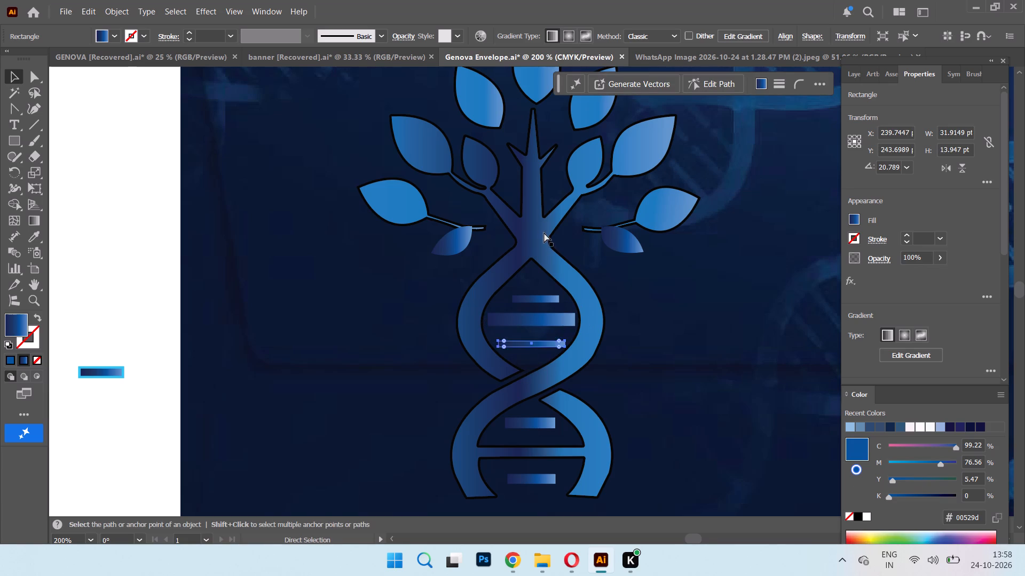
left_click(531, 339)
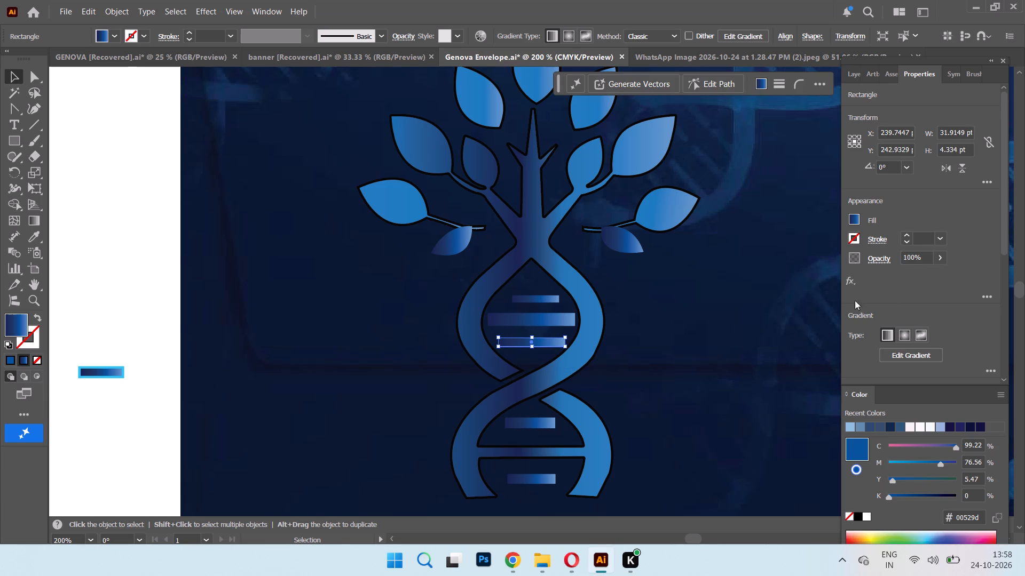
left_click(535, 345)
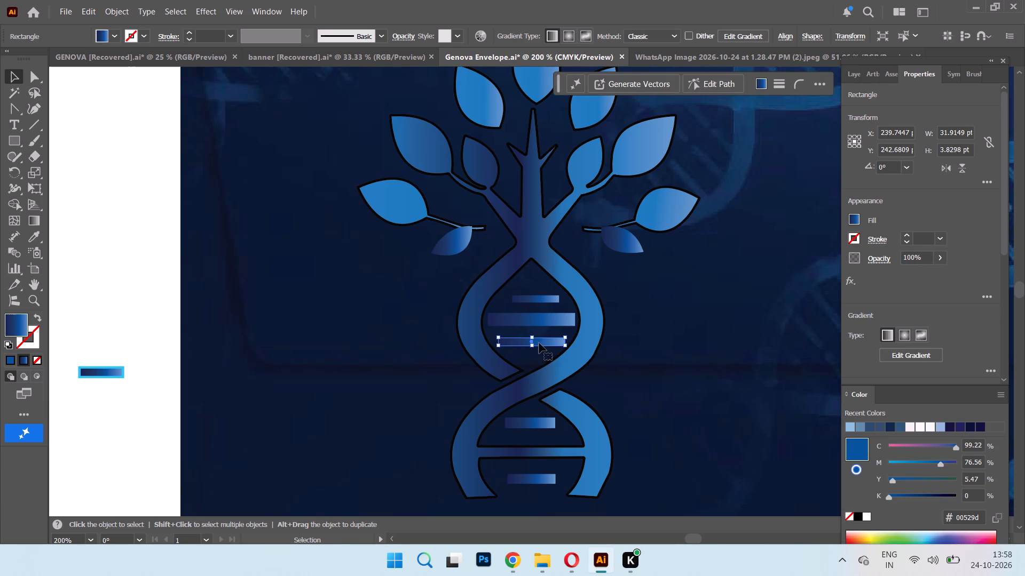
left_click(544, 343)
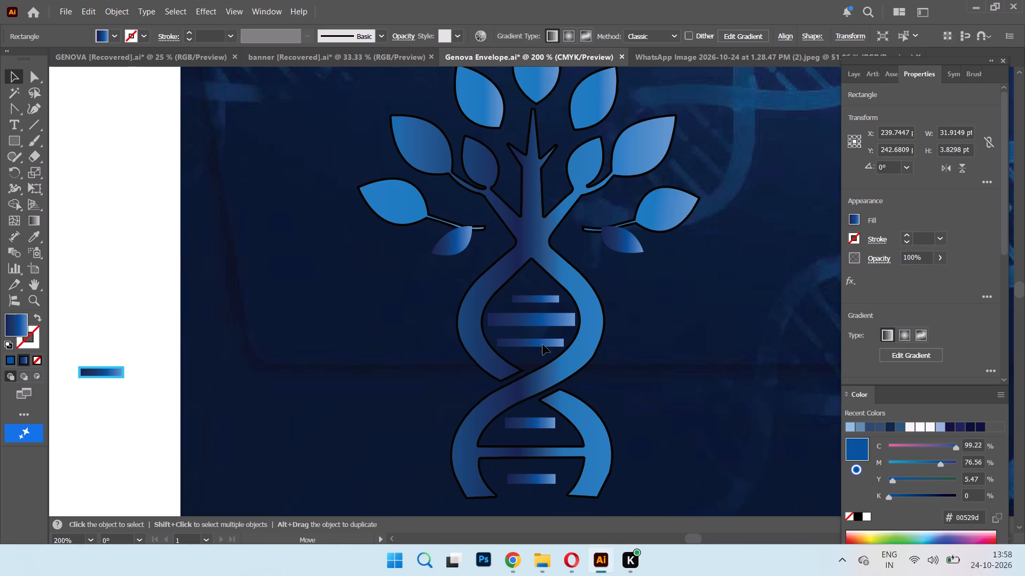
Nudge the short top rung left to centre it in the upper helix loop and set its height to about 3.7 pt.
left_click_drag(537, 299, 529, 300)
double_click(529, 300)
left_click(532, 300)
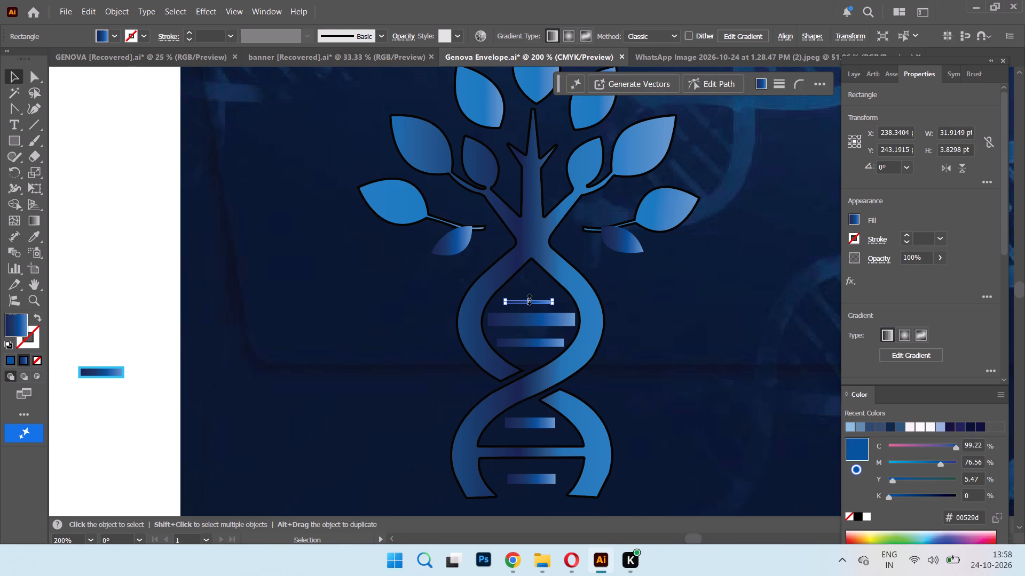
left_click(528, 298)
left_click(528, 295)
left_click(529, 293)
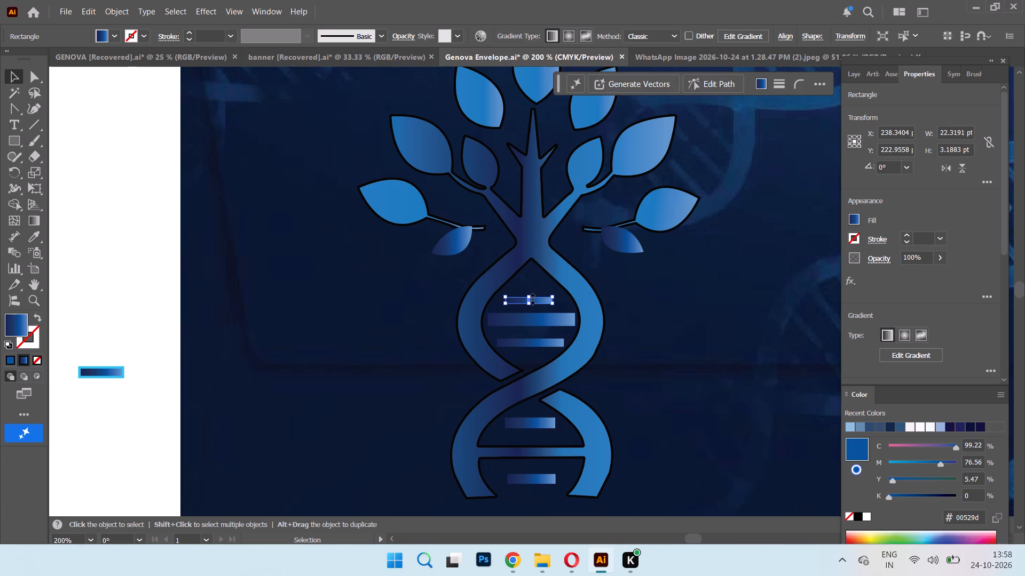
left_click(530, 295)
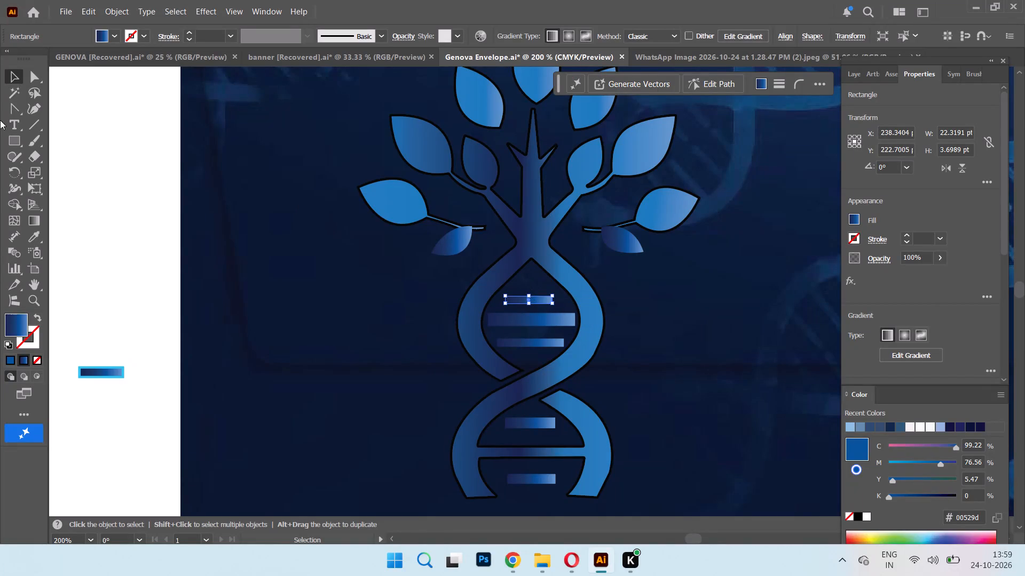
left_click(118, 137)
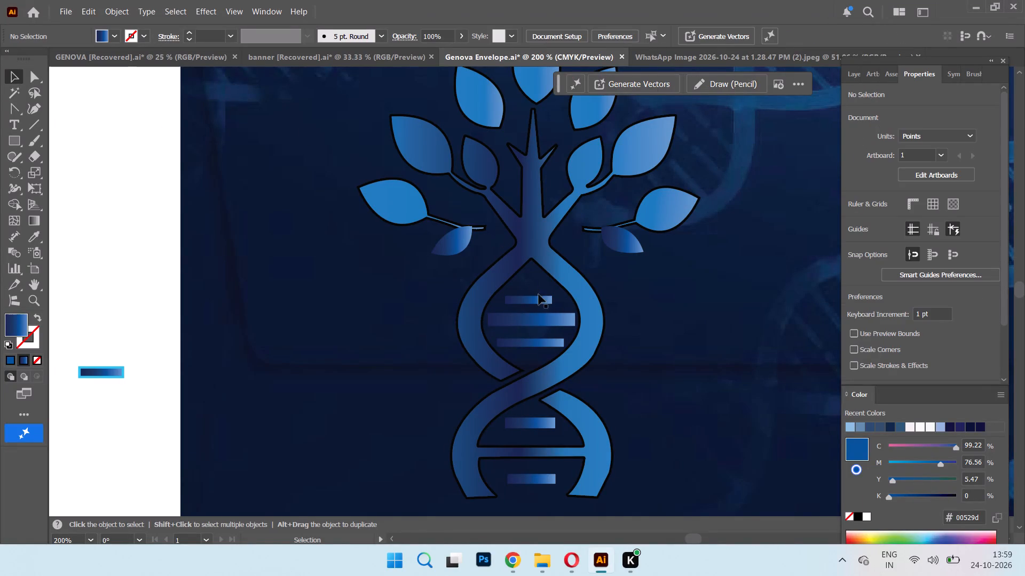
Reduce the wide middle rung's height to about 5.6 pt and nudge it slightly left in the upper helix loop.
left_click(543, 321)
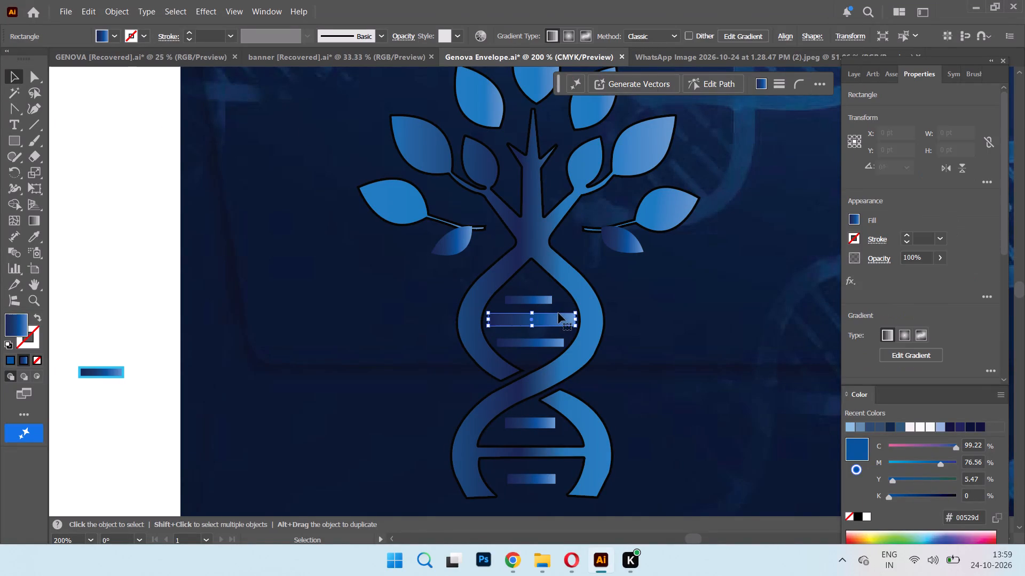
left_click_drag(533, 309, 534, 312)
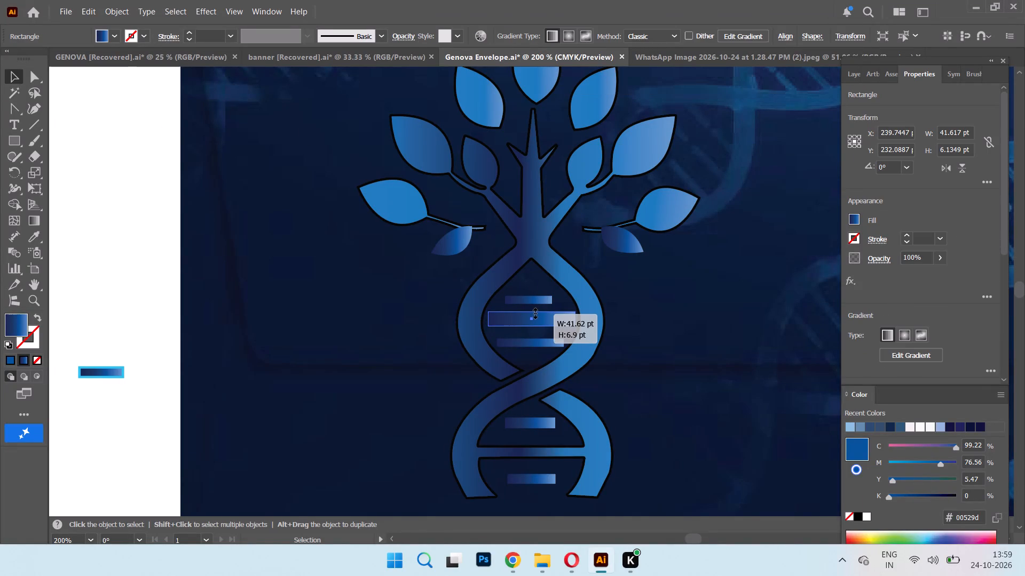
left_click_drag(534, 312, 534, 315)
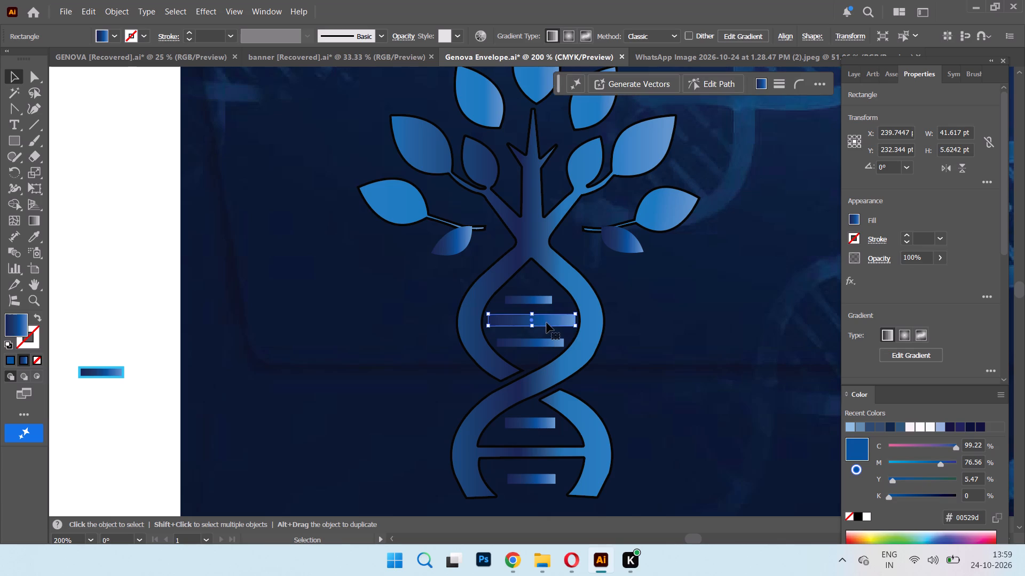
left_click(547, 323)
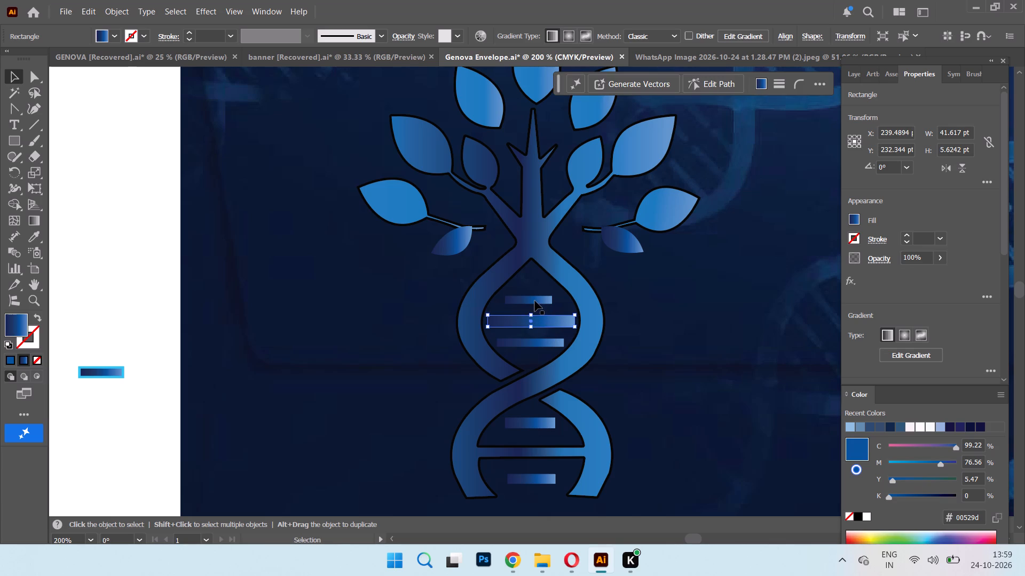
left_click(113, 148)
key("ctrl+minus")
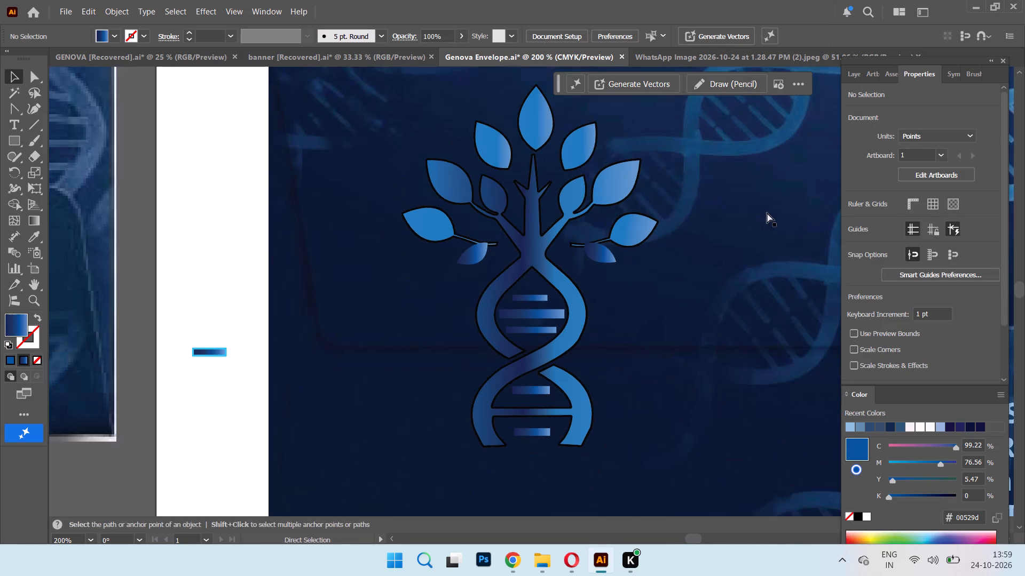
Copy the GENOVA DNA GENEALOGY LAB text under the primary logo in the GENOVA document and return to the Genova Envelope document.
key("ctrl+minus")
key("minus")
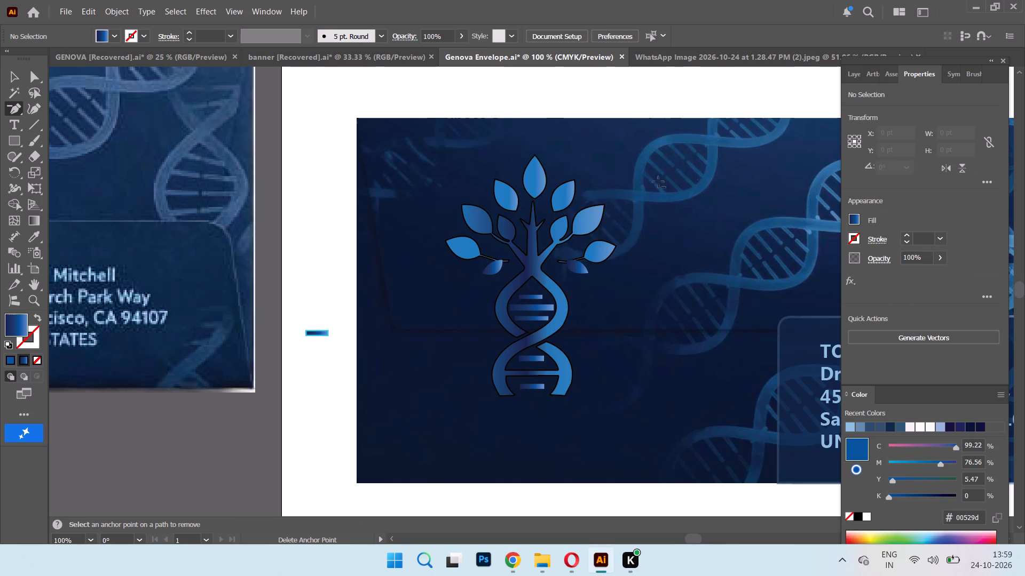
left_click_drag(698, 173, 721, 339)
key("ctrl+minus")
key("ctrl+minus")
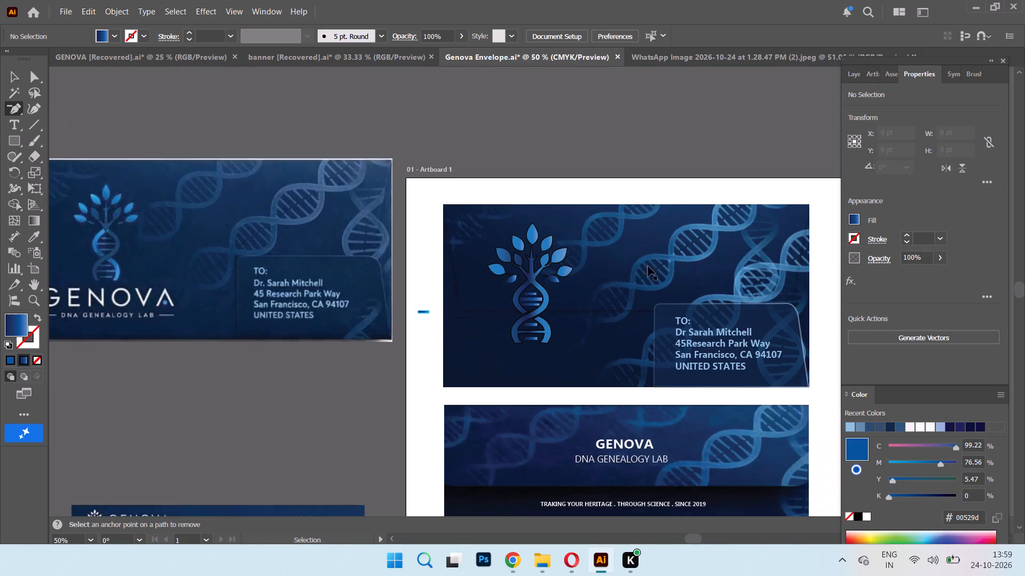
key("ctrl+minus")
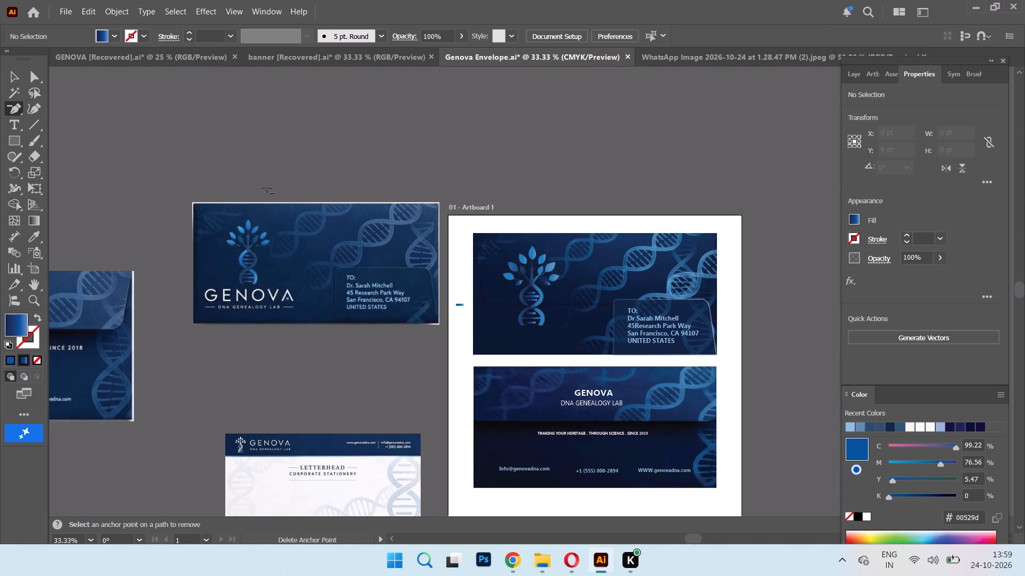
left_click(11, 69)
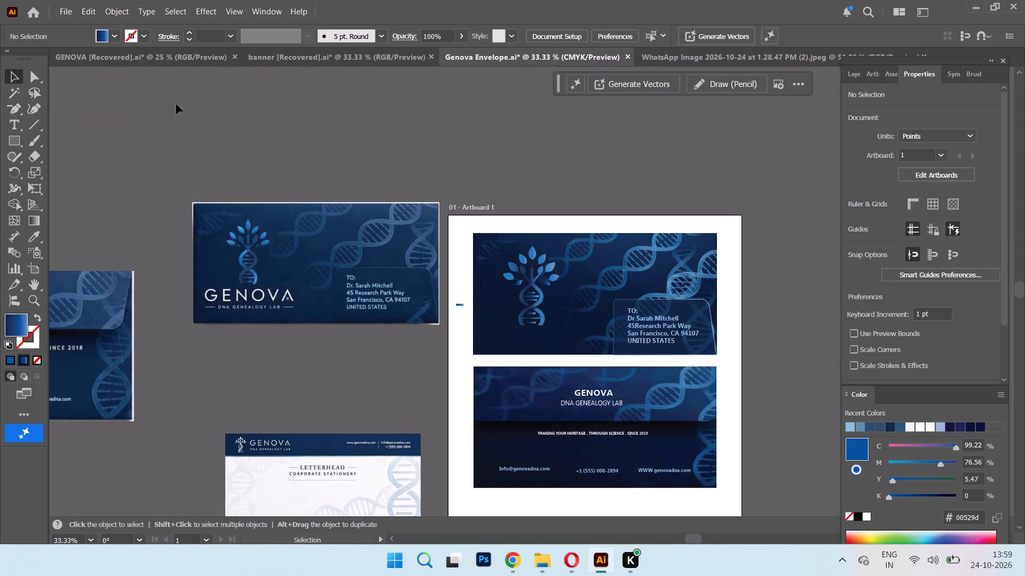
left_click(535, 255)
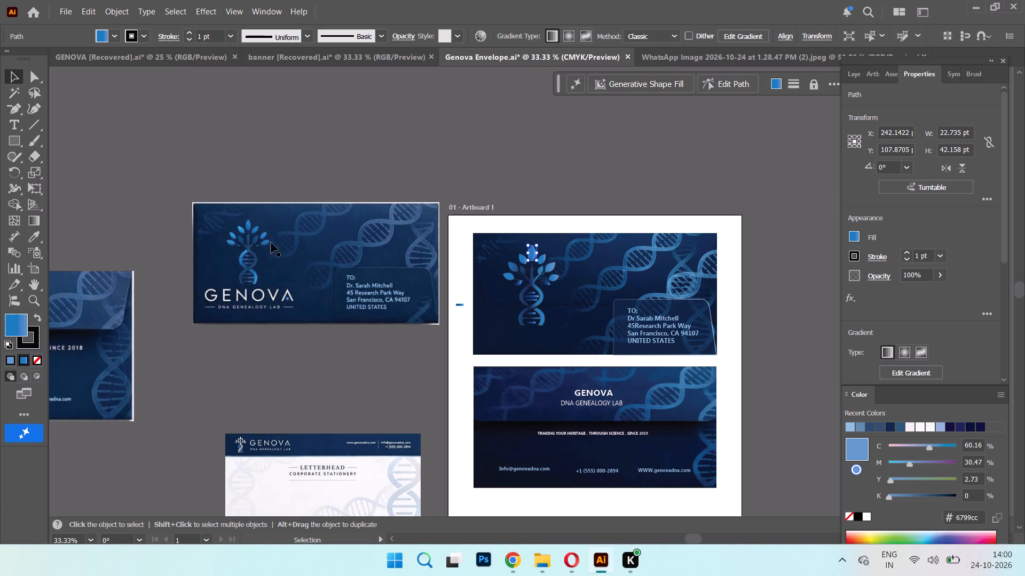
left_click(317, 54)
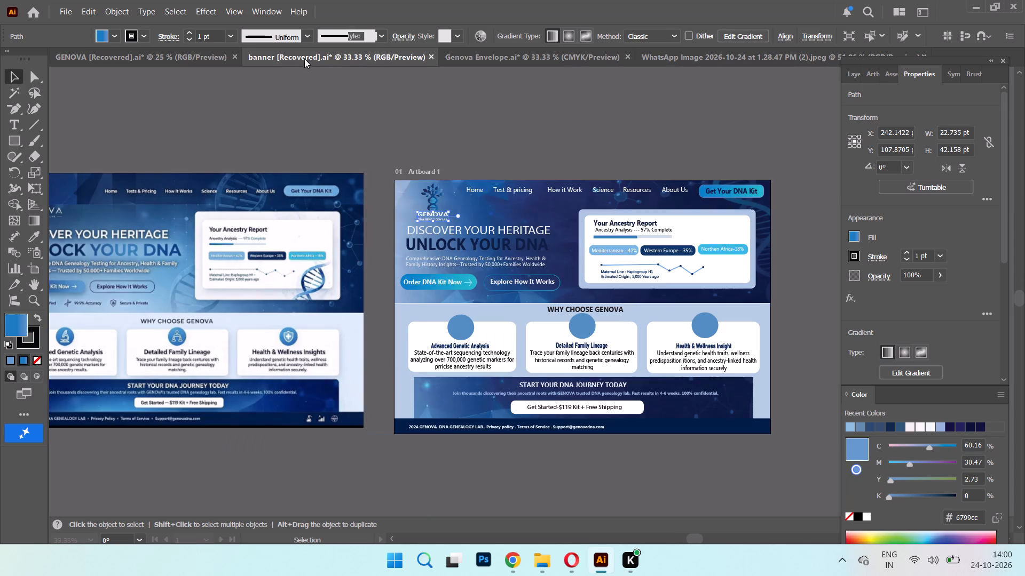
left_click(522, 52)
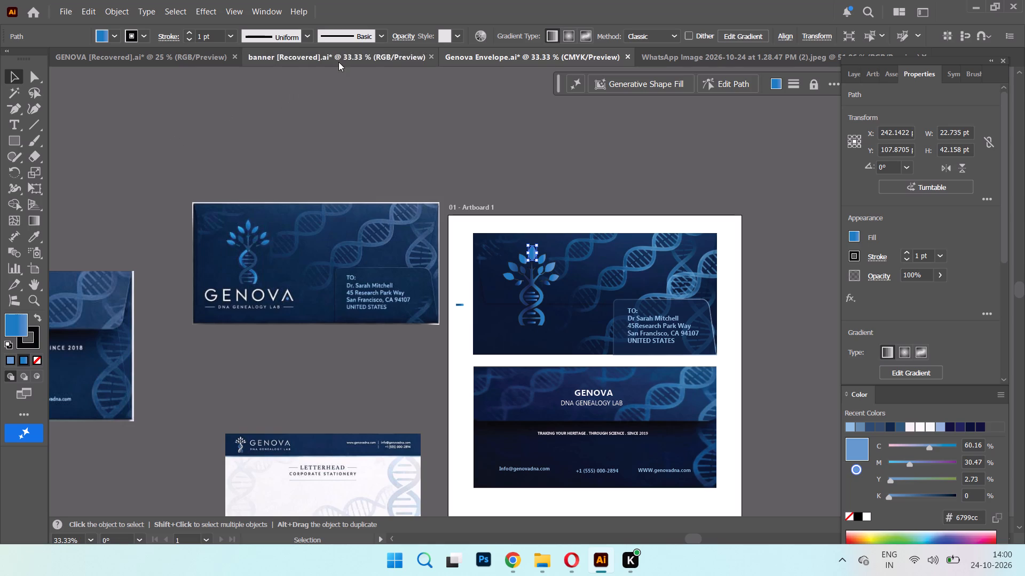
left_click(191, 57)
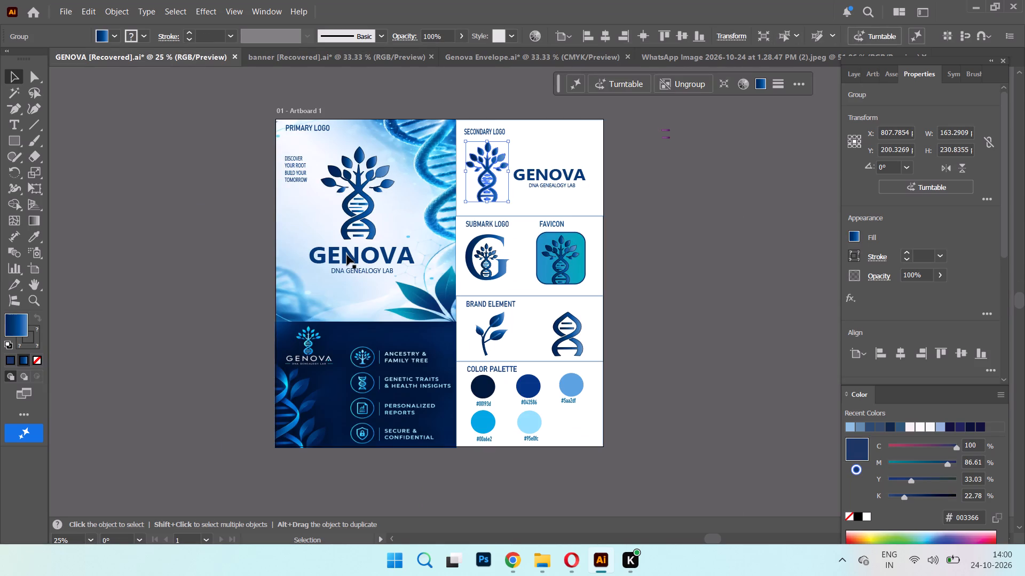
left_click(353, 257)
right_click(353, 257)
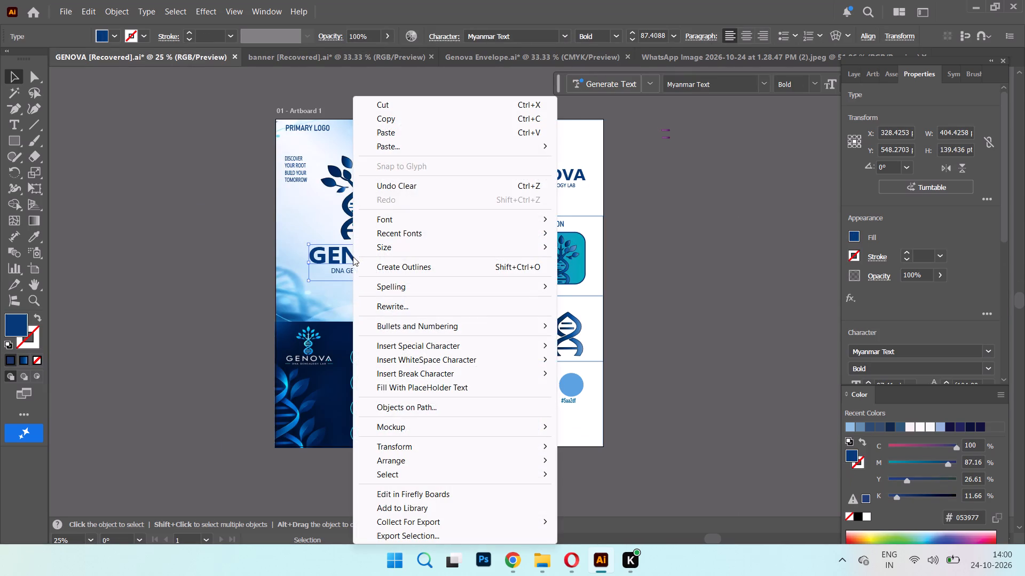
left_click(403, 121)
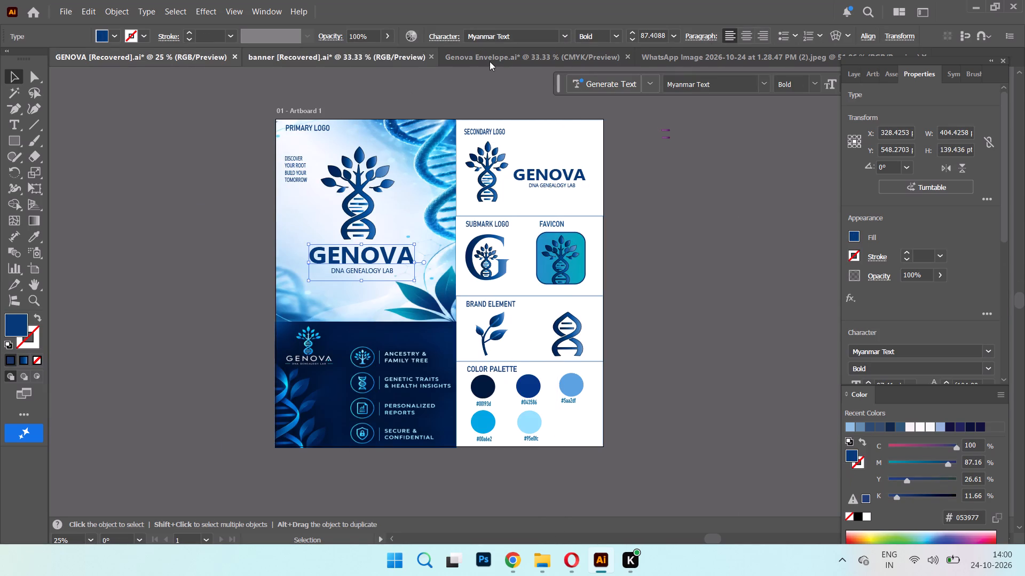
left_click(490, 61)
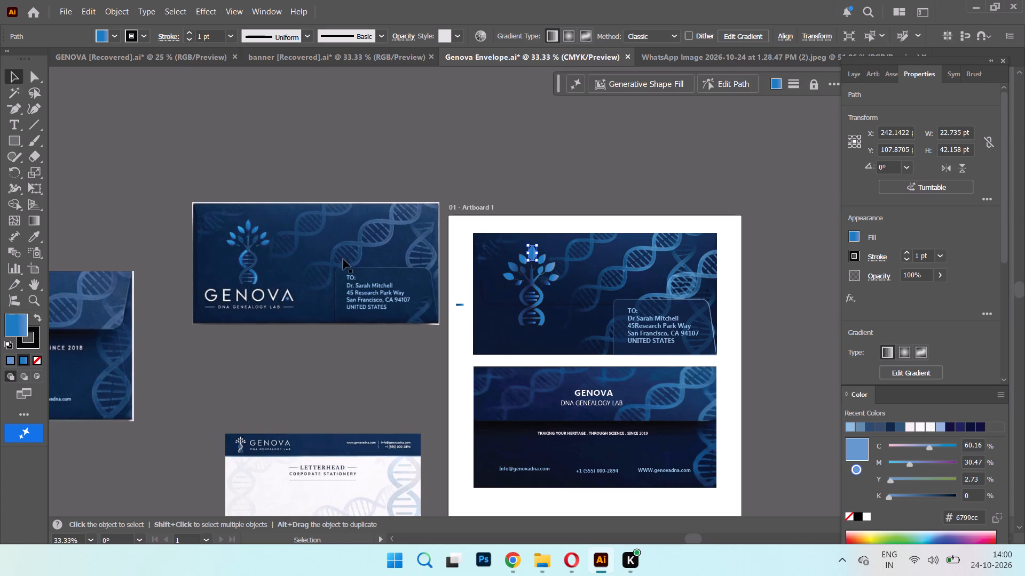
left_click(98, 116)
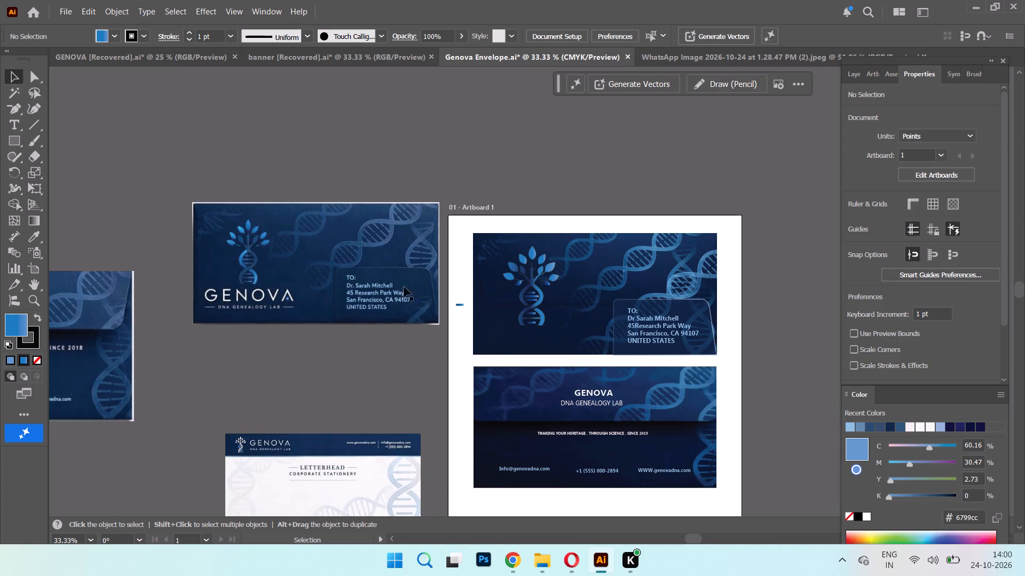
Group all the leaves, trunk, helix strands and rungs of the front envelope's DNA tree.
left_click(534, 255)
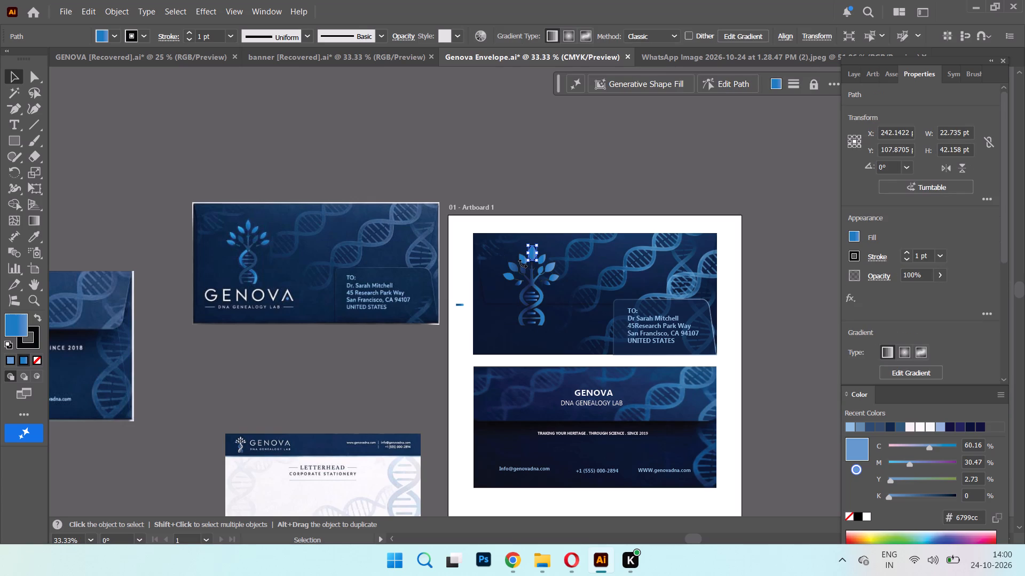
left_click(550, 268, "shift")
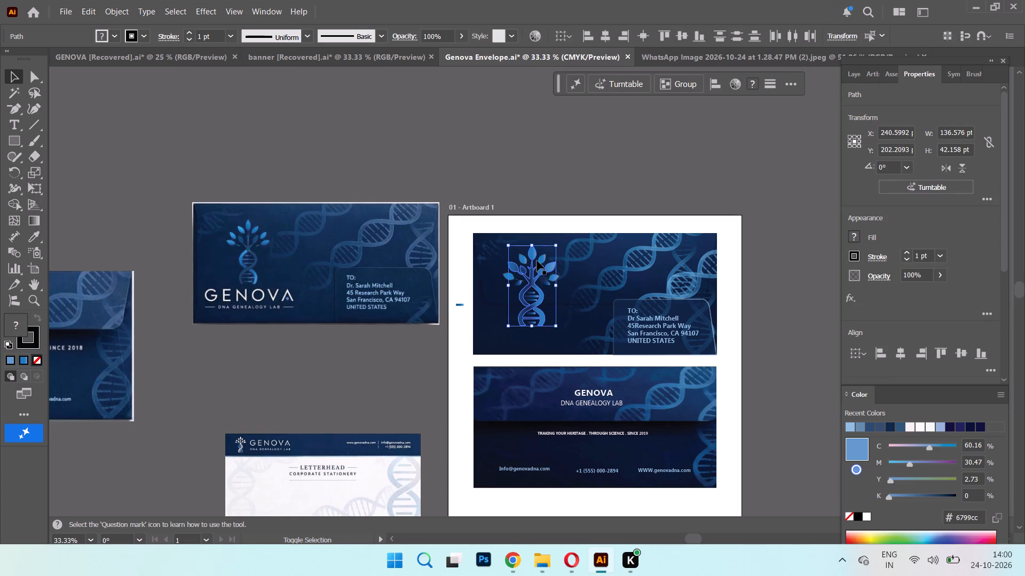
left_click(540, 262, "shift")
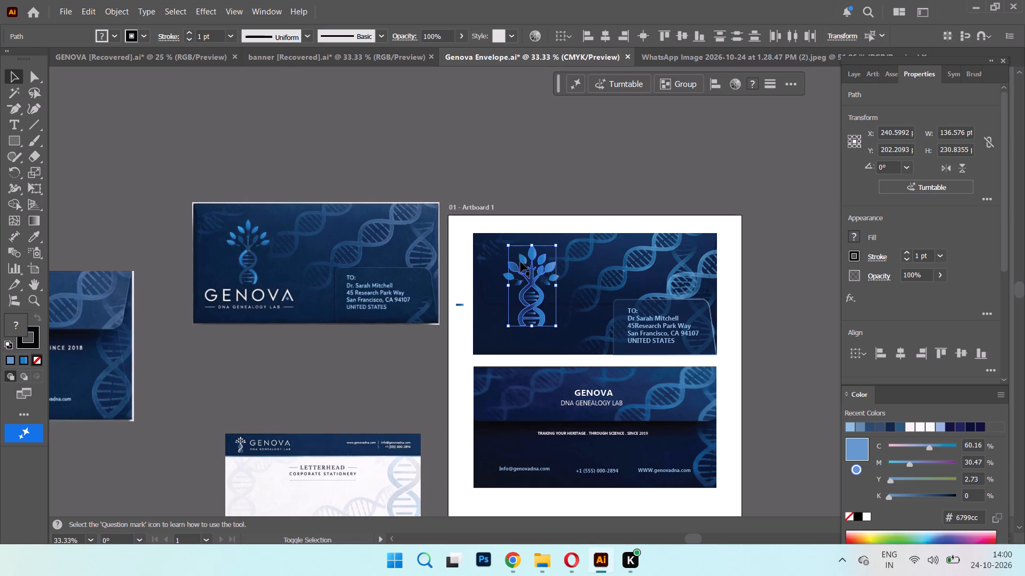
left_click(522, 262, "shift")
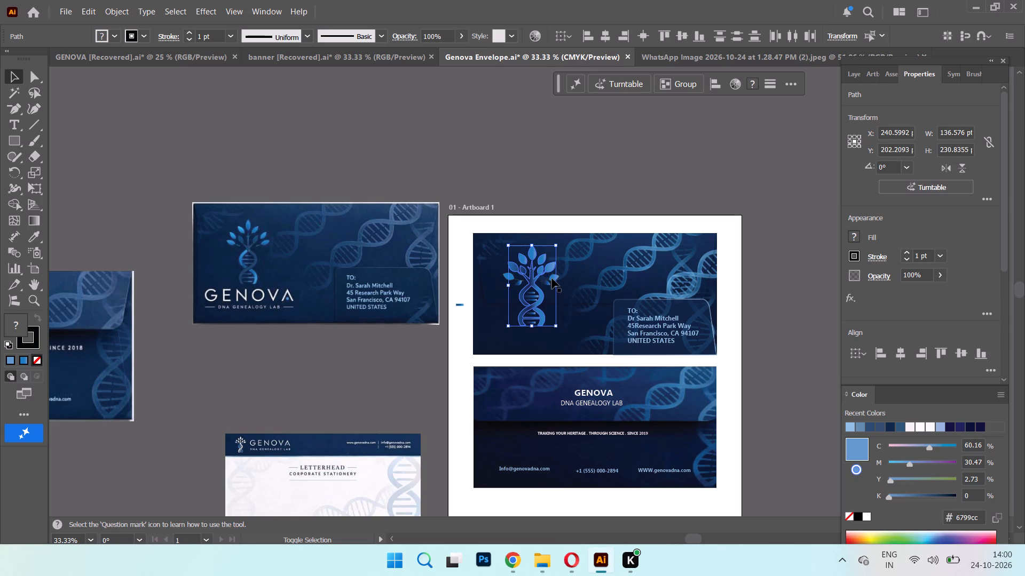
left_click(552, 278, "shift")
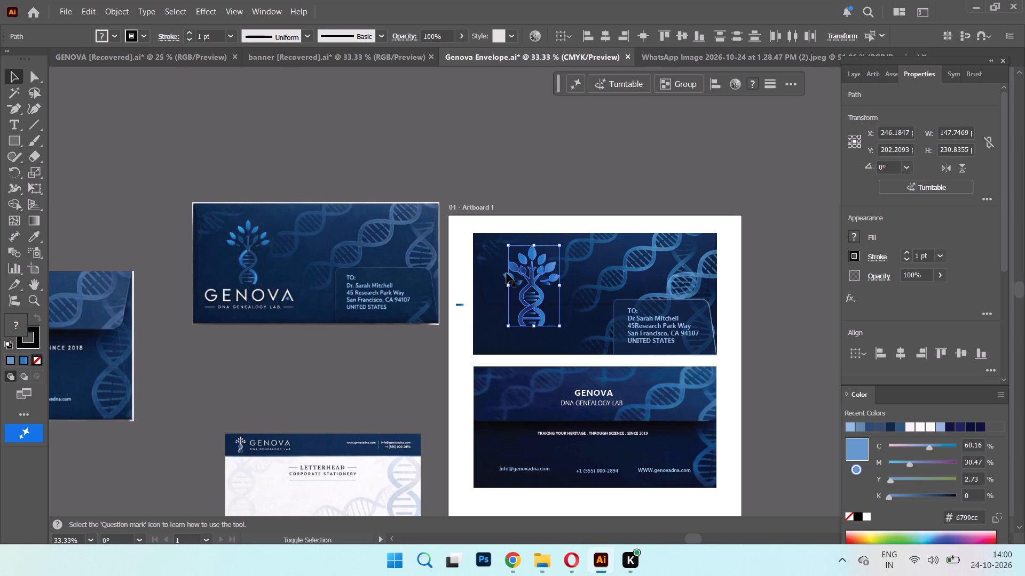
left_click(507, 276, "shift")
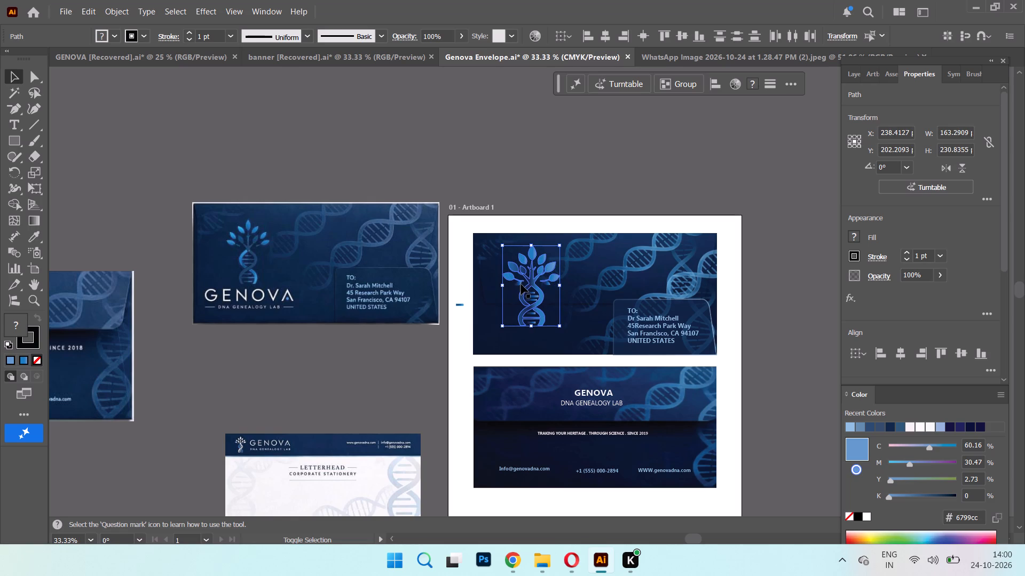
left_click(521, 283, "shift")
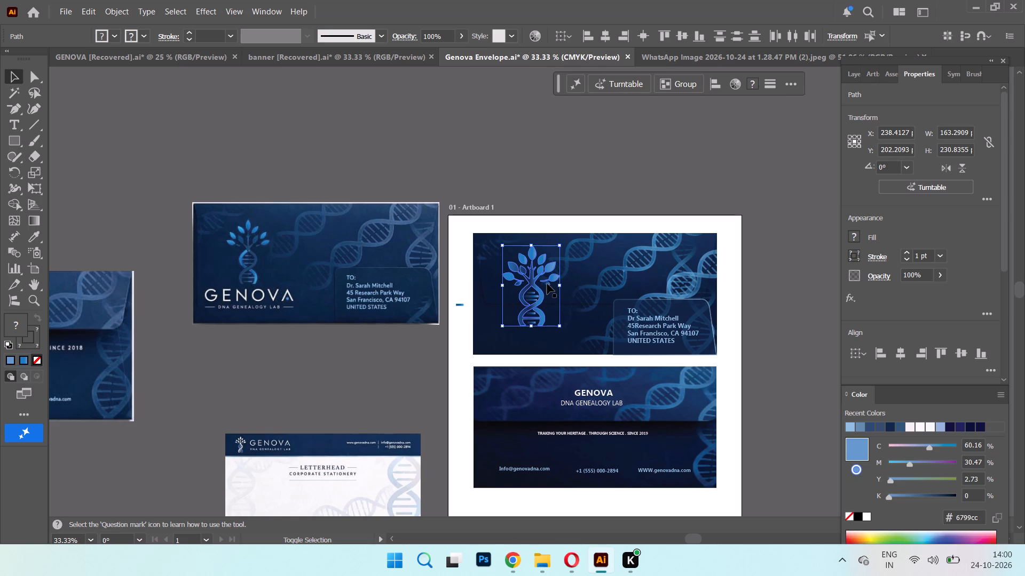
left_click(547, 284, "shift")
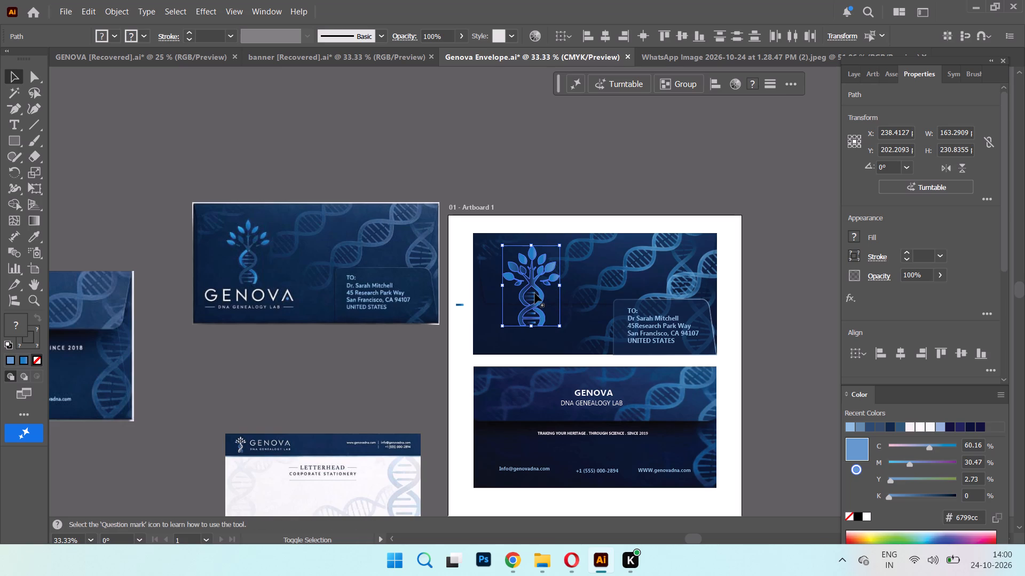
left_click(535, 293, "shift")
left_click(534, 298, "shift")
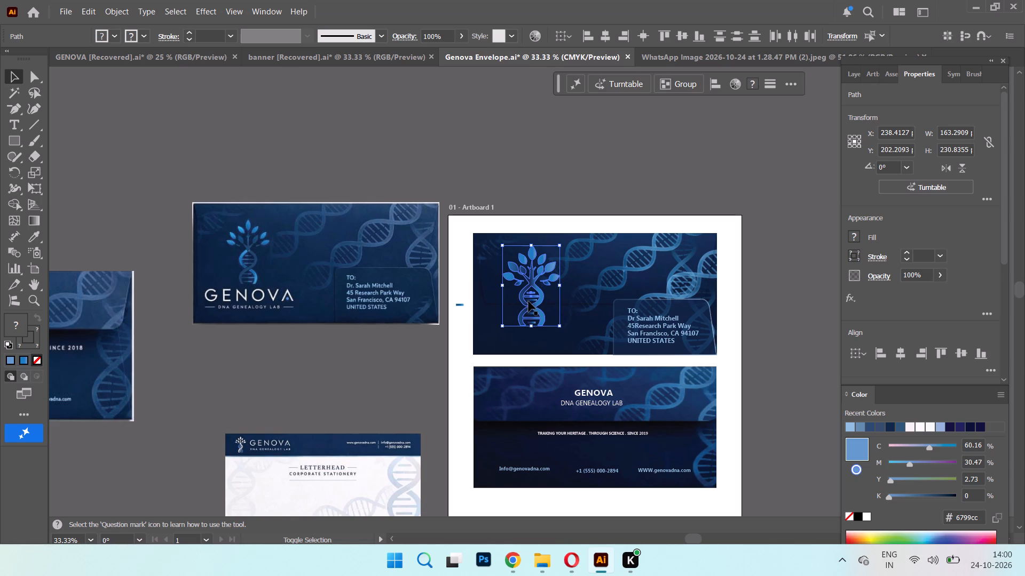
left_click(529, 301, "shift")
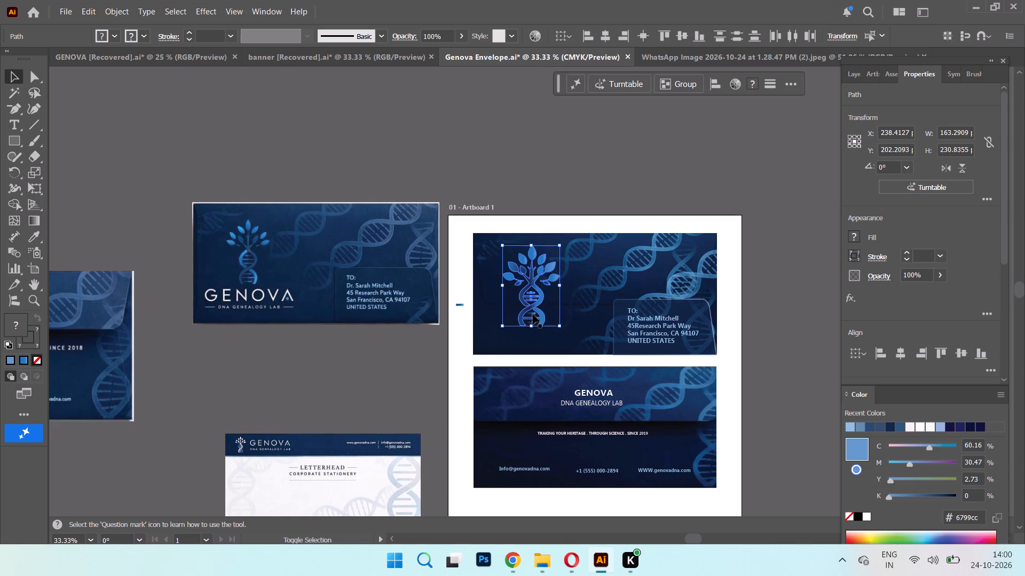
left_click(533, 314, "shift")
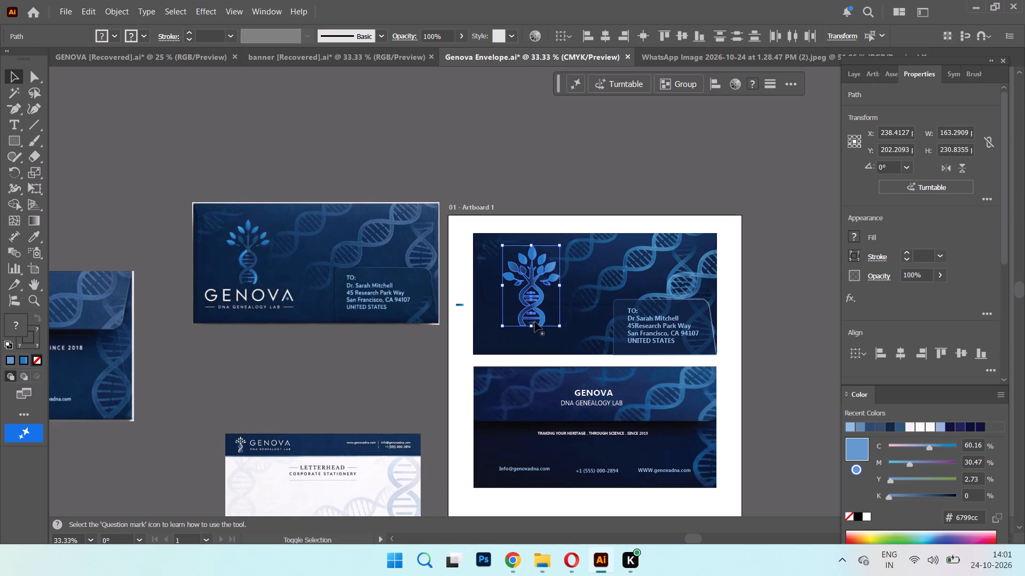
left_click(535, 323, "shift")
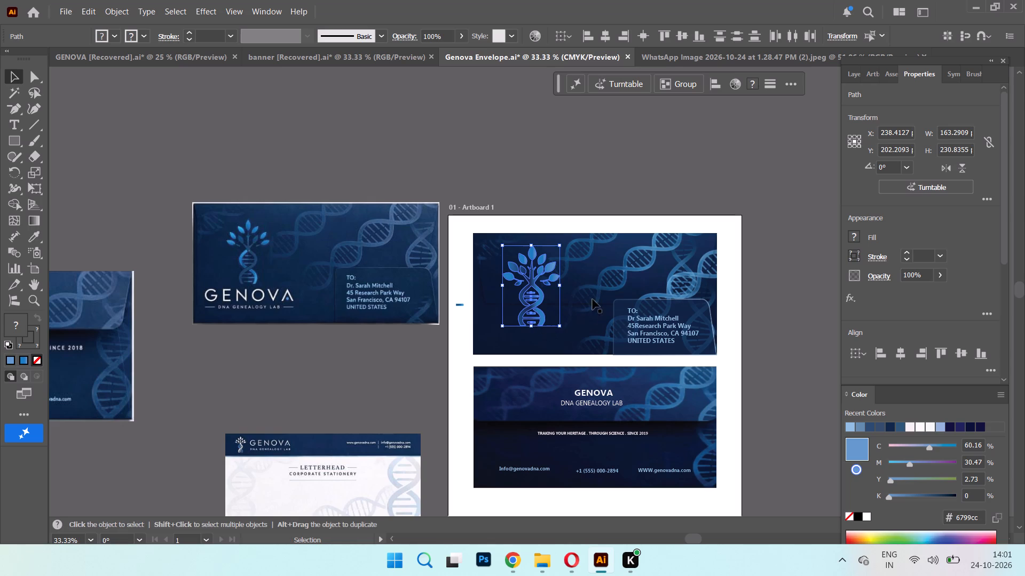
left_click(683, 87)
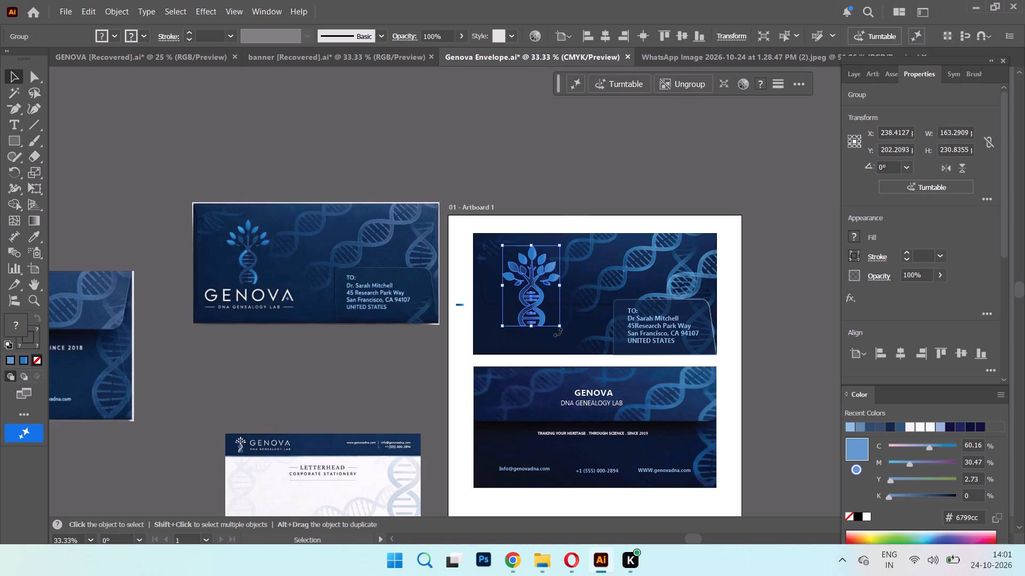
Scale the DNA tree group down to about 140 by 188 pt and shift it slightly inward on the front envelope.
left_click_drag(557, 328, 560, 319)
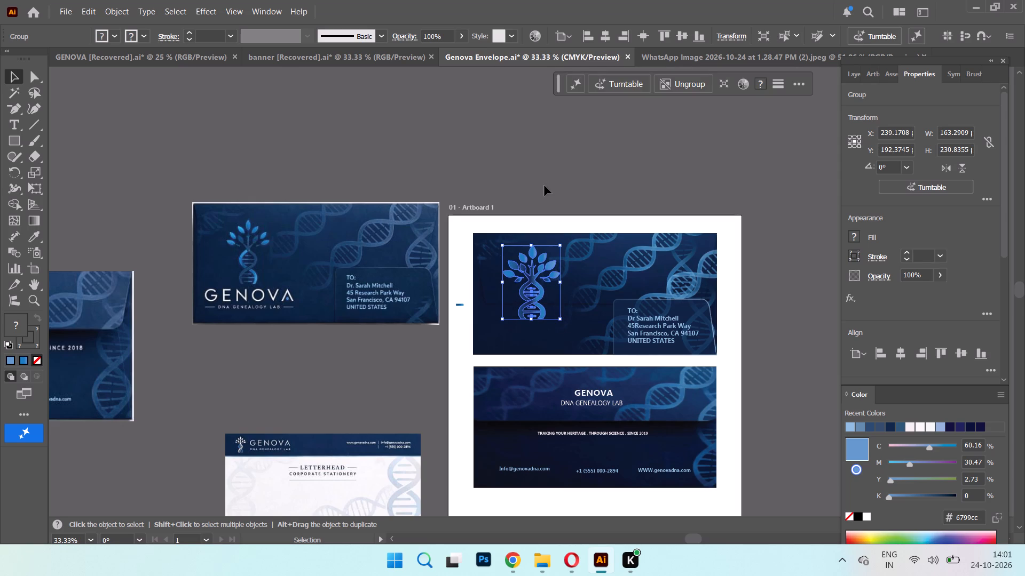
left_click(530, 319)
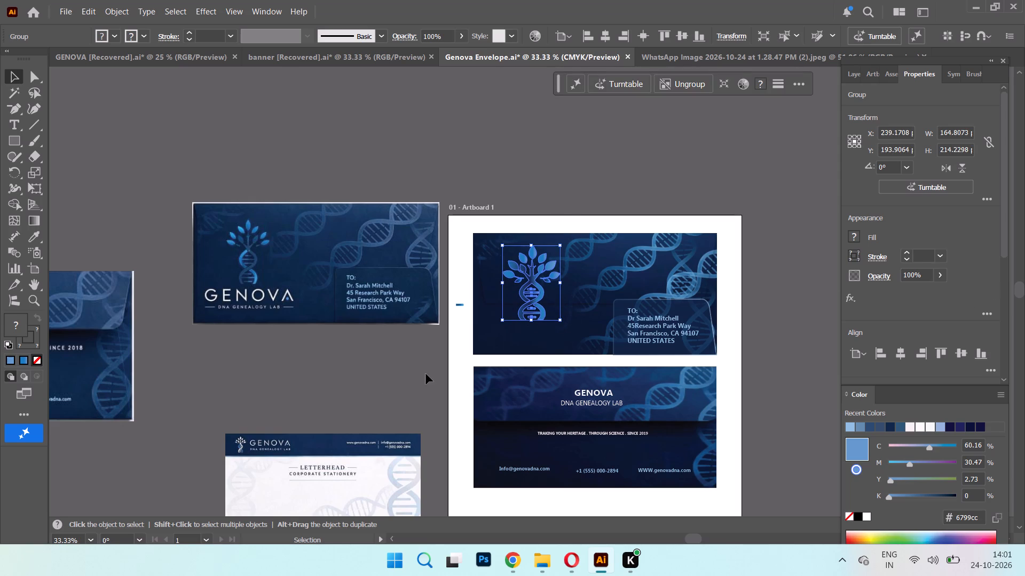
left_click_drag(560, 321, 559, 321)
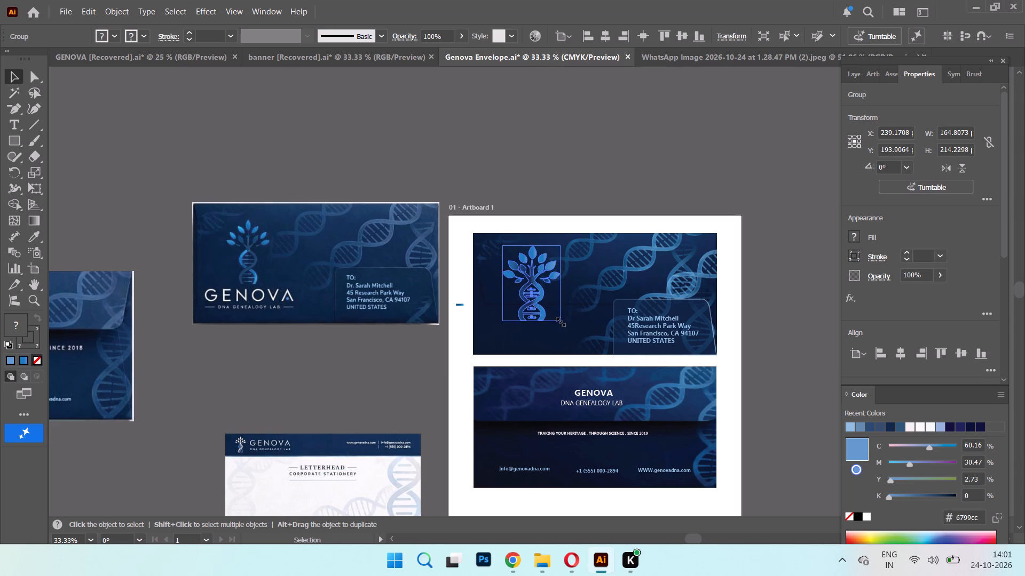
left_click_drag(559, 321, 551, 314)
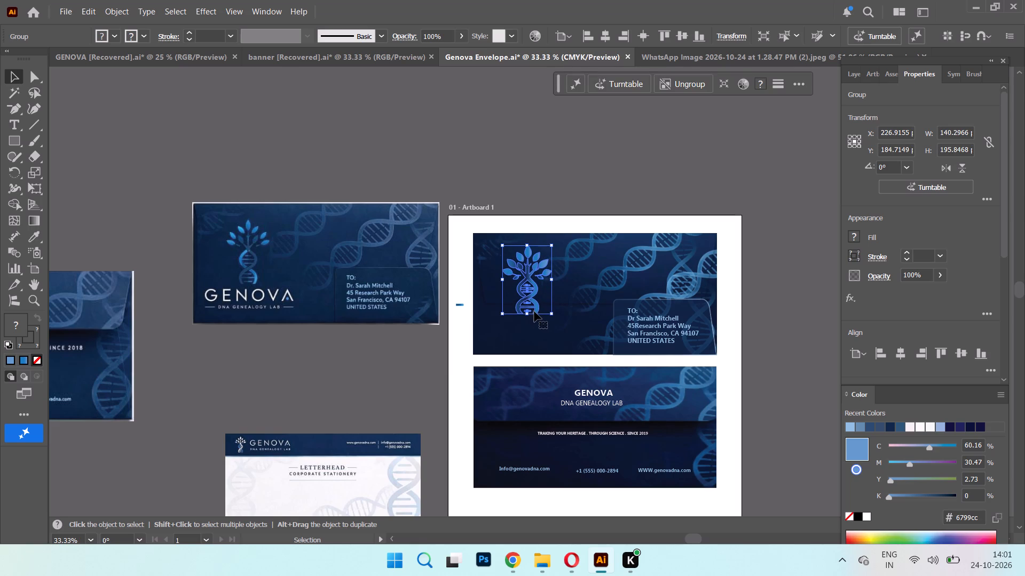
left_click_drag(536, 311, 542, 317)
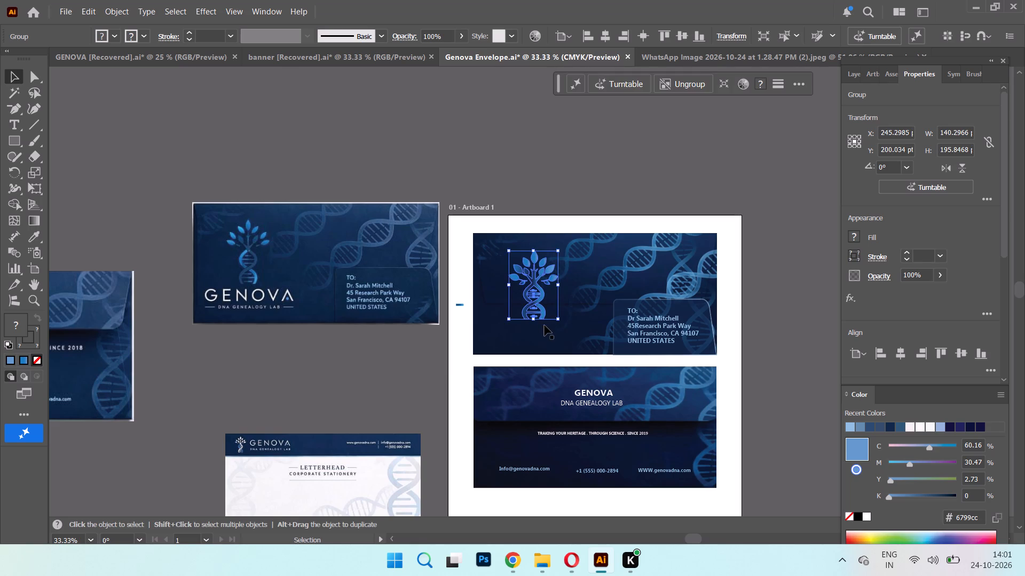
left_click_drag(534, 321, 533, 315)
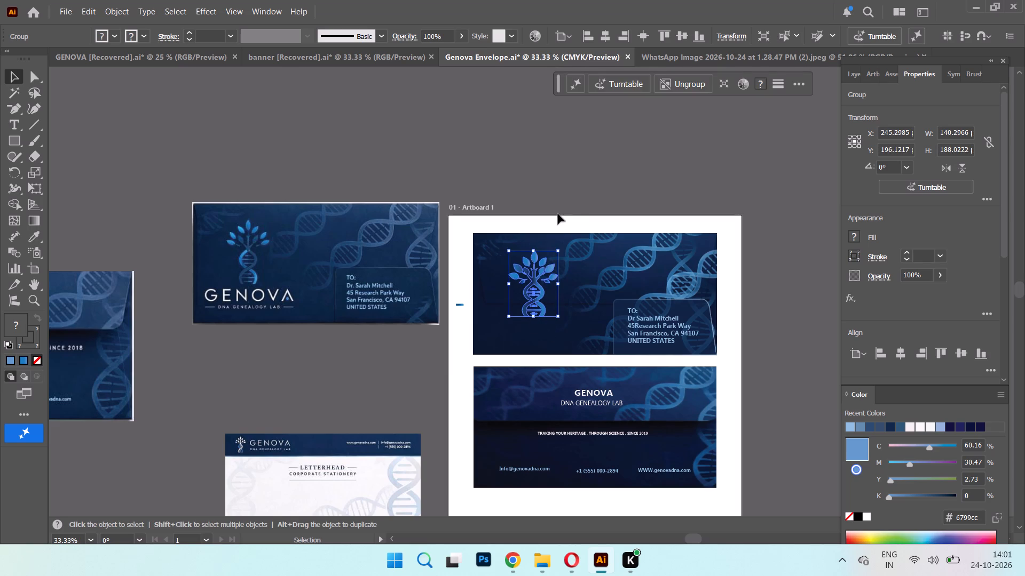
left_click(558, 198)
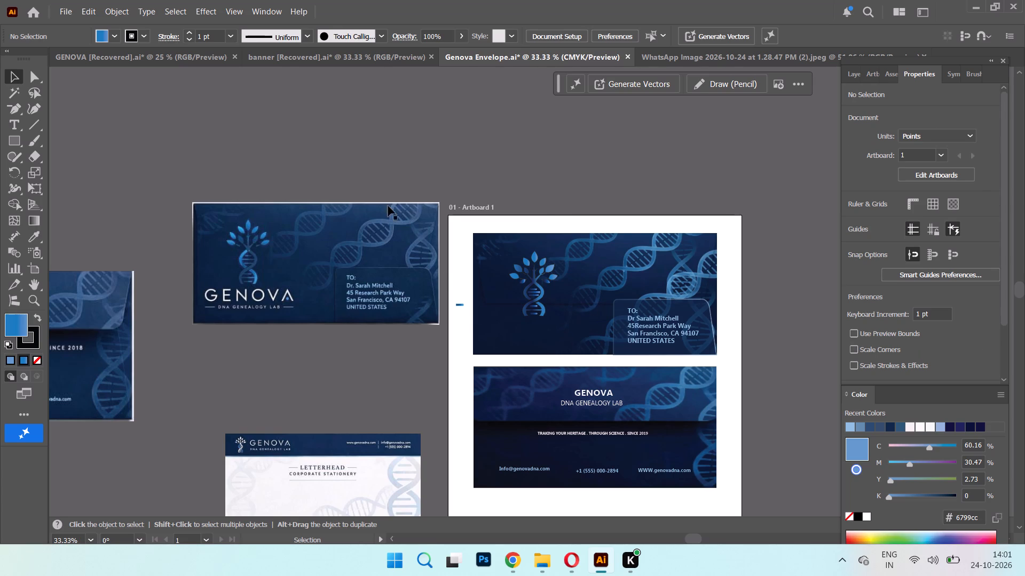
Nudge the DNA tree group slightly left on the front envelope, to about X 243.5 pt, Y 196.5 pt.
left_click(534, 282)
left_click(534, 282)
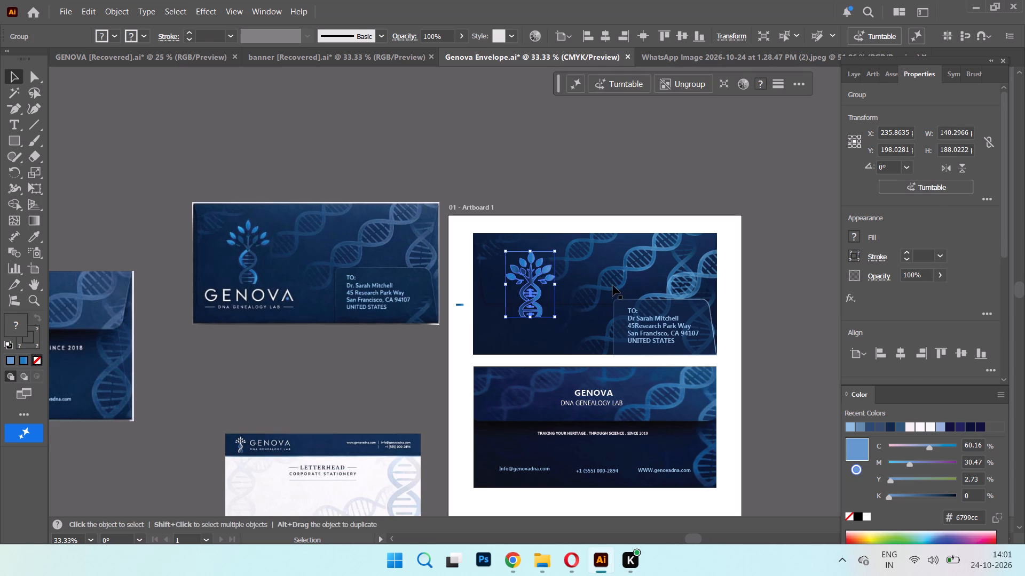
left_click(534, 300)
left_click(241, 155)
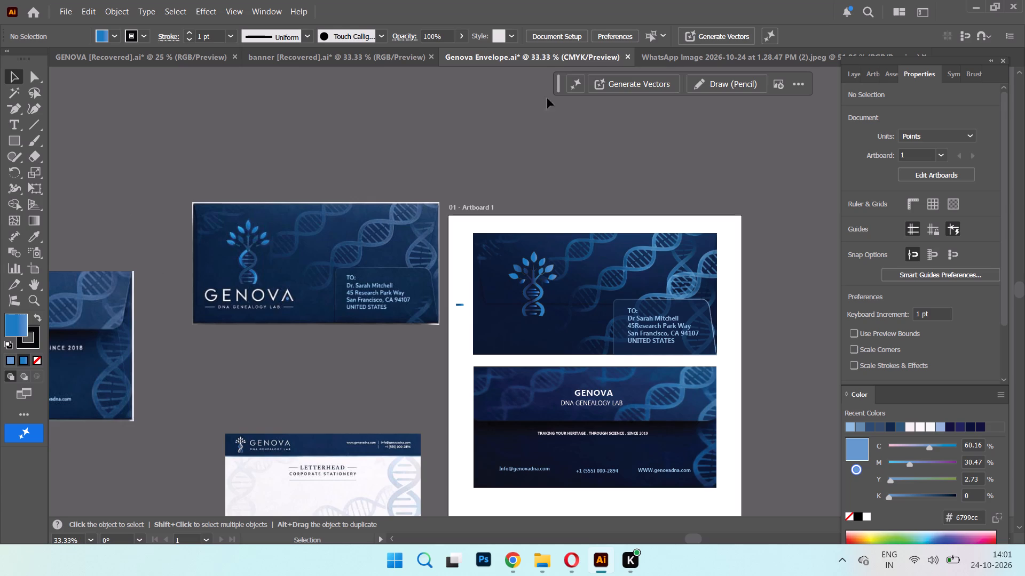
Paste the GENOVA wordmark, fill it with off-white #f7f8f9 and move it below the DNA tree on the front envelope.
right_click(527, 185)
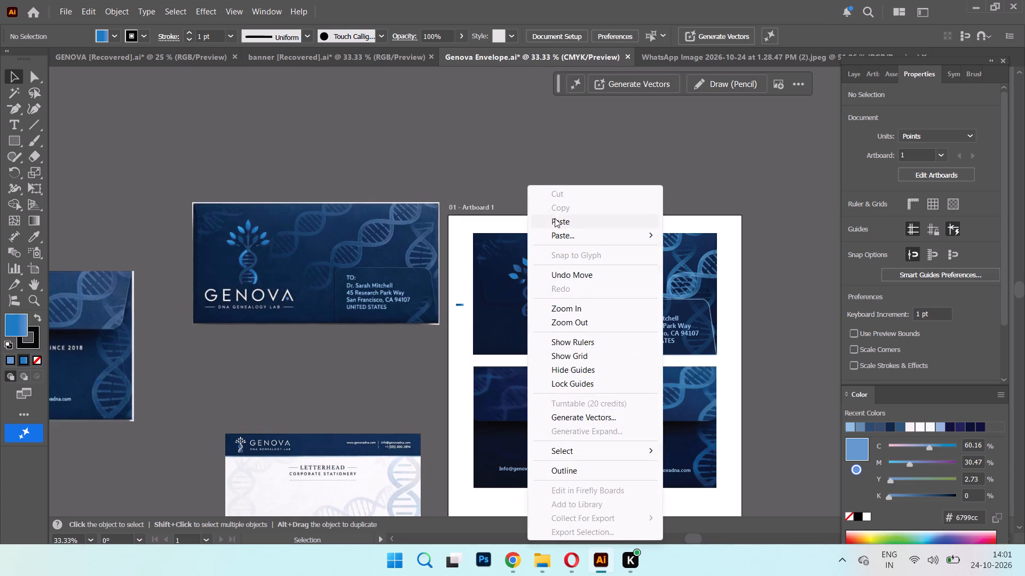
left_click(555, 218)
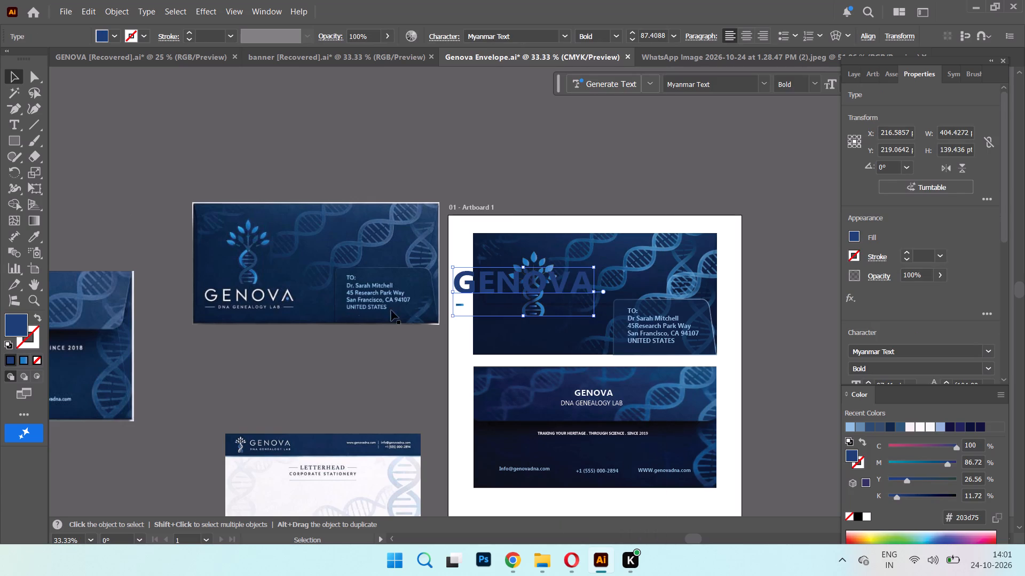
double_click(17, 324)
double_click(11, 329)
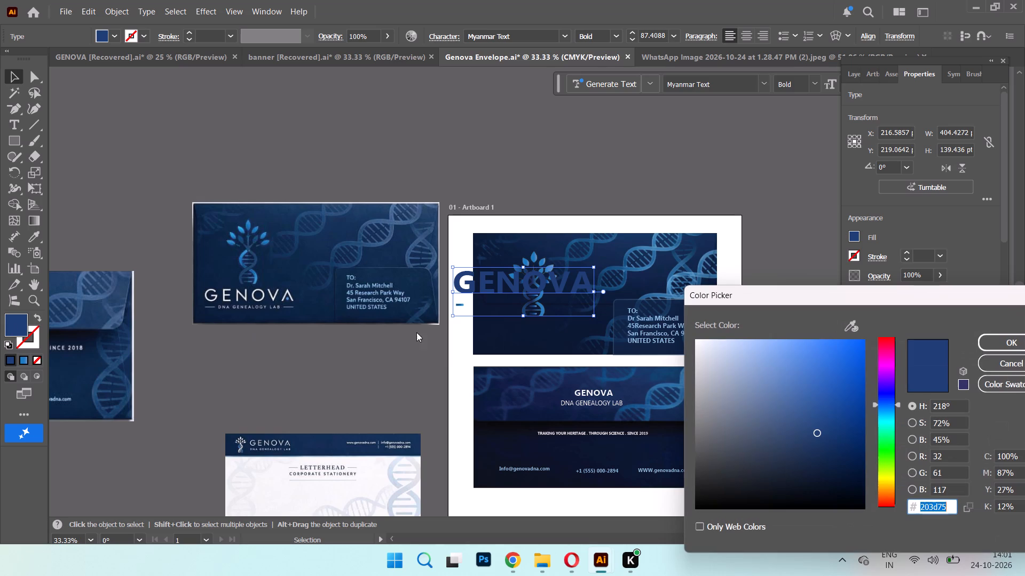
left_click(699, 341)
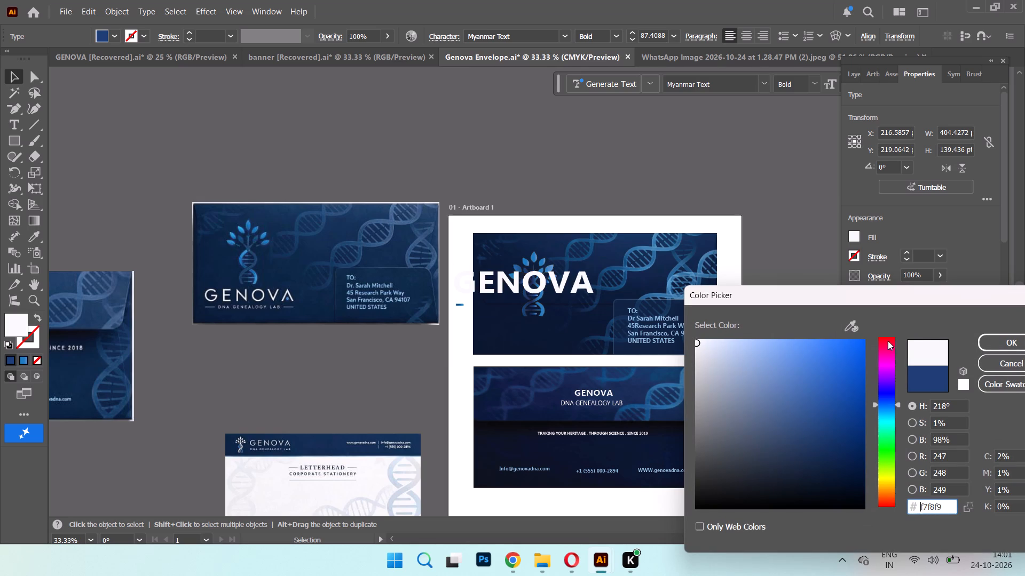
left_click(1021, 343)
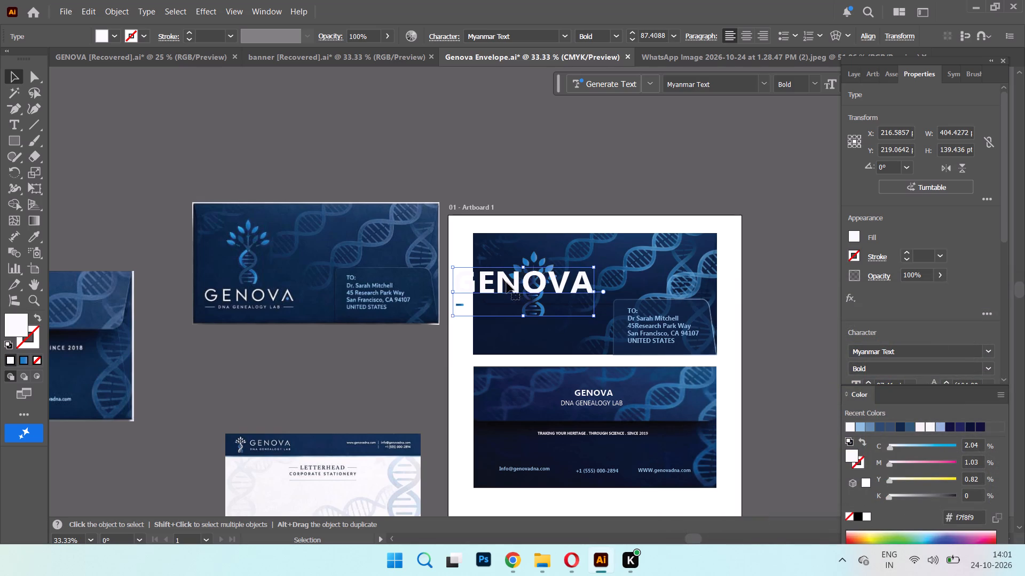
left_click_drag(507, 283, 526, 332)
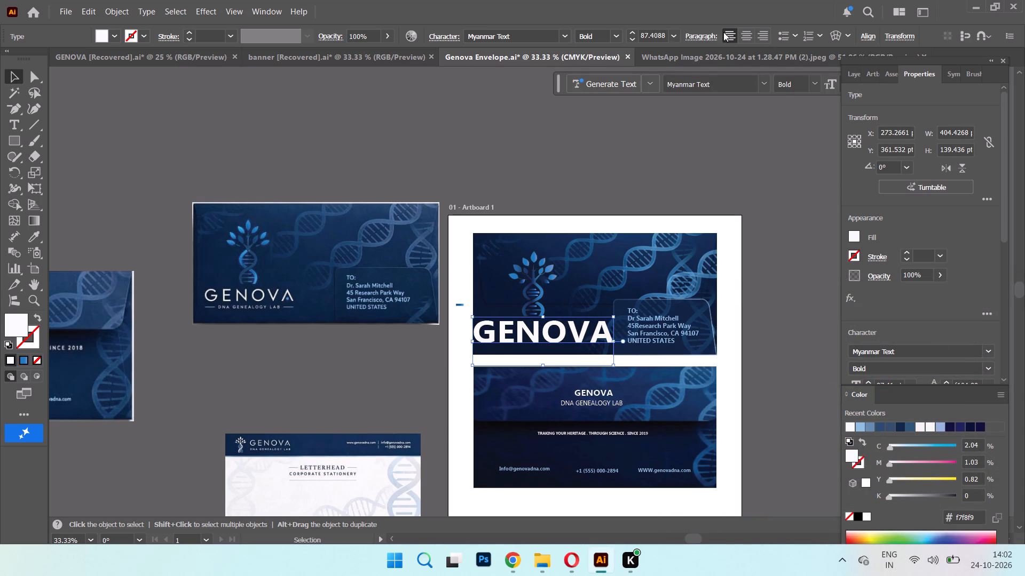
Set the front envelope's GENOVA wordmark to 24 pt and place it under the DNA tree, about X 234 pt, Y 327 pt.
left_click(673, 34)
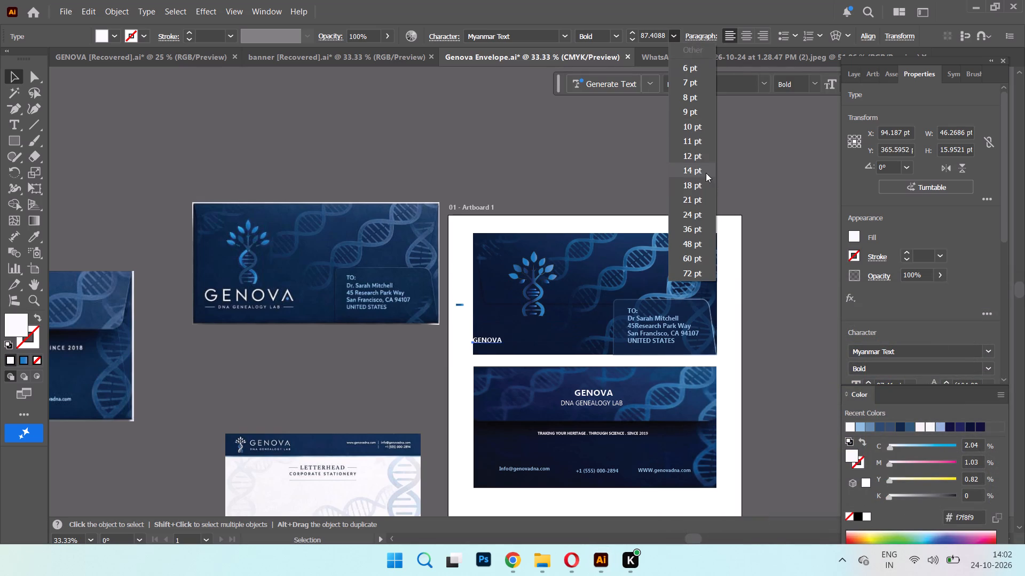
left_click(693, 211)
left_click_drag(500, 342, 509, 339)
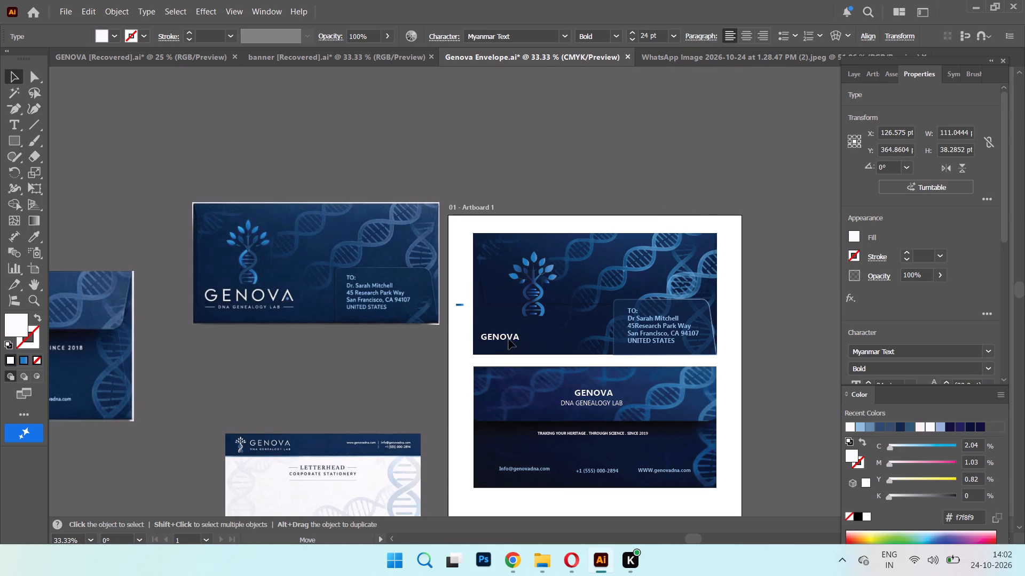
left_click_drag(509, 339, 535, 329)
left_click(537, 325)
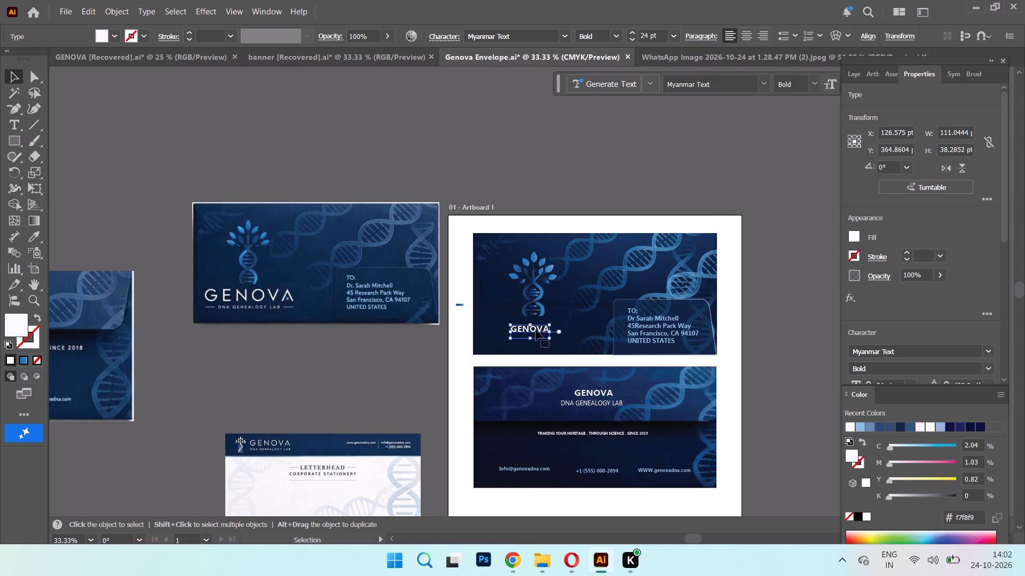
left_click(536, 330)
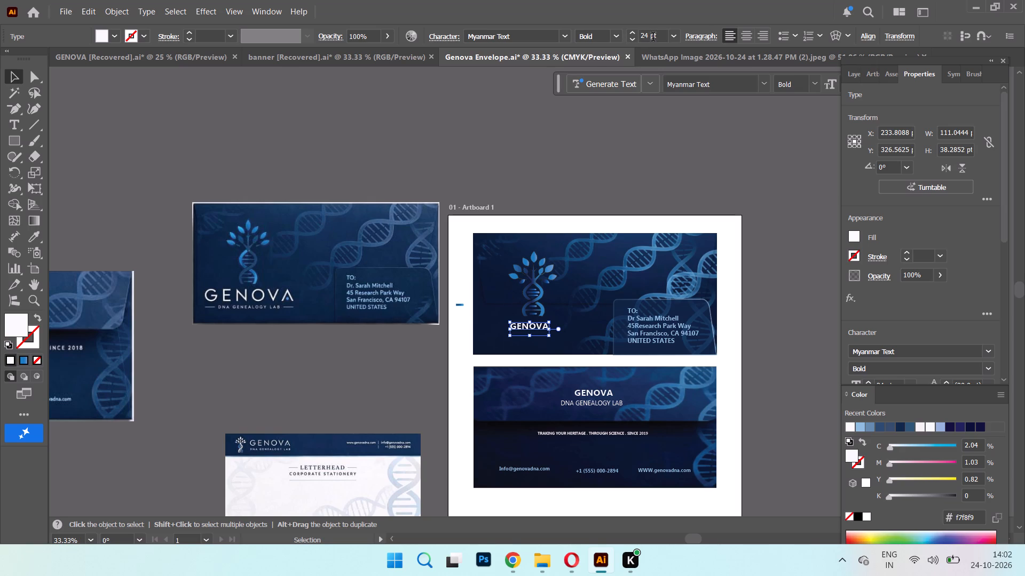
Set the GENOVA wordmark to 48 pt and center it under the DNA tree, about X 245 pt, Y 333 pt.
left_click(673, 39)
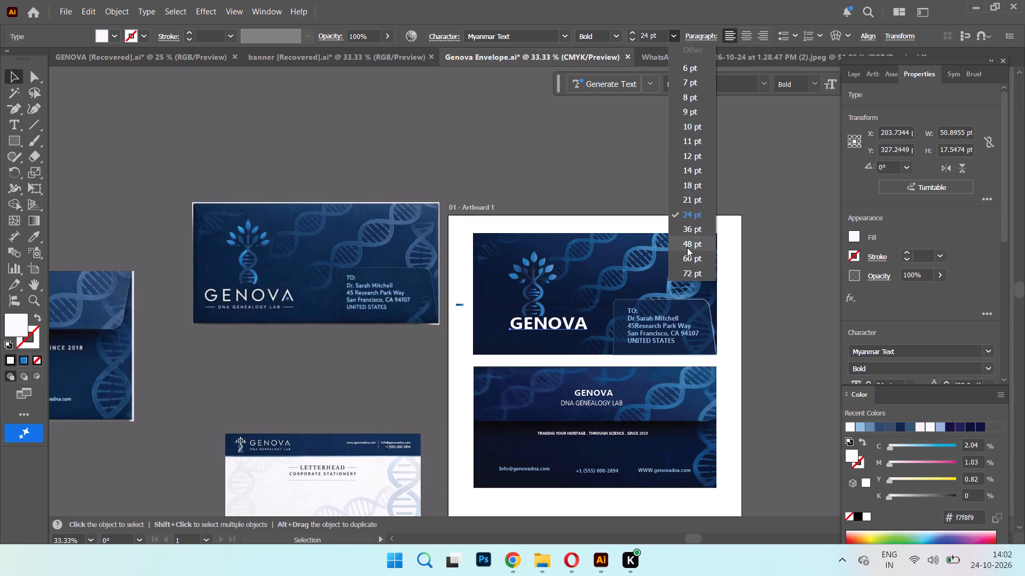
left_click(687, 247)
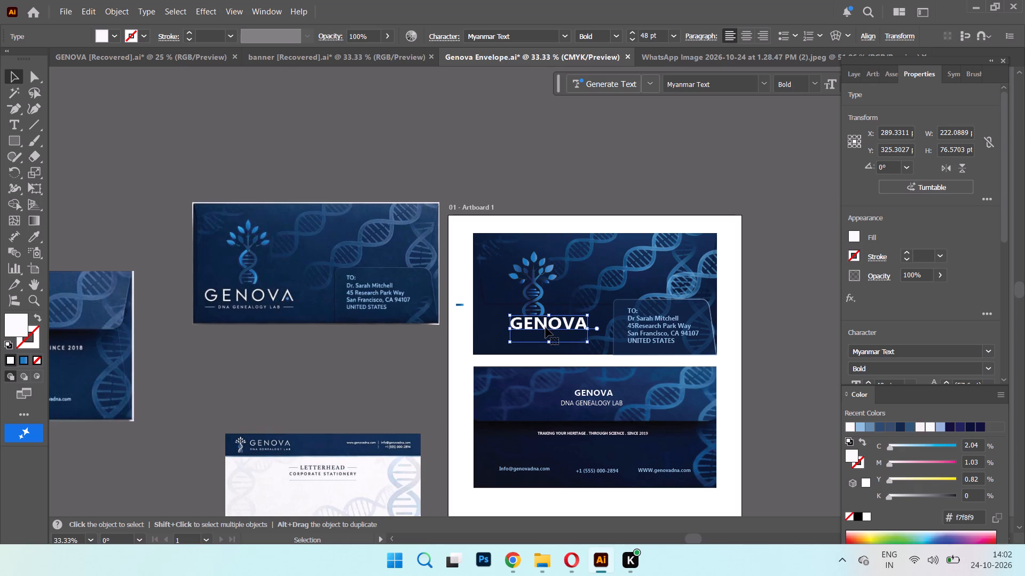
left_click_drag(546, 327, 533, 330)
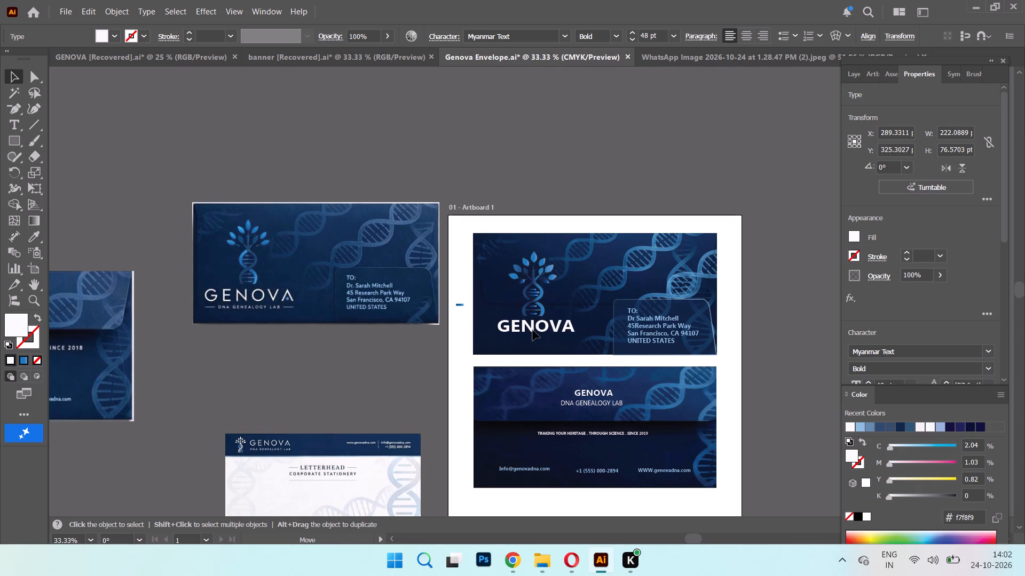
left_click_drag(533, 330, 530, 330)
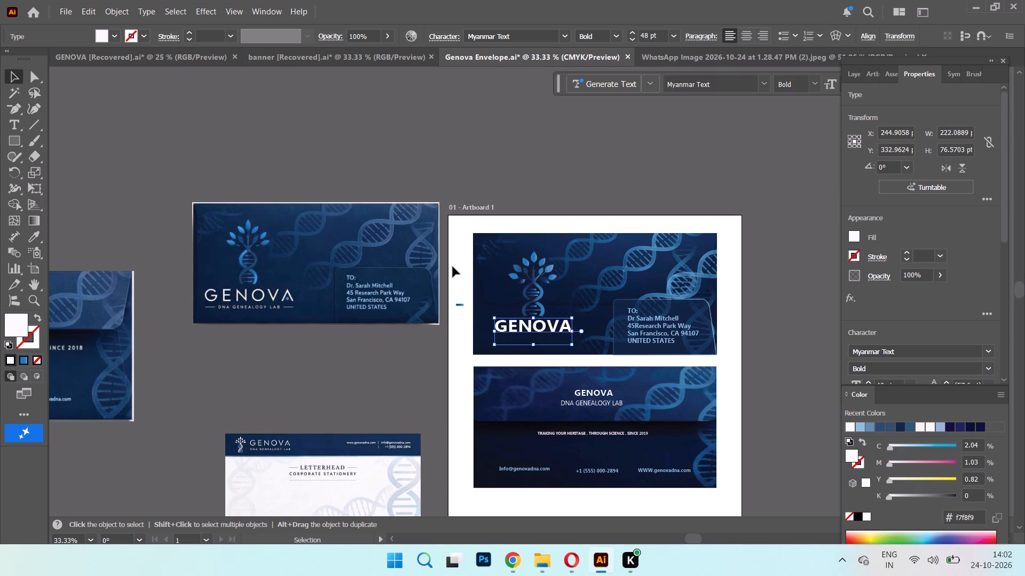
Delete the small stray blue gradient rectangle beside the front envelope.
left_click(459, 303)
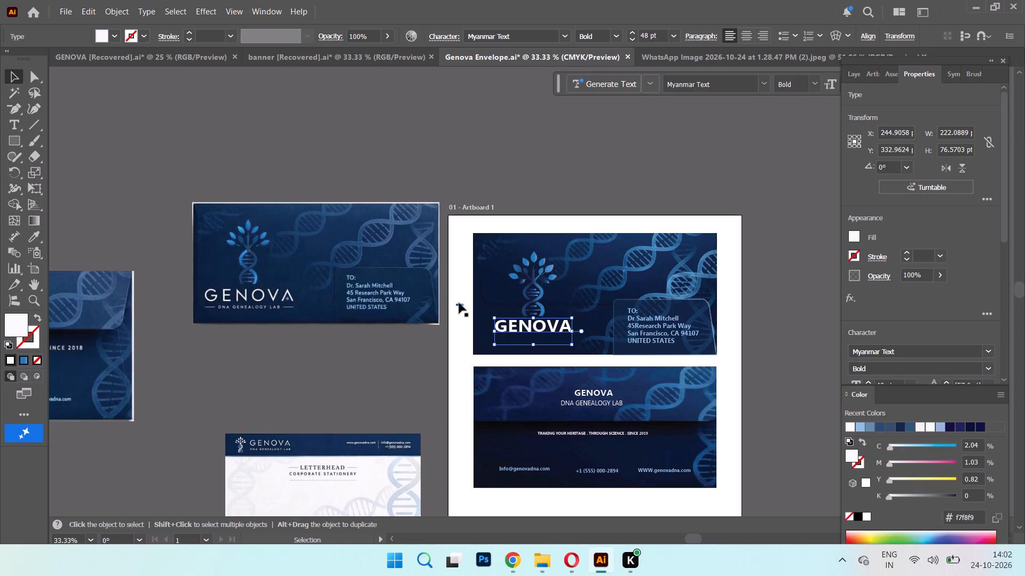
left_click(461, 305)
left_click_drag(461, 305, 485, 342)
left_click(490, 339)
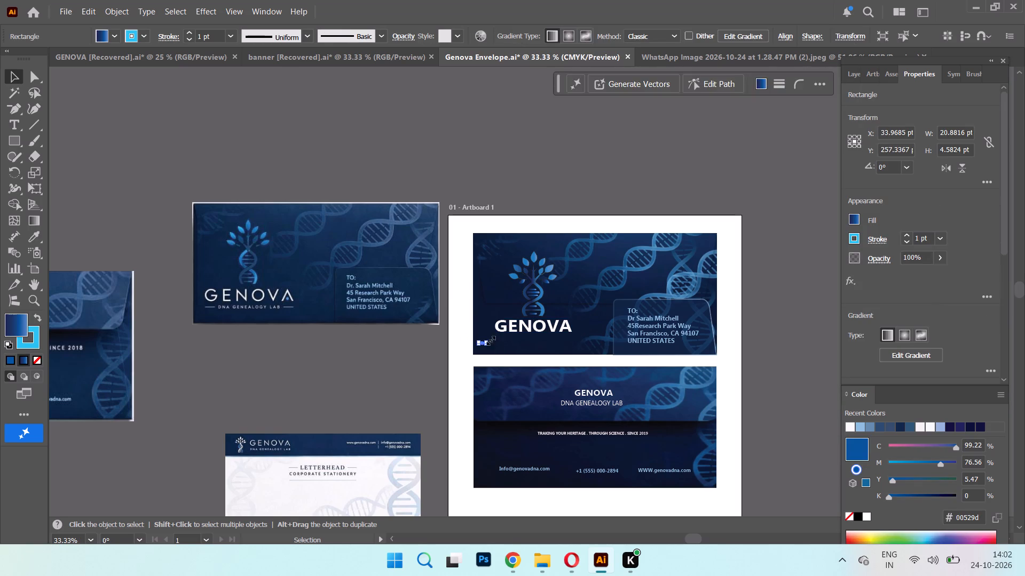
key("Delete")
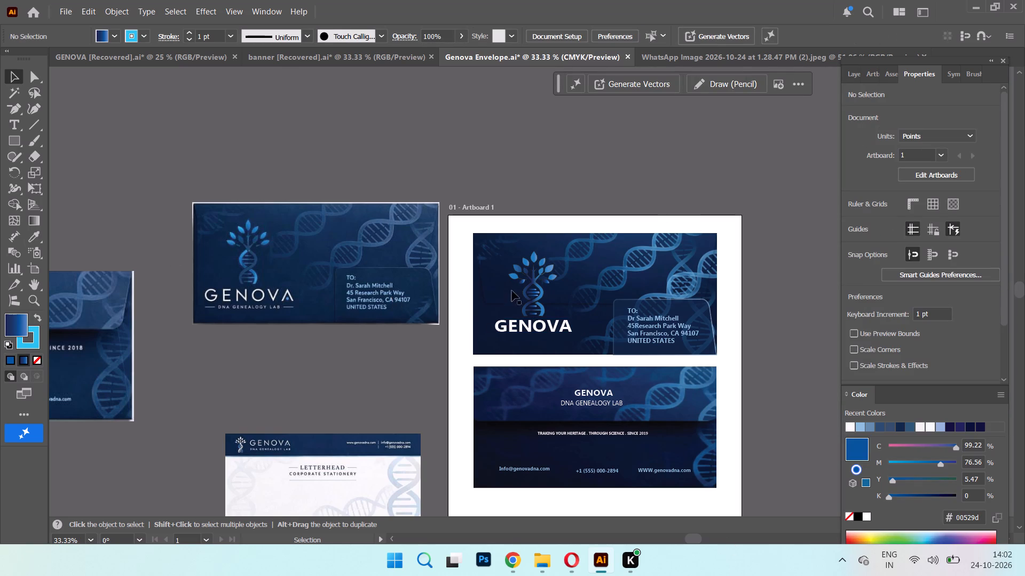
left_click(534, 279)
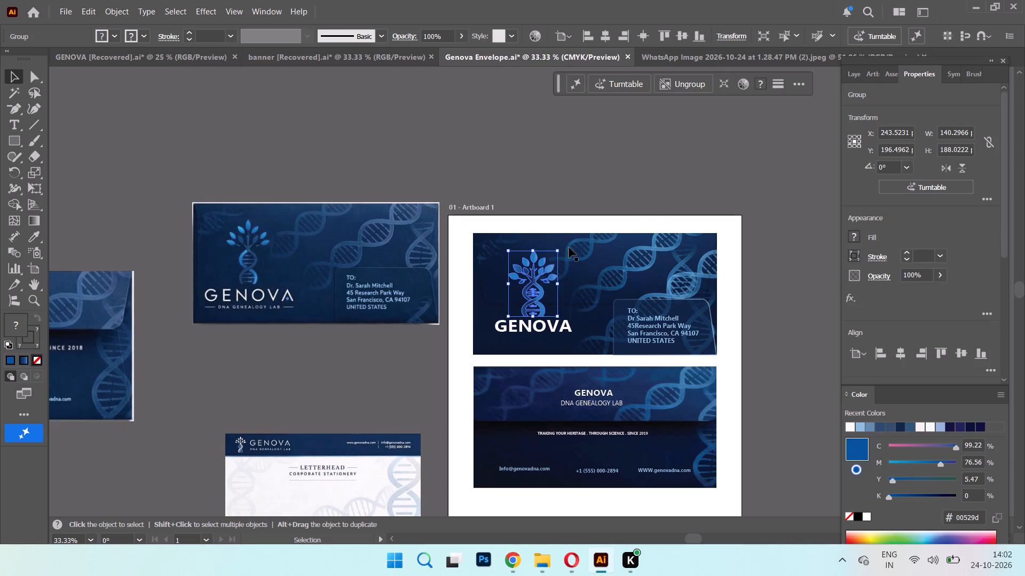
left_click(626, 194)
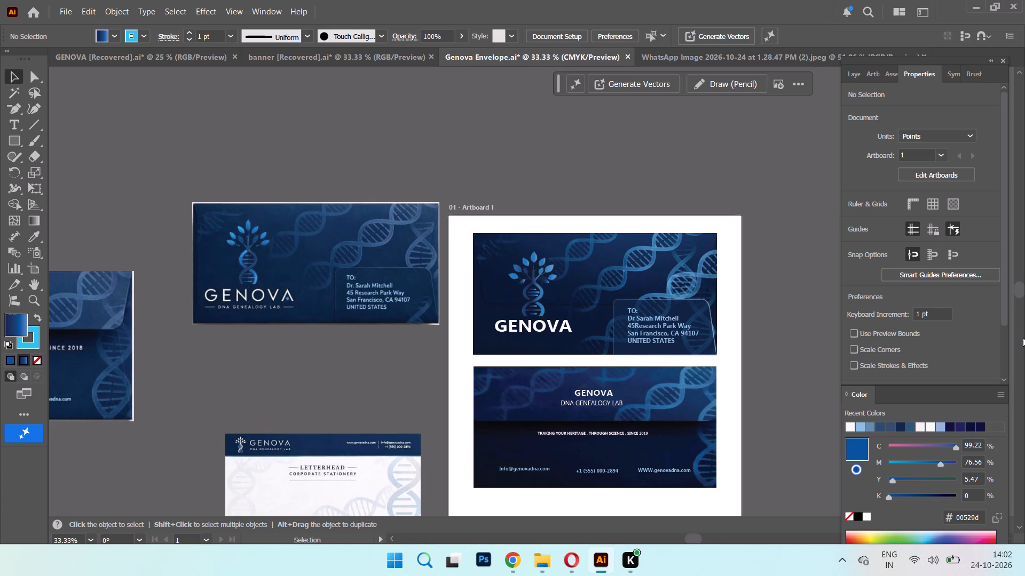
Copy the DNA GENEALOGY LAB tagline beneath the GENOVA logo in the banner document.
left_click(360, 58)
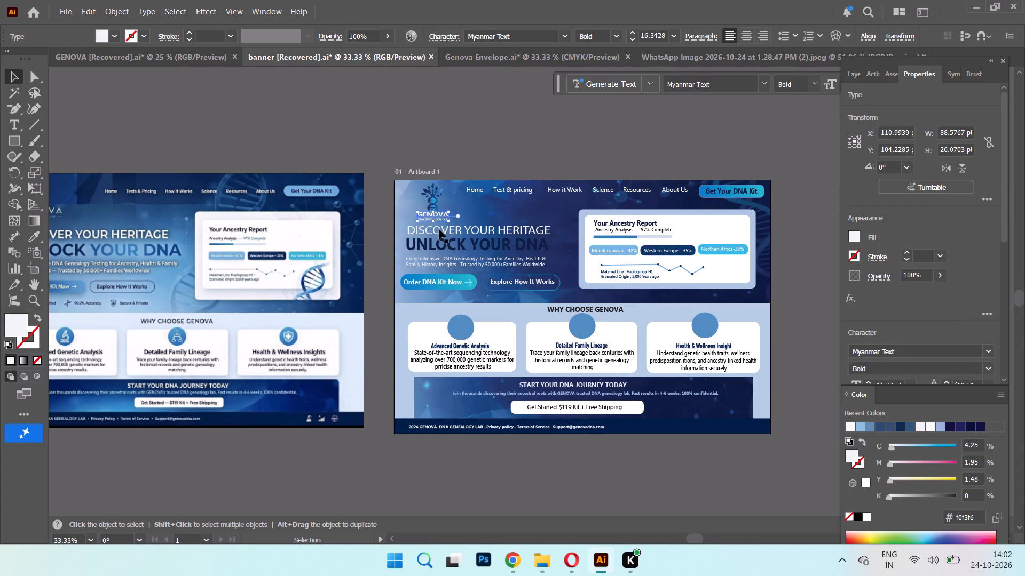
left_click(546, 119)
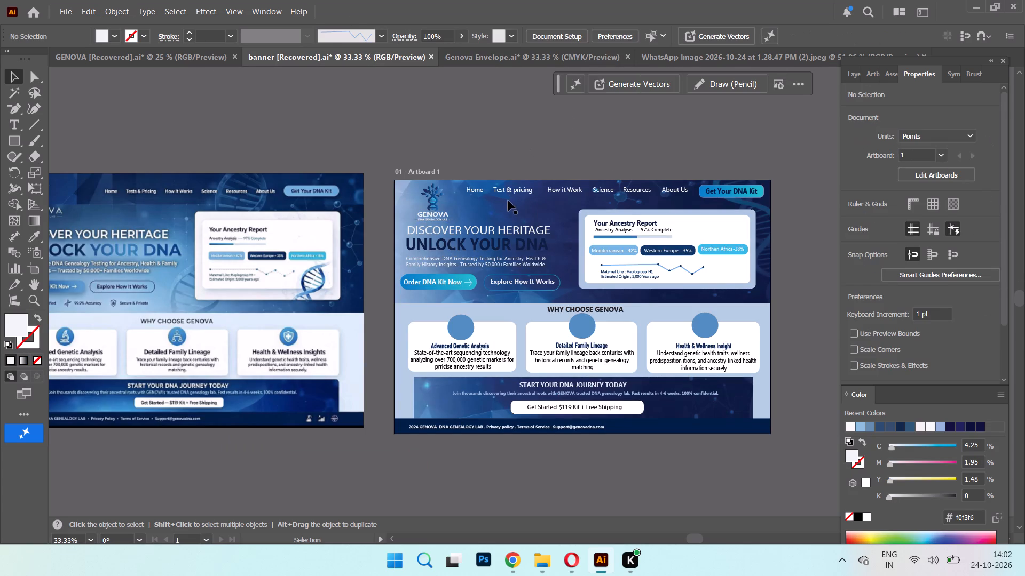
key("ctrl+equal")
key("ctrl+equal")
key("ctrl+equal")
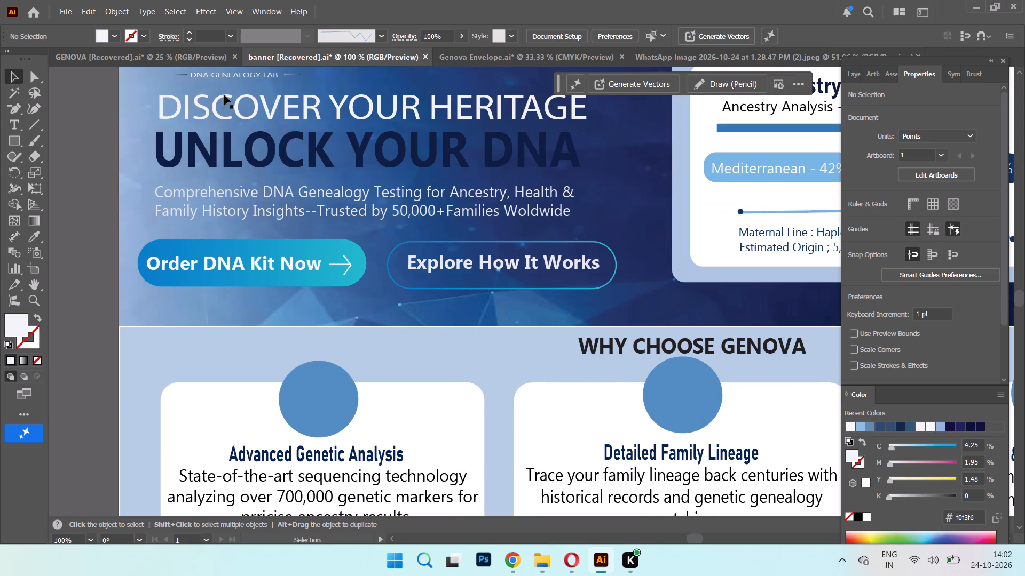
left_click(220, 74)
right_click(223, 73)
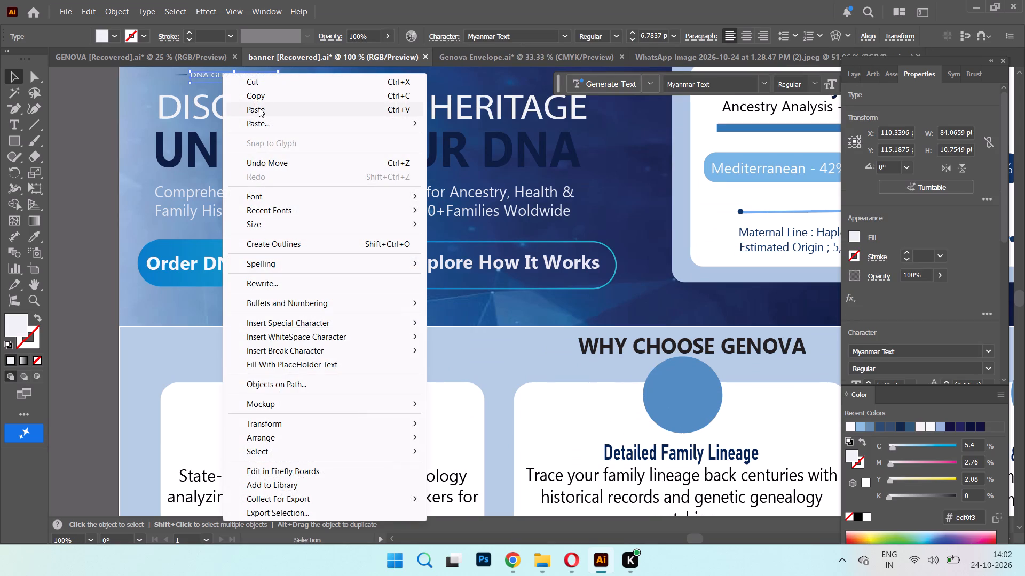
left_click(278, 98)
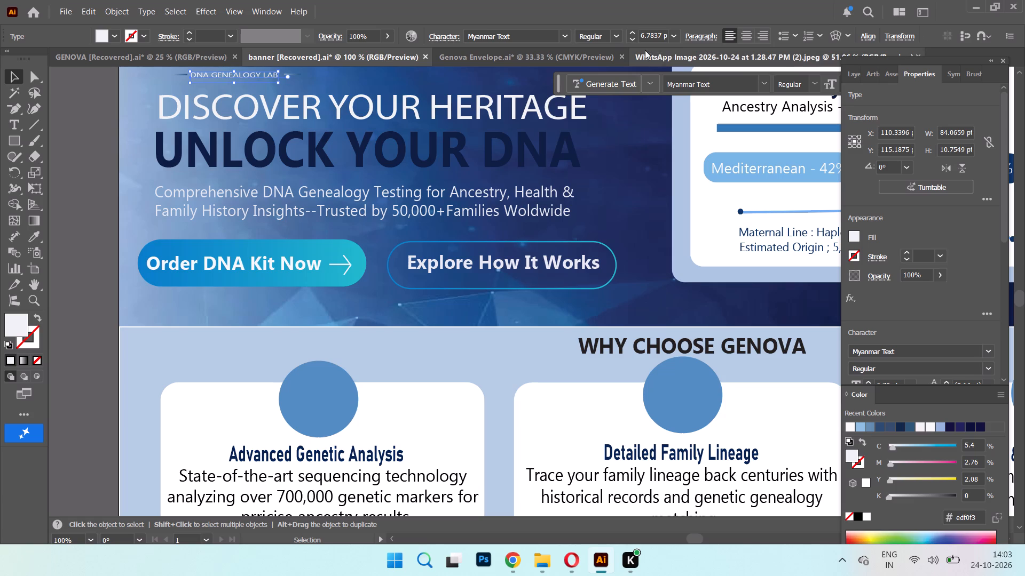
Paste the DNA GENEALOGY LAB tagline into the envelope document and place it below the front GENOVA wordmark, about X 241 pt, Y 356 pt.
left_click(657, 53)
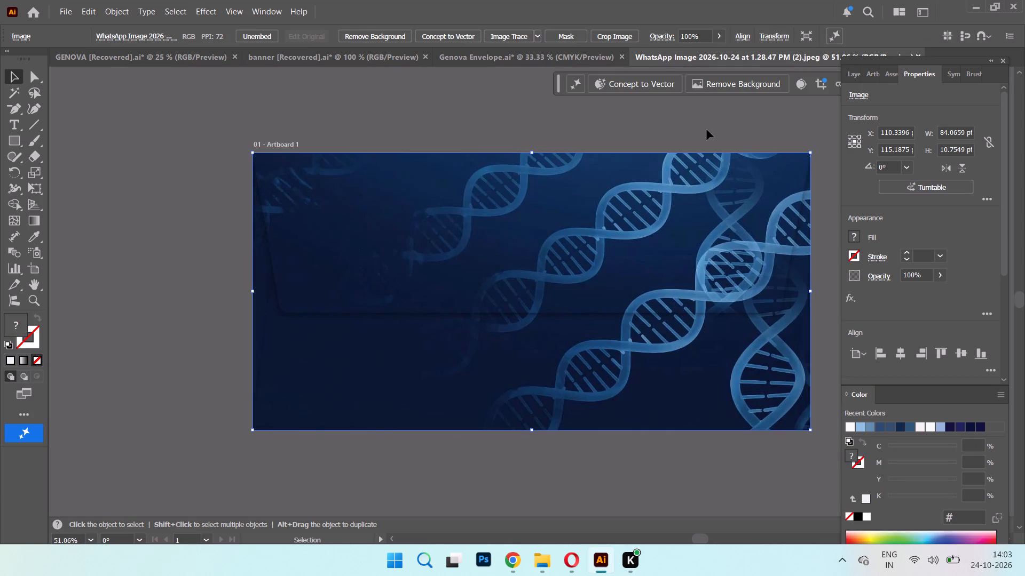
left_click(499, 59)
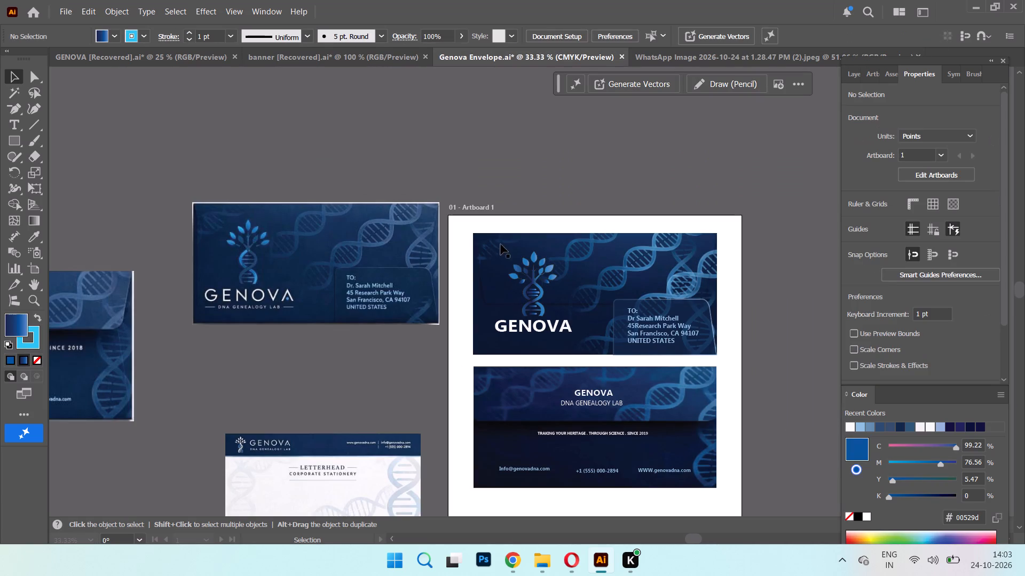
right_click(567, 182)
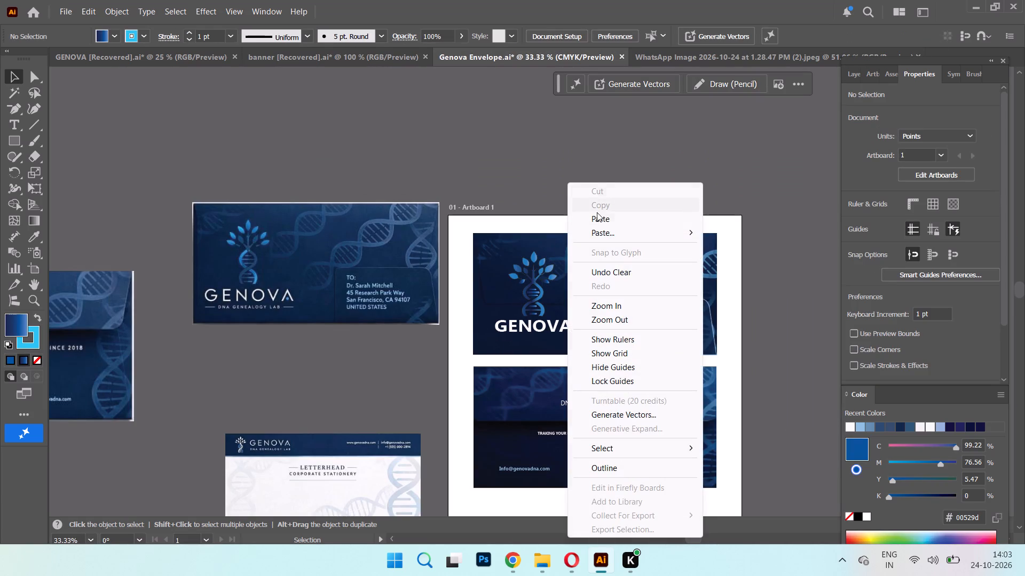
left_click(598, 214)
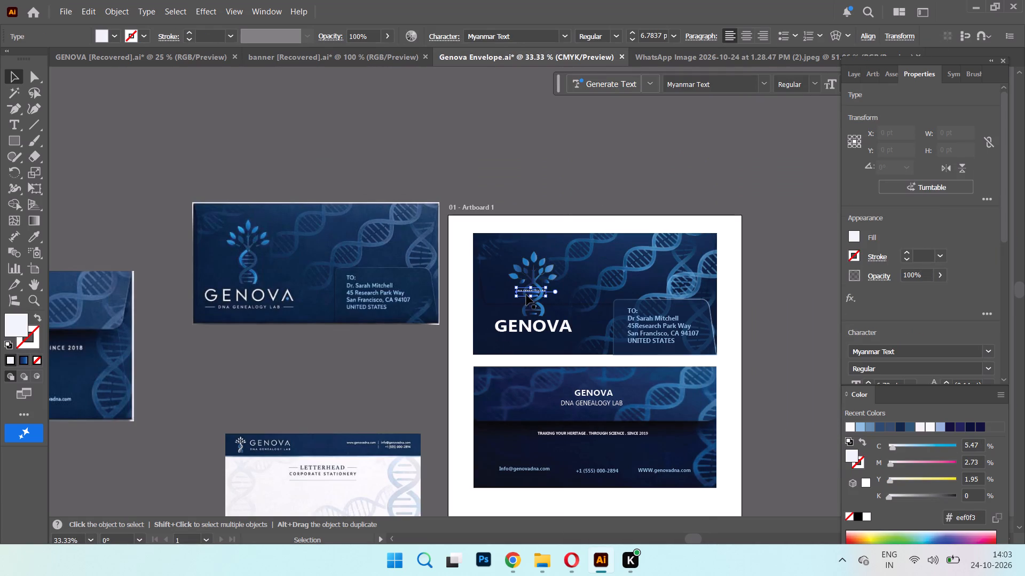
left_click_drag(526, 292, 528, 340)
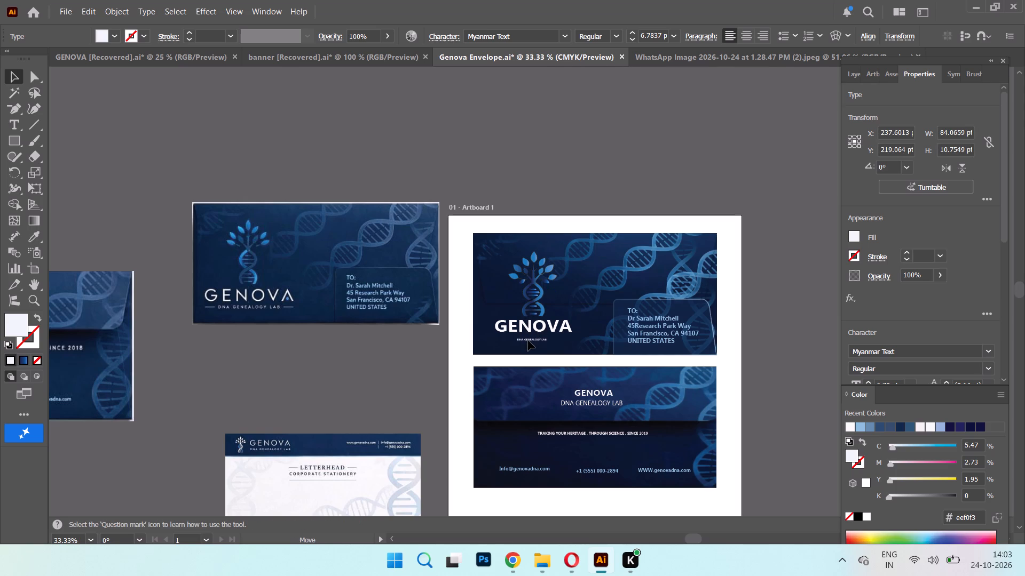
left_click_drag(528, 340, 528, 339)
double_click(528, 338)
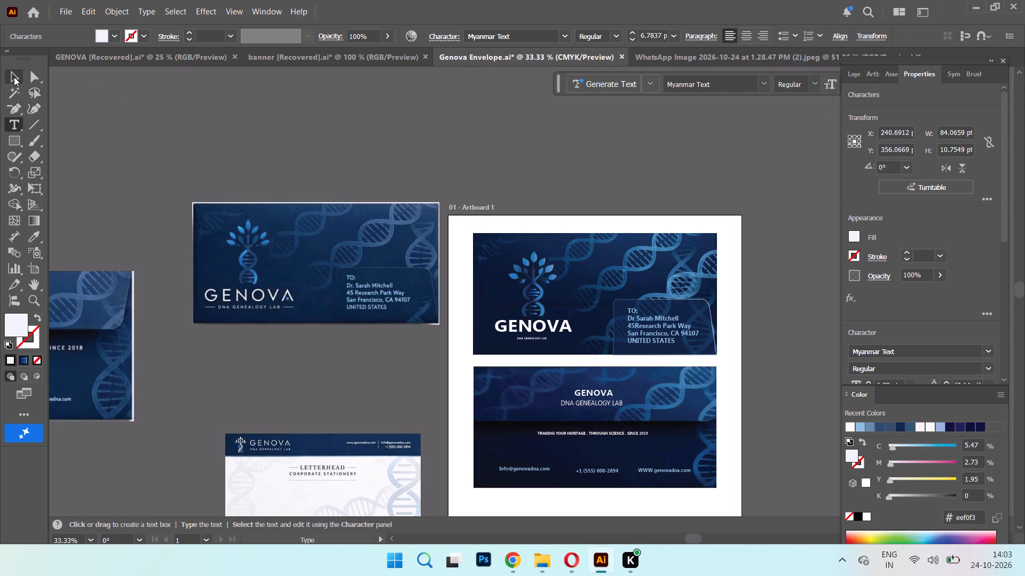
left_click(14, 77)
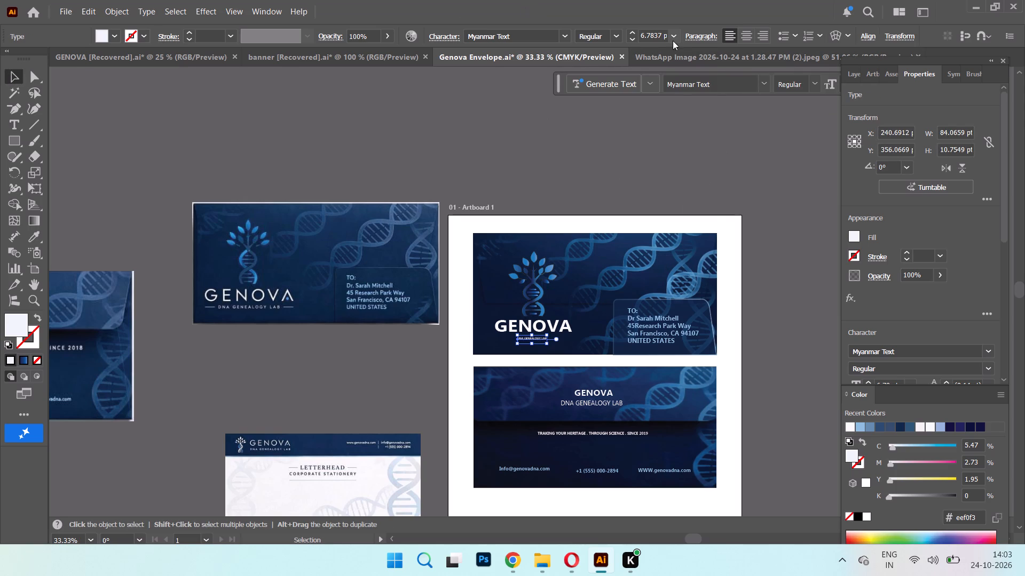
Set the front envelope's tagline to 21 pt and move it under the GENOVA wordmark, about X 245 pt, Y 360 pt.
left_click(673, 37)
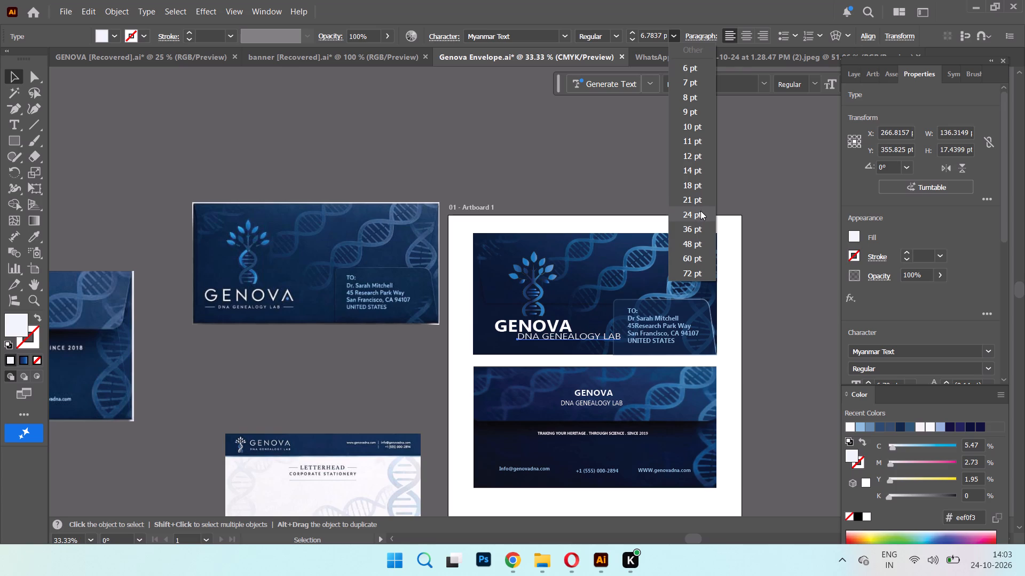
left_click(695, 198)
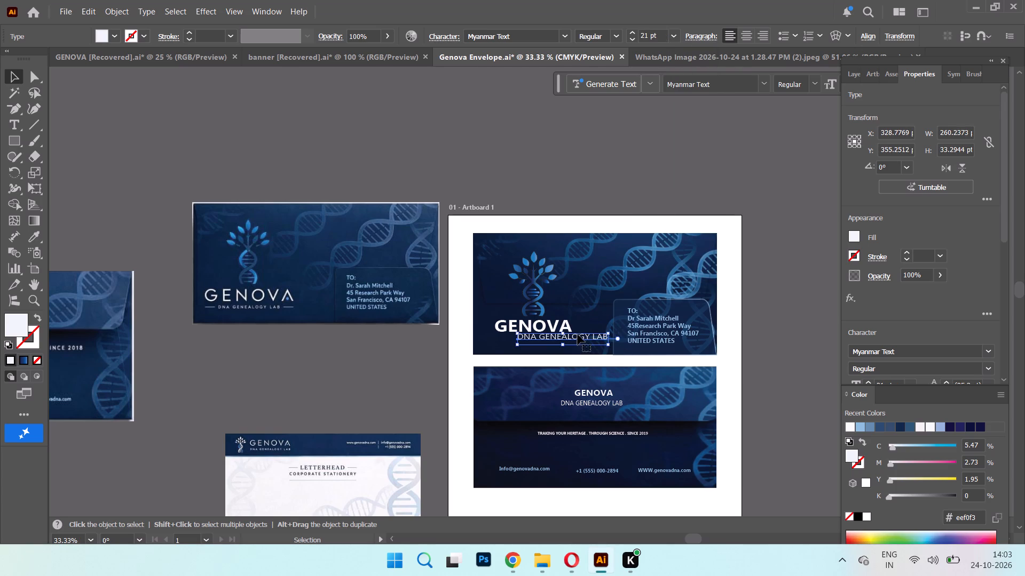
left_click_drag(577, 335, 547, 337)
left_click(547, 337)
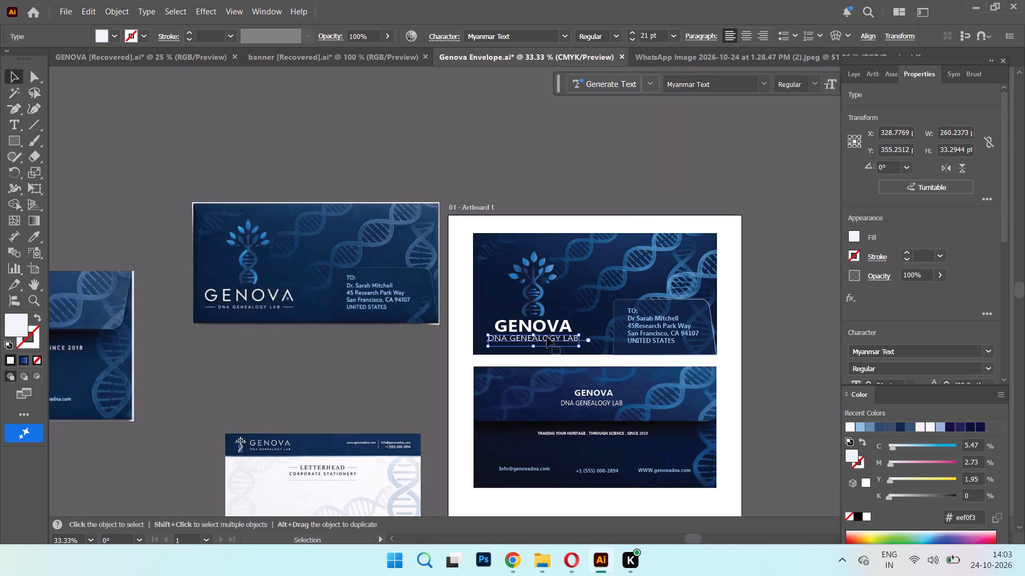
Set the front envelope's tagline to 12 pt and center it under the GENOVA wordmark, about X 238 pt, Y 359 pt.
left_click(676, 34)
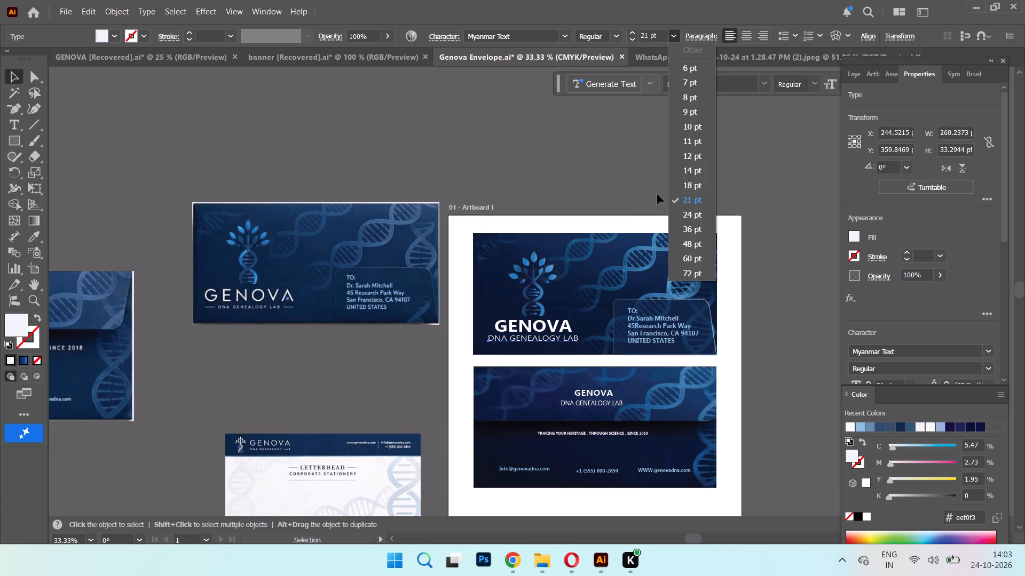
left_click(695, 157)
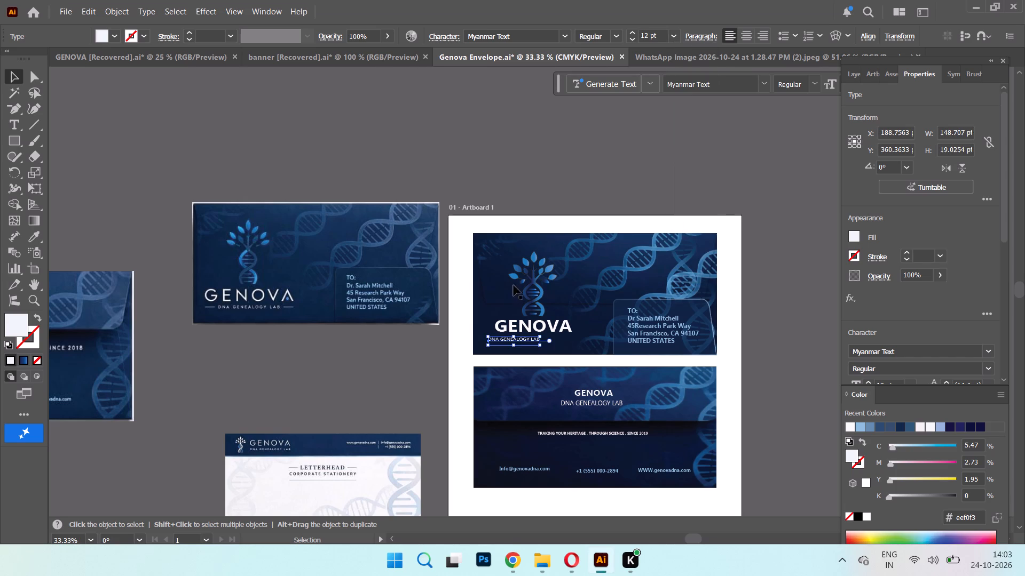
left_click_drag(526, 341, 538, 342)
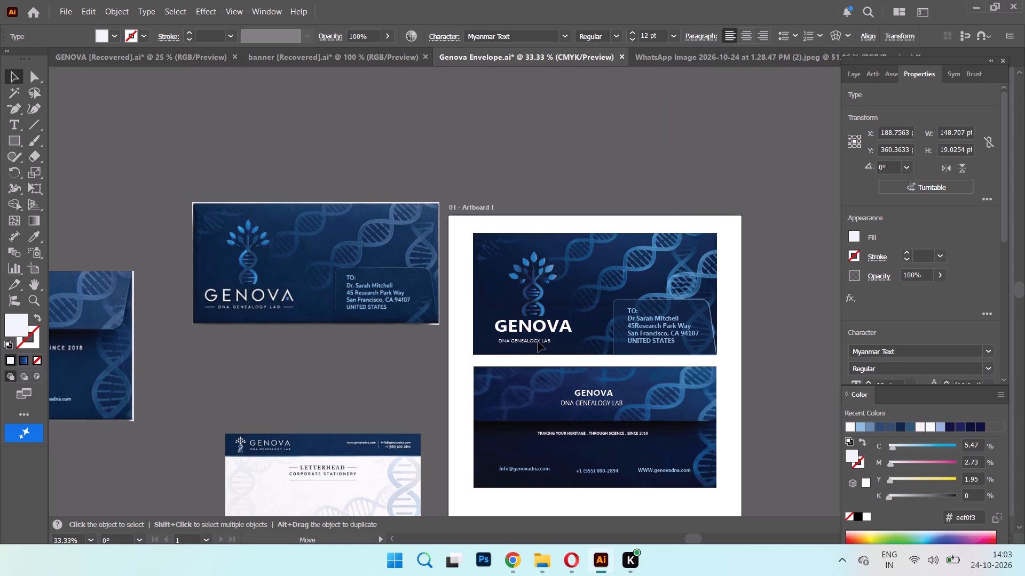
left_click_drag(538, 342, 543, 340)
triple_click(543, 340)
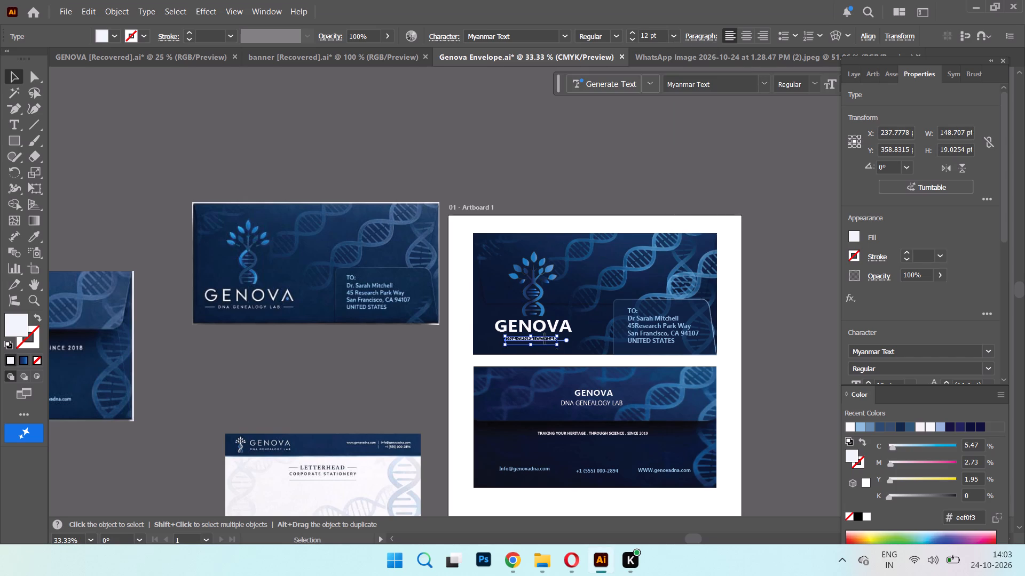
Save the Genova Envelope document.
scroll(657, 301, "down", 8)
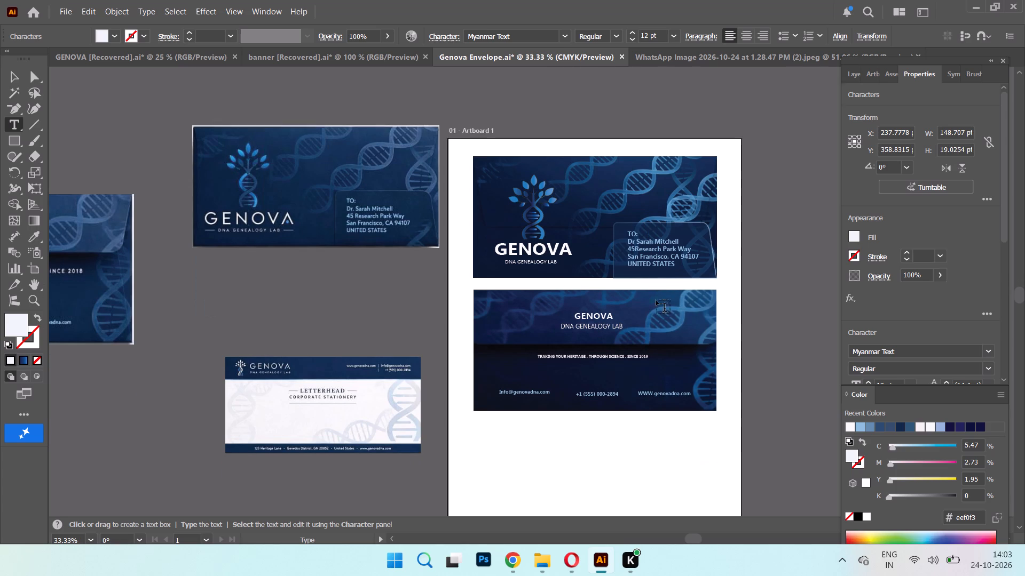
scroll(656, 300, "down", 6)
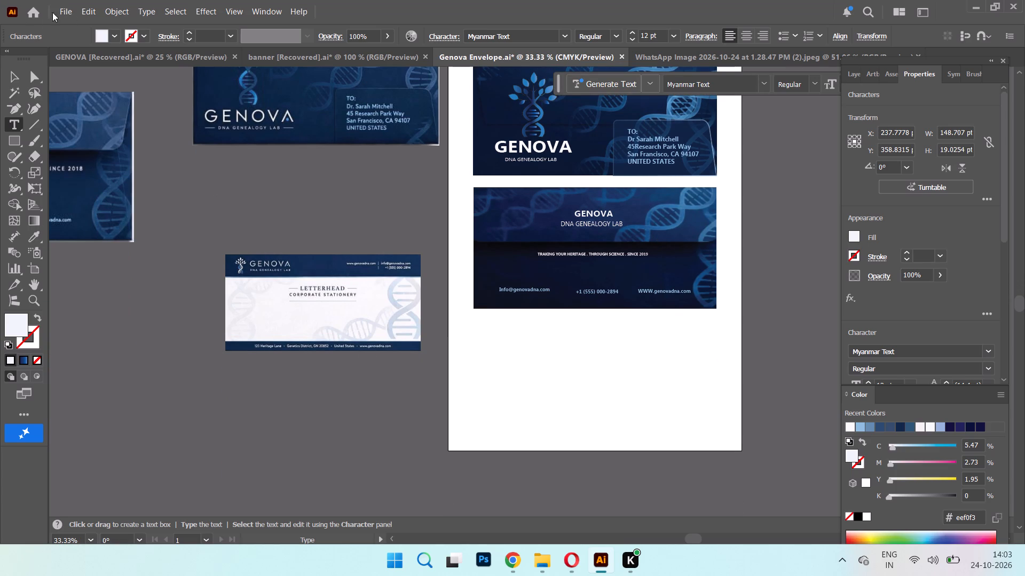
left_click(59, 11)
left_click(90, 130)
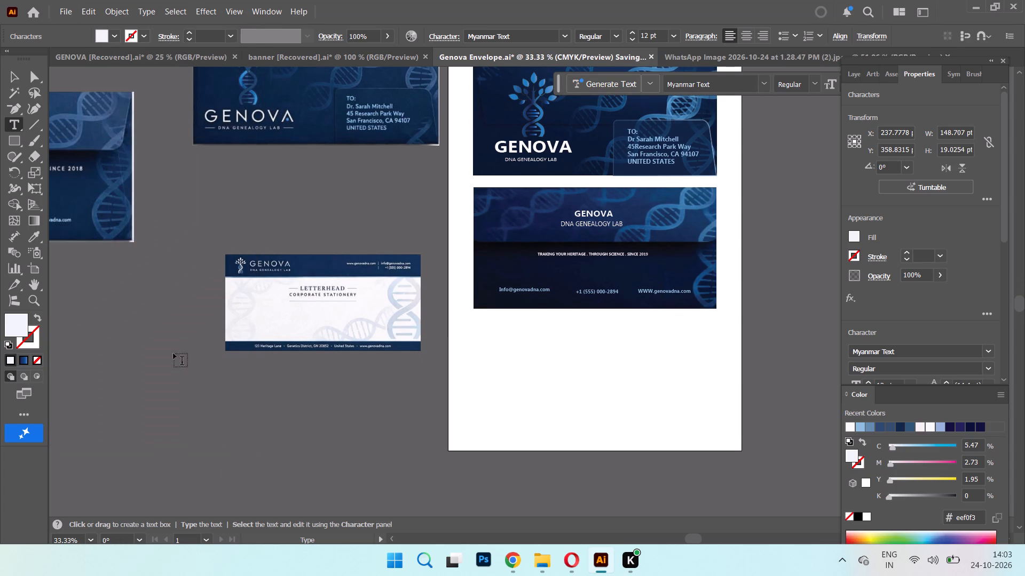
Close the WhatsApp Image 2026-10-24 at 1.28.47 PM (2) document.
left_click(784, 55)
left_click(916, 55)
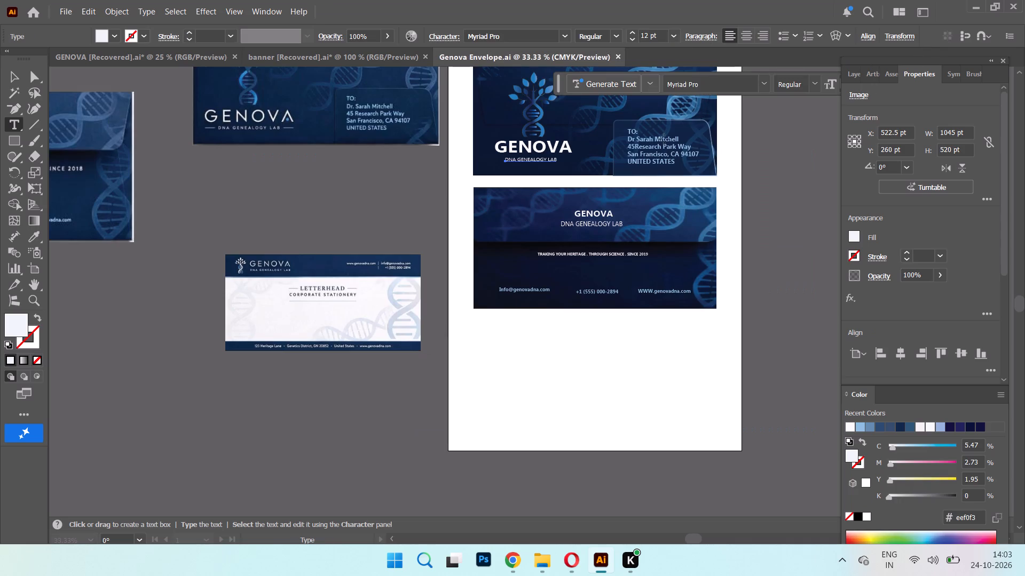
Bring up the file browser at the Downloads folder for opening a file.
key("ctrl+o")
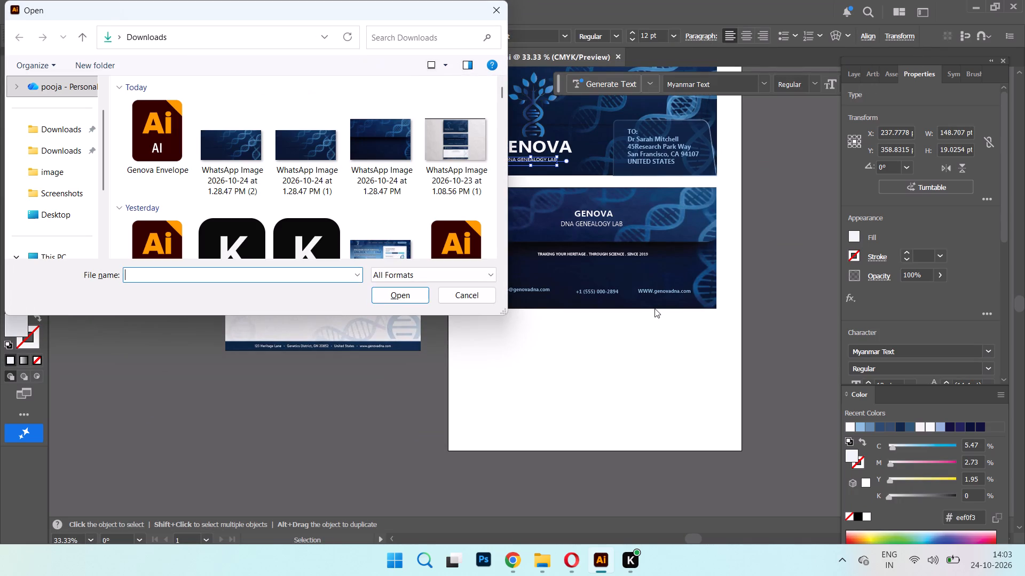
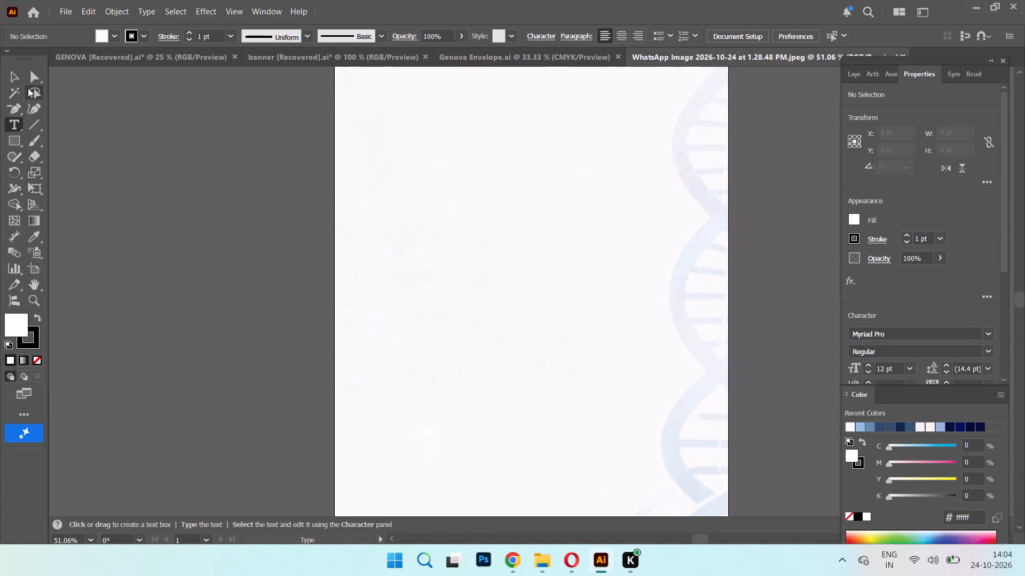
Crop the WhatsApp reference image to its pale DNA background, excluding the dark bands above and below, at about 737 by 1219 pt.
left_click(12, 81)
left_click(453, 118)
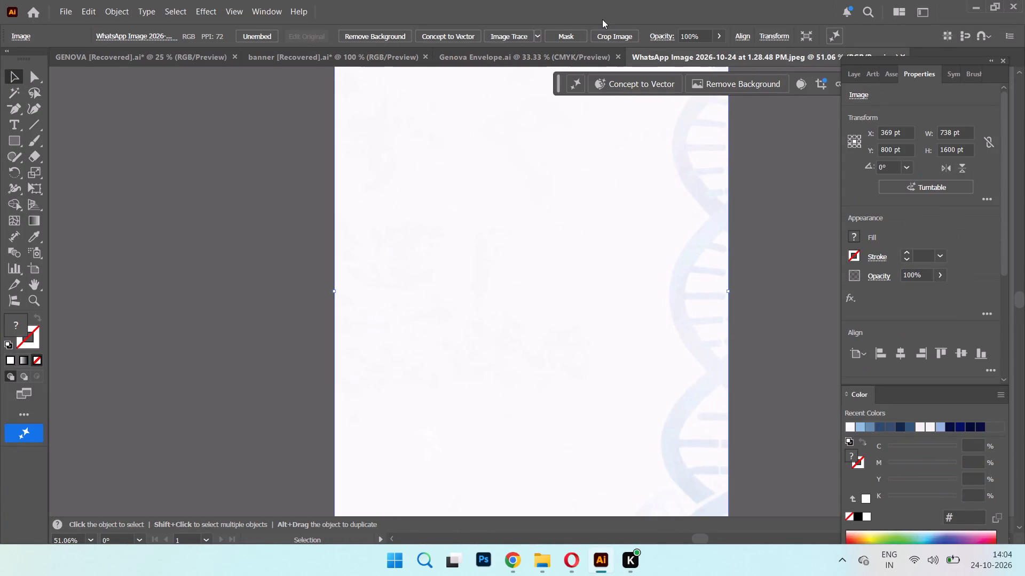
left_click(600, 31)
scroll(527, 161, "up", 6)
scroll(523, 163, "down", 2)
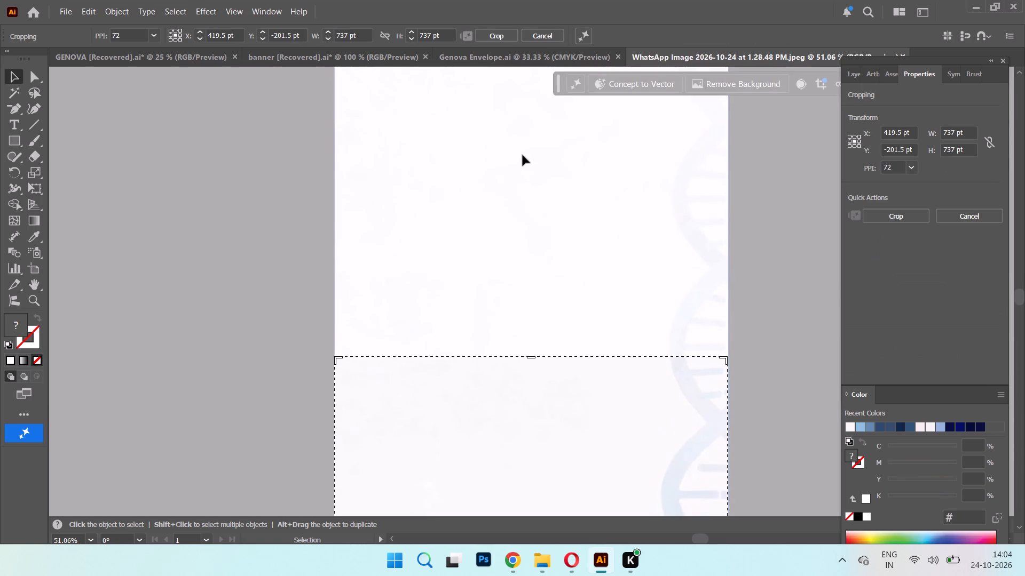
left_click_drag(527, 357, 524, 333)
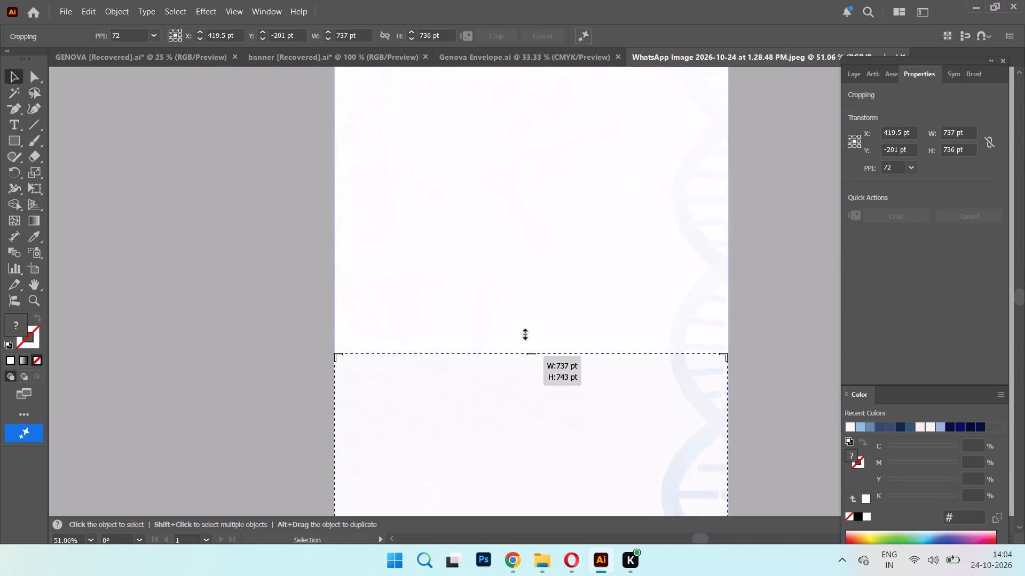
left_click_drag(524, 333, 572, 99)
scroll(546, 206, "up", 9)
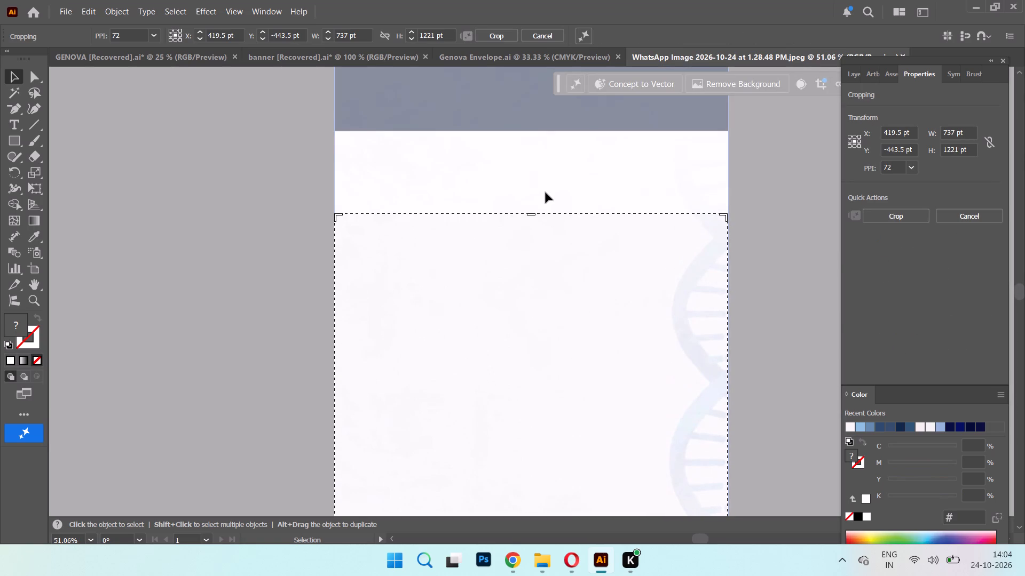
left_click_drag(528, 214, 555, 141)
scroll(531, 246, "down", 20)
scroll(531, 246, "down", 7)
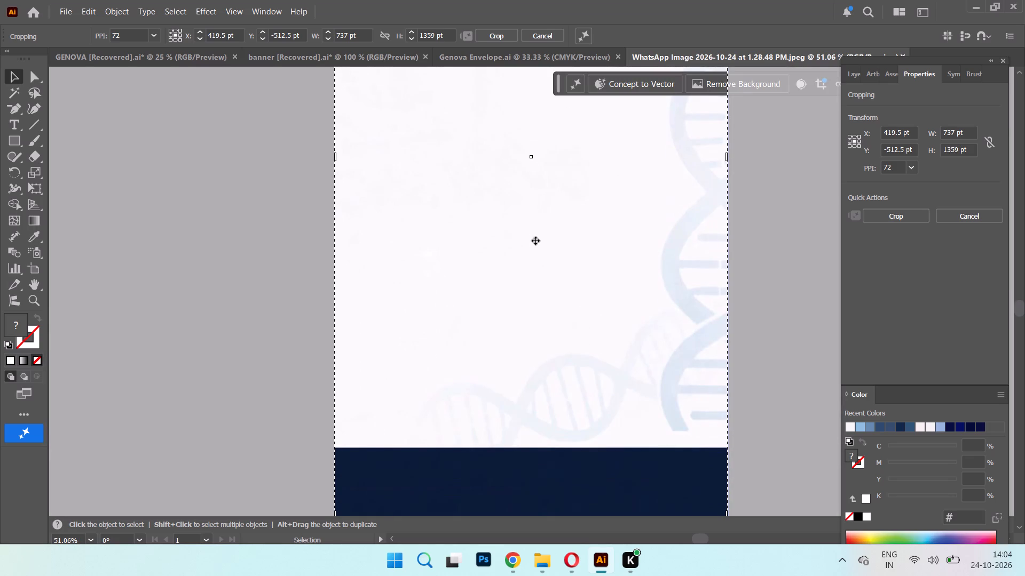
scroll(585, 372, "down", 3)
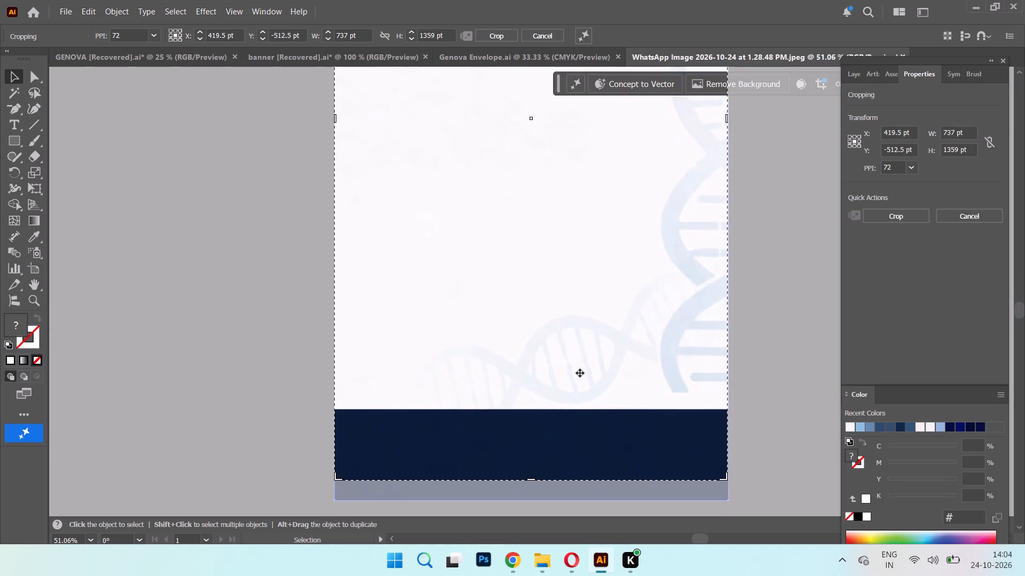
left_click_drag(529, 479, 582, 404)
left_click(497, 37)
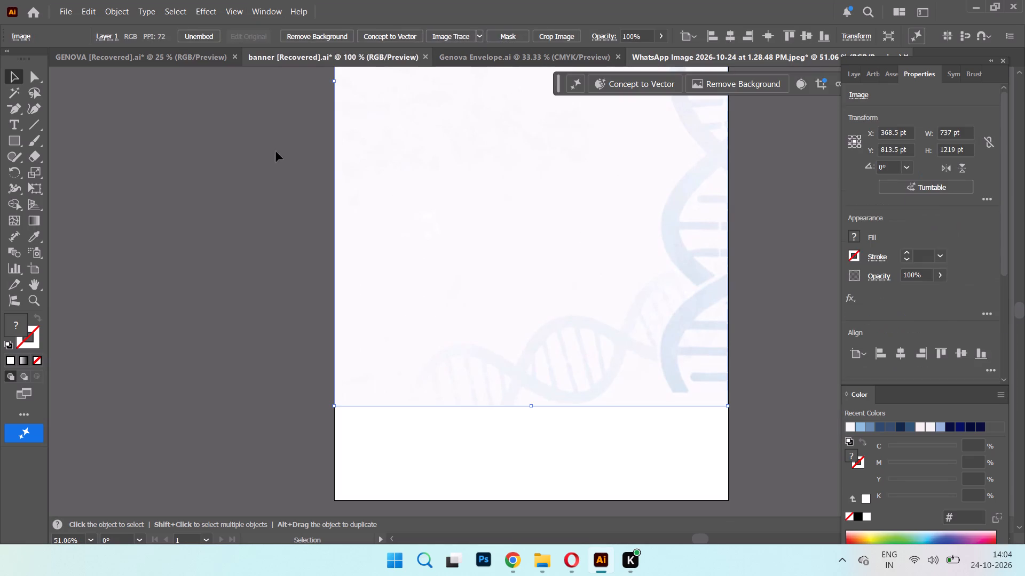
Bring the pale DNA background image from the WhatsApp image document into the Genova Envelope document.
left_click(235, 172)
scroll(549, 229, "up", 5)
scroll(549, 229, "down", 3)
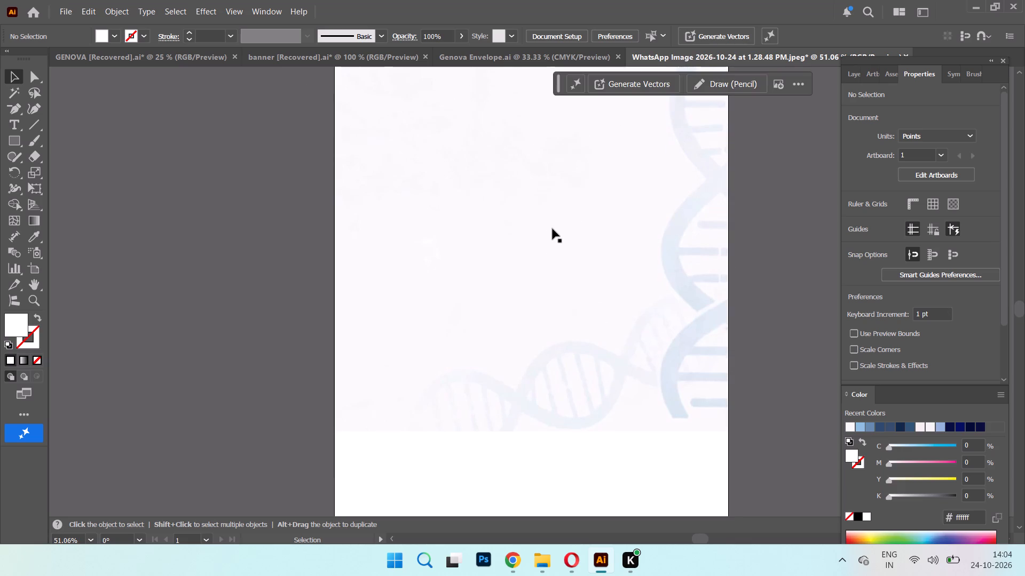
left_click_drag(544, 232, 408, 222)
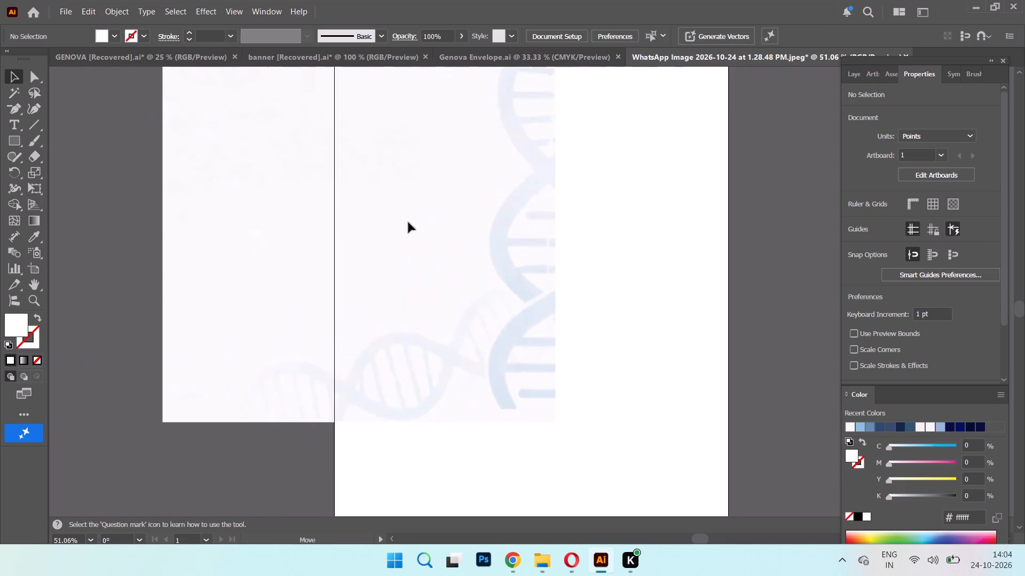
left_click_drag(408, 222, 232, 259)
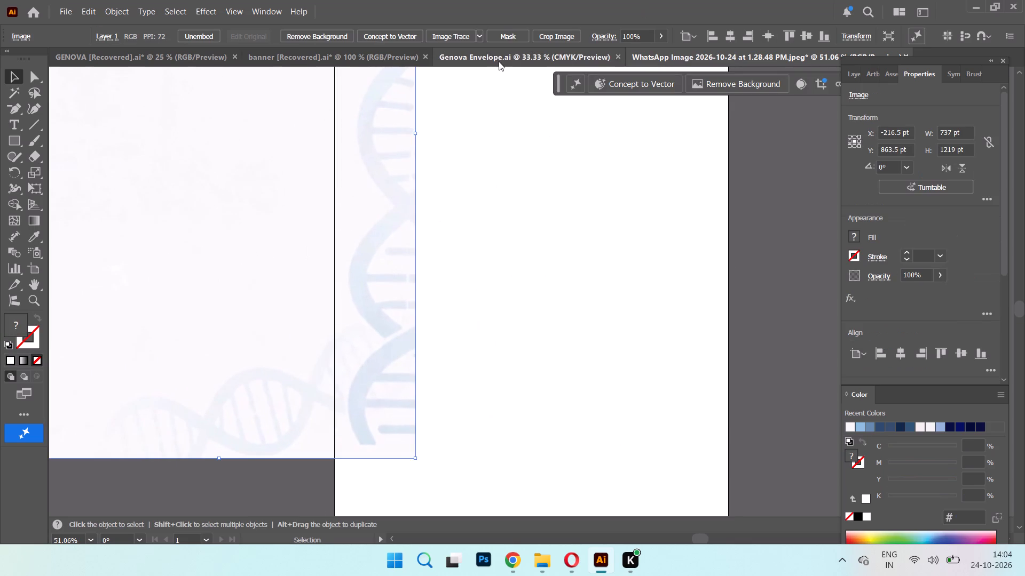
left_click_drag(370, 108, 514, 52)
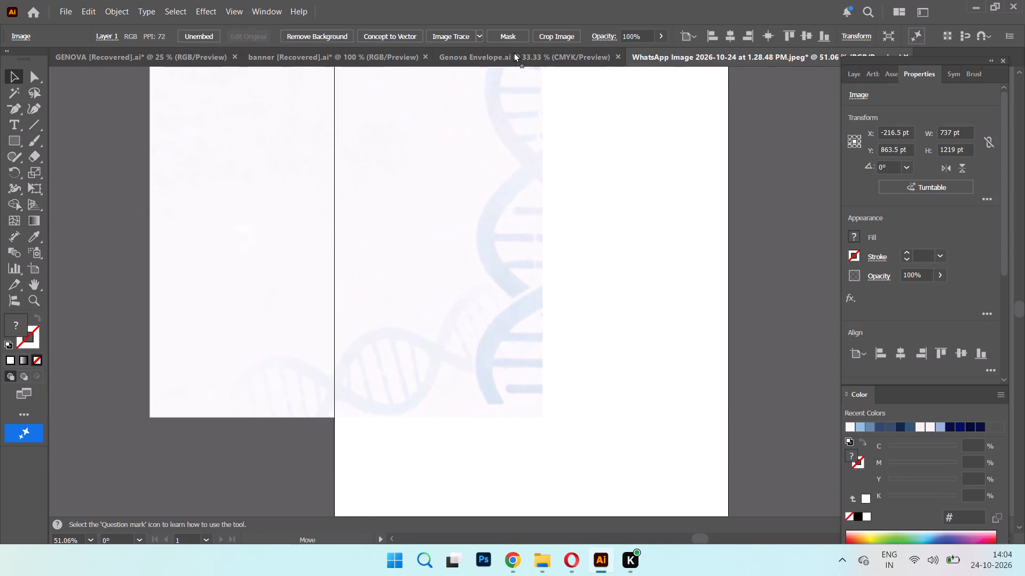
left_click_drag(514, 52, 338, 236)
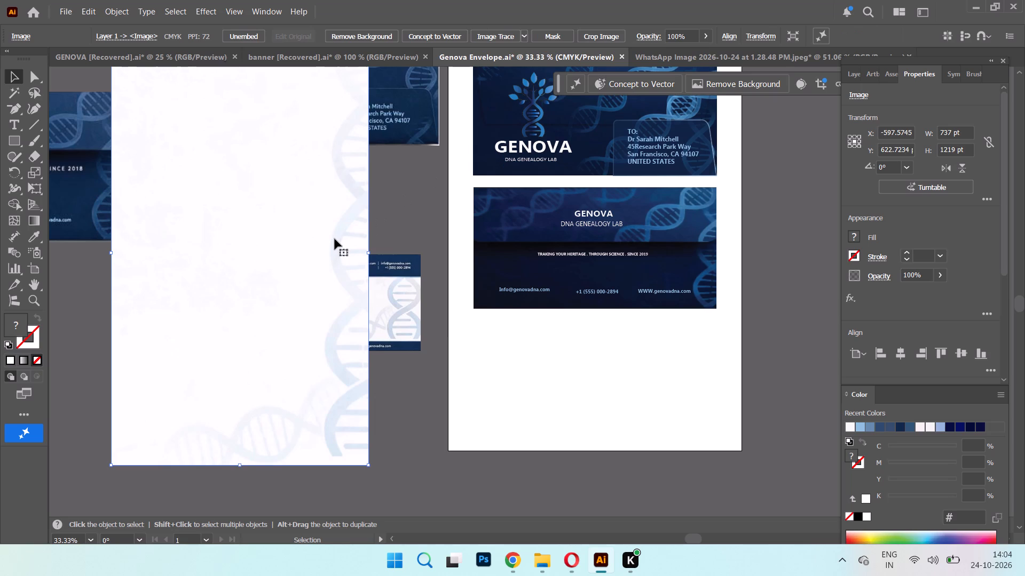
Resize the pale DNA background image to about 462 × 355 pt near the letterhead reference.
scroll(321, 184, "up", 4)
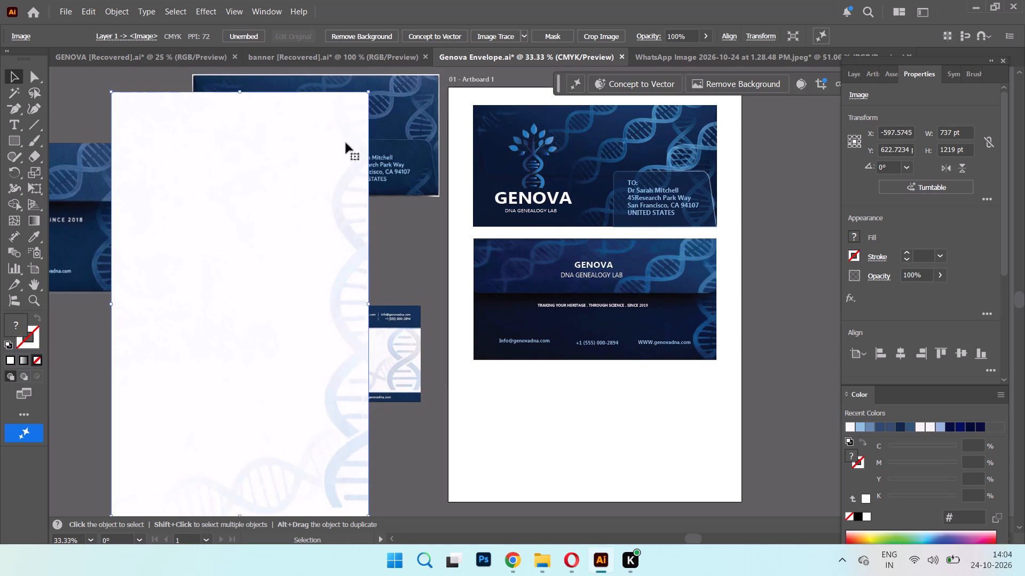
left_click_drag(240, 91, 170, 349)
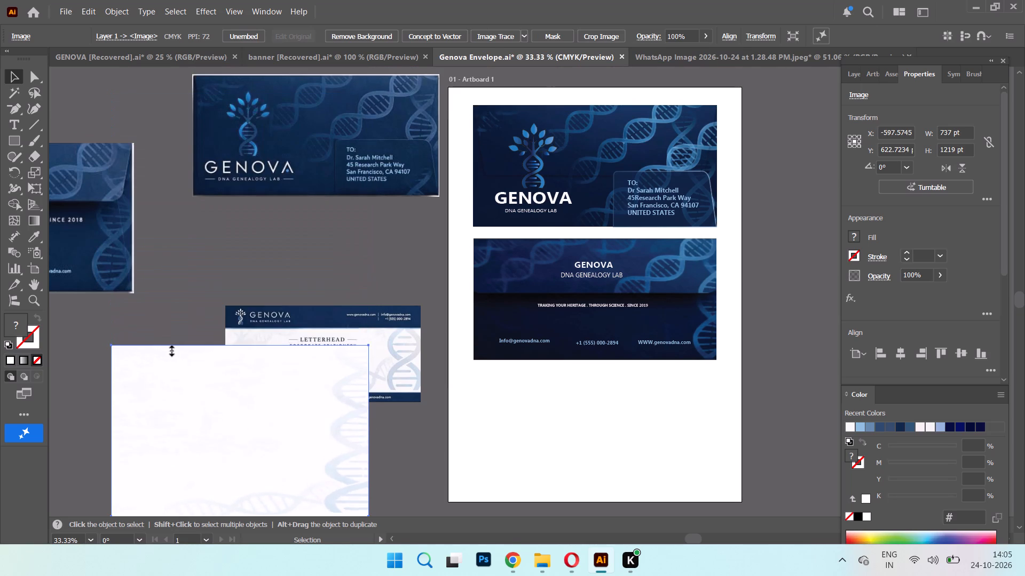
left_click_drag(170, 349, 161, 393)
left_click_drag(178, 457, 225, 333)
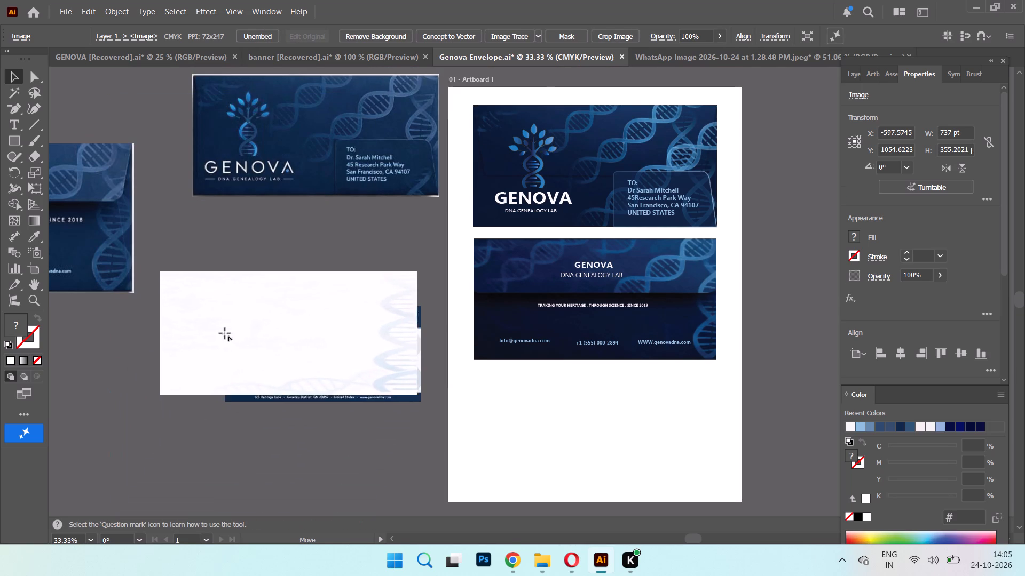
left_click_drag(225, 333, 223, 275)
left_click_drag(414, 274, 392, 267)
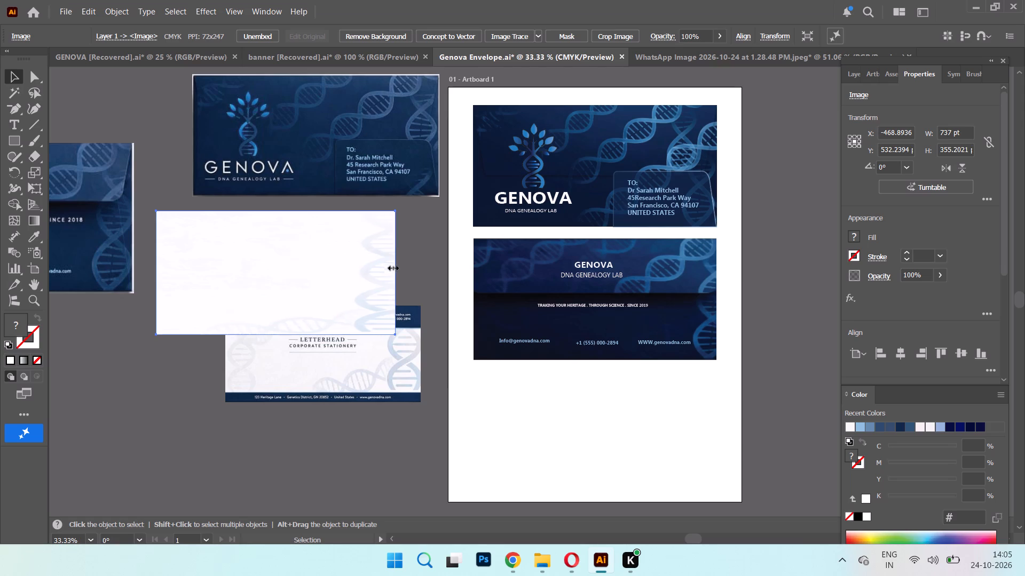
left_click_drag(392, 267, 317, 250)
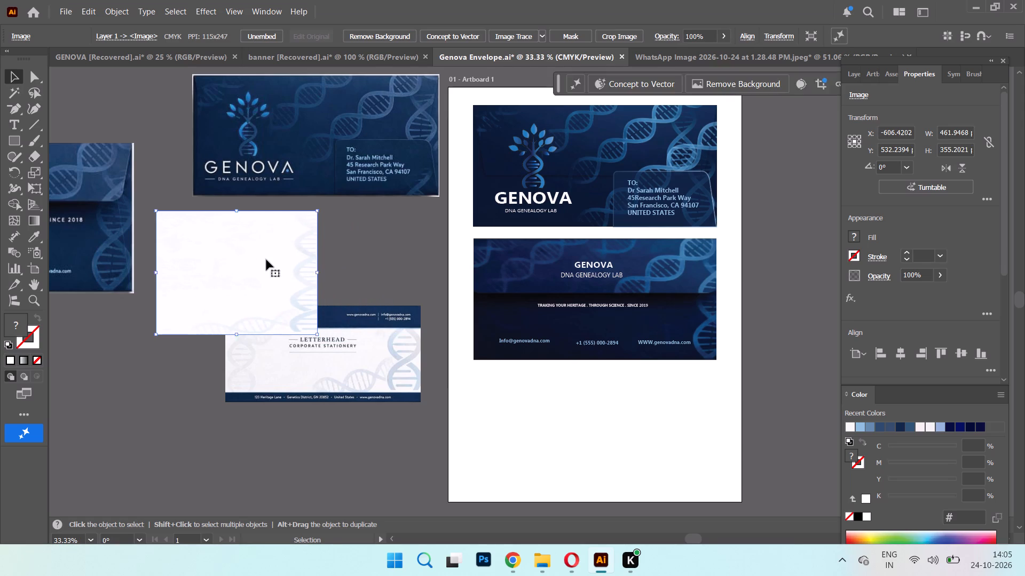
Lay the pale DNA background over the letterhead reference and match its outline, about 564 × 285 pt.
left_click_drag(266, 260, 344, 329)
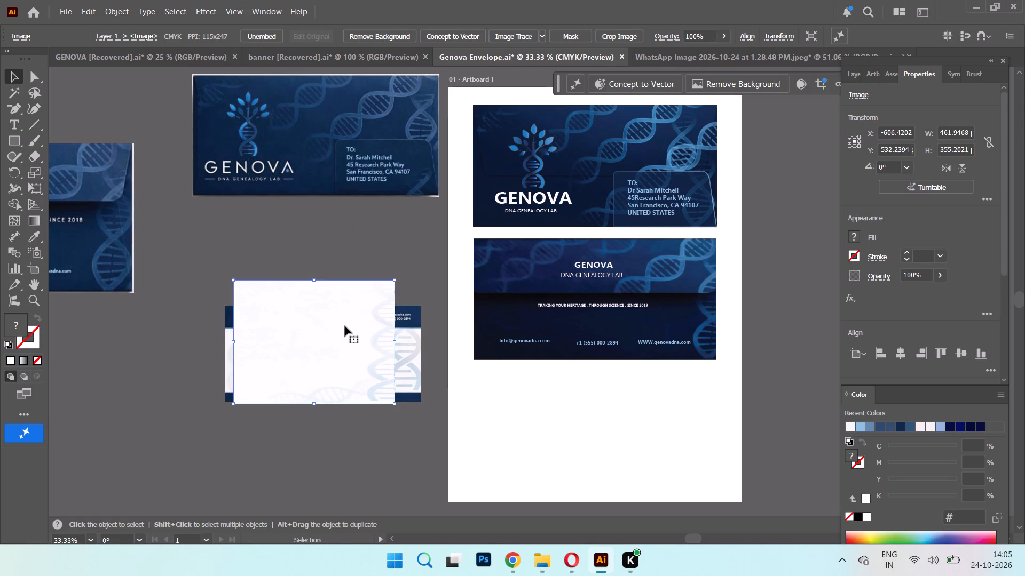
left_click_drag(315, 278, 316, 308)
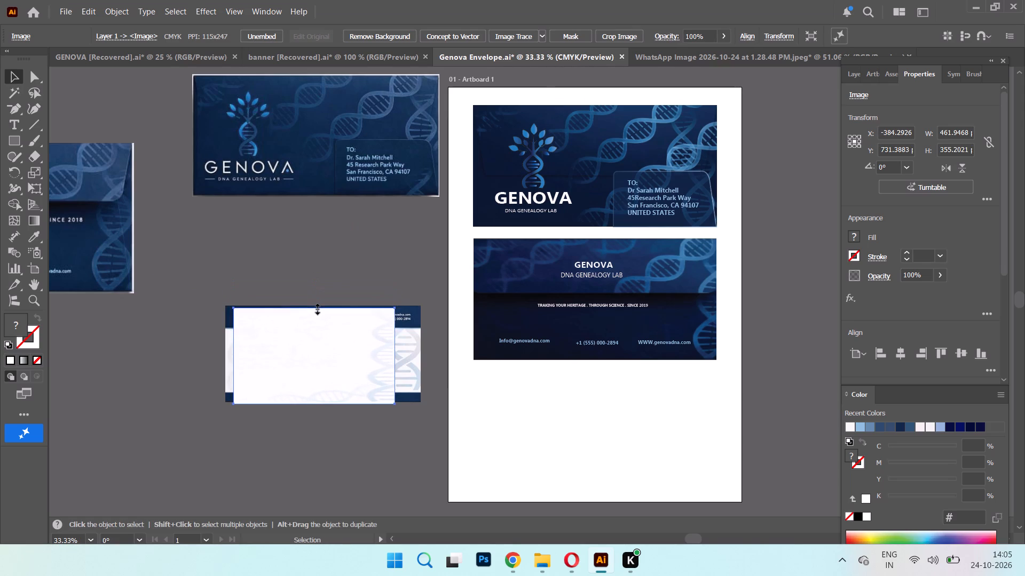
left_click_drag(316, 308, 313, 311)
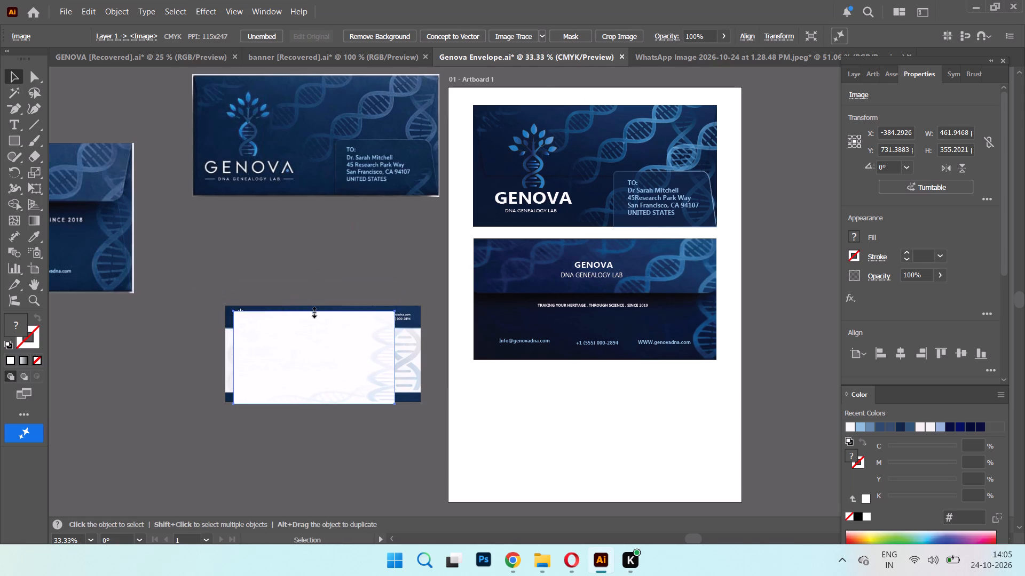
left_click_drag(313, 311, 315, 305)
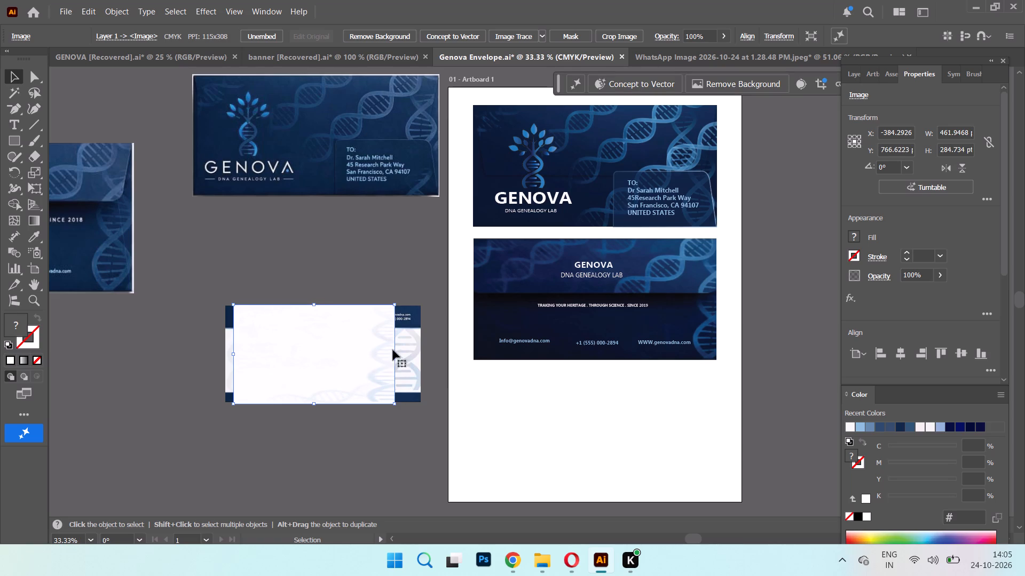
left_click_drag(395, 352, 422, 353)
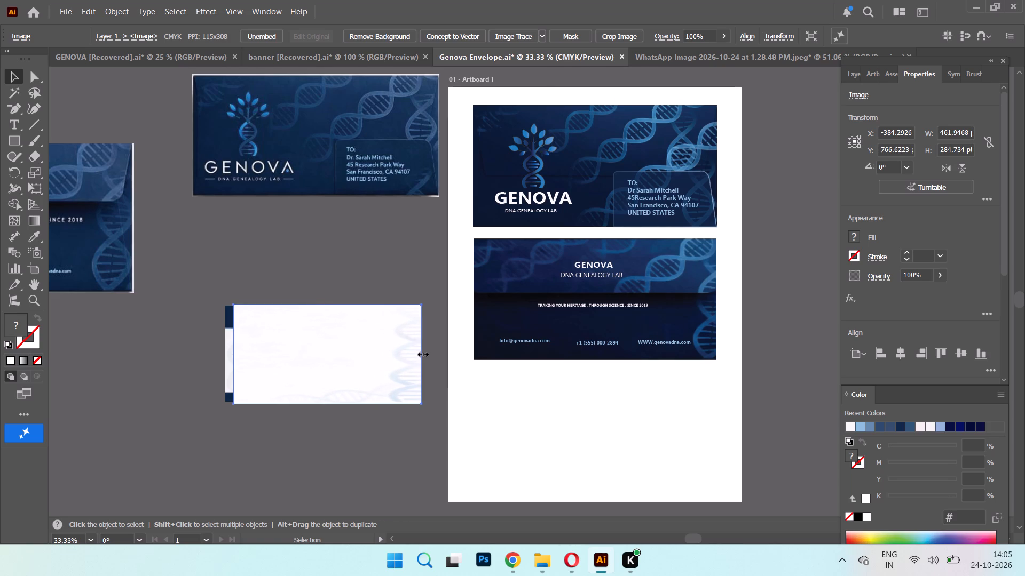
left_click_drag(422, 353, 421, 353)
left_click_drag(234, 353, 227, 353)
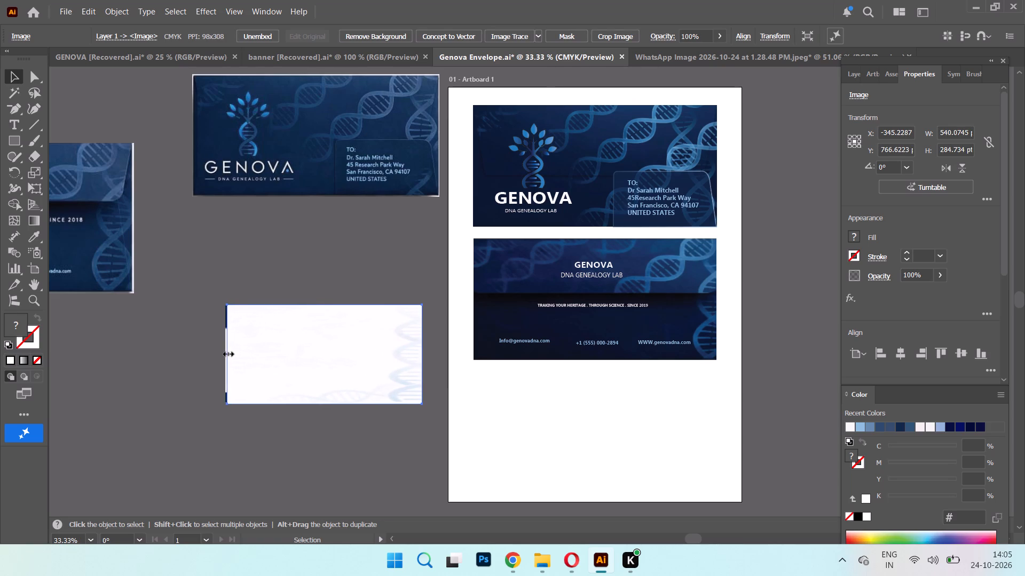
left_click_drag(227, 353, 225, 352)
Move the pale DNA background over the back envelope on the artboard and stretch it to match, about 700 × 351 pt.
left_click_drag(296, 357, 547, 295)
left_click_drag(541, 293, 544, 283)
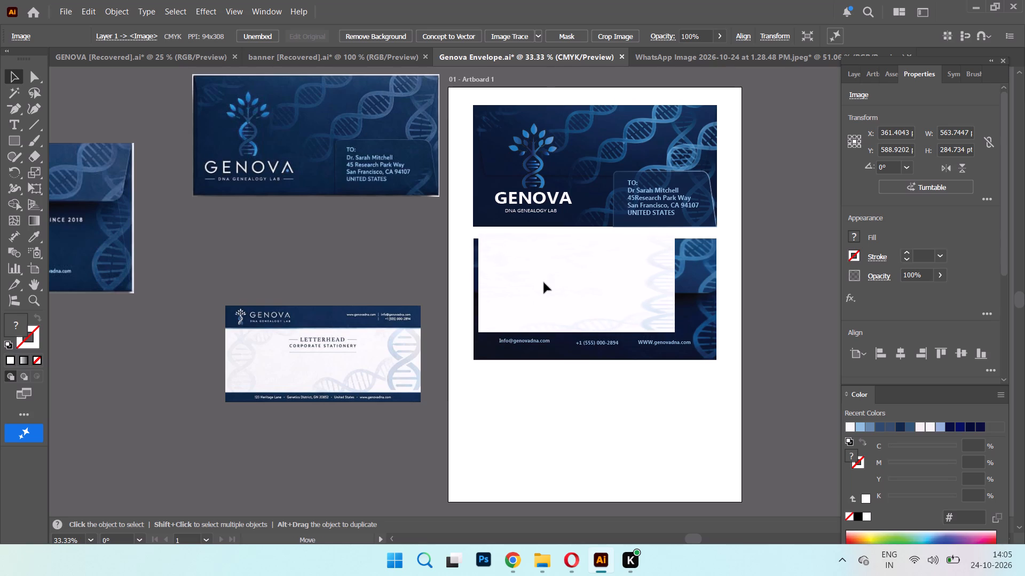
left_click_drag(544, 283, 540, 291)
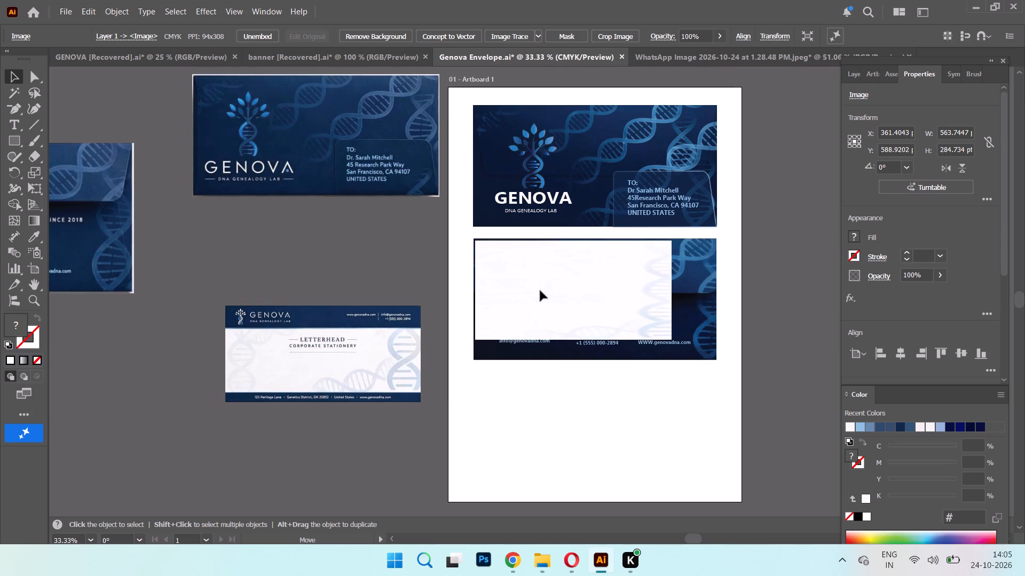
left_click_drag(540, 291, 539, 288)
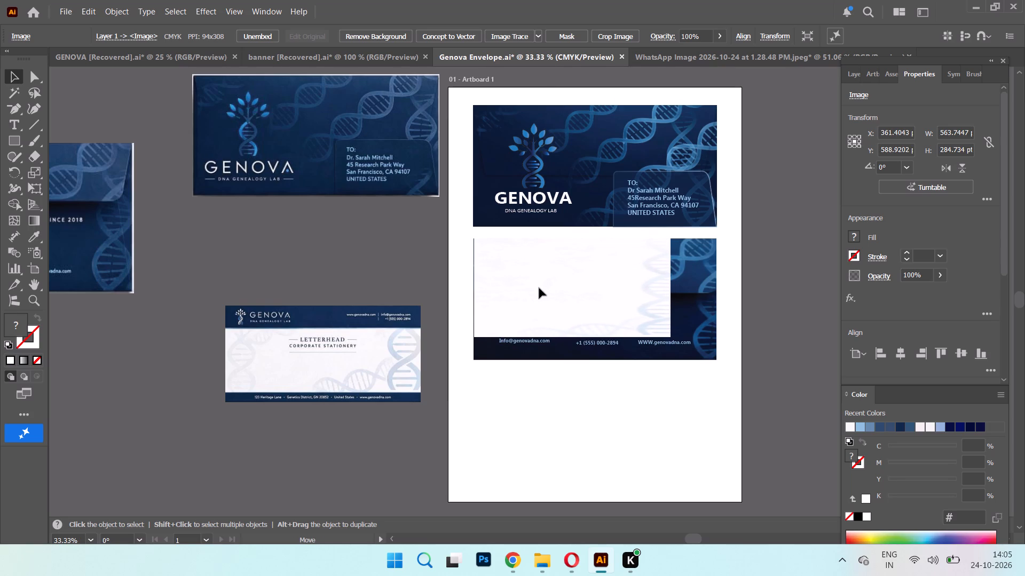
left_click_drag(539, 288, 538, 288)
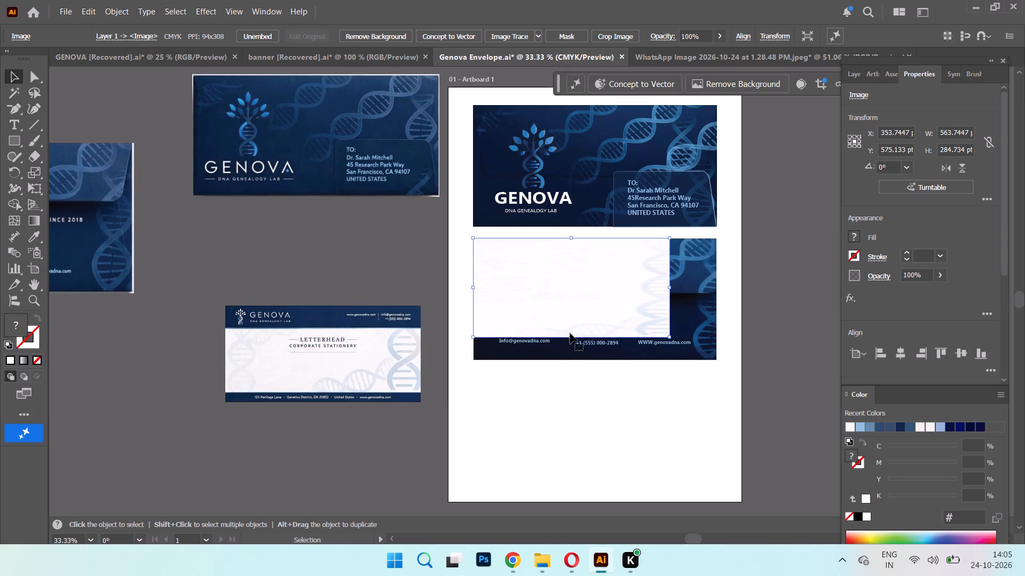
left_click_drag(570, 335, 571, 359)
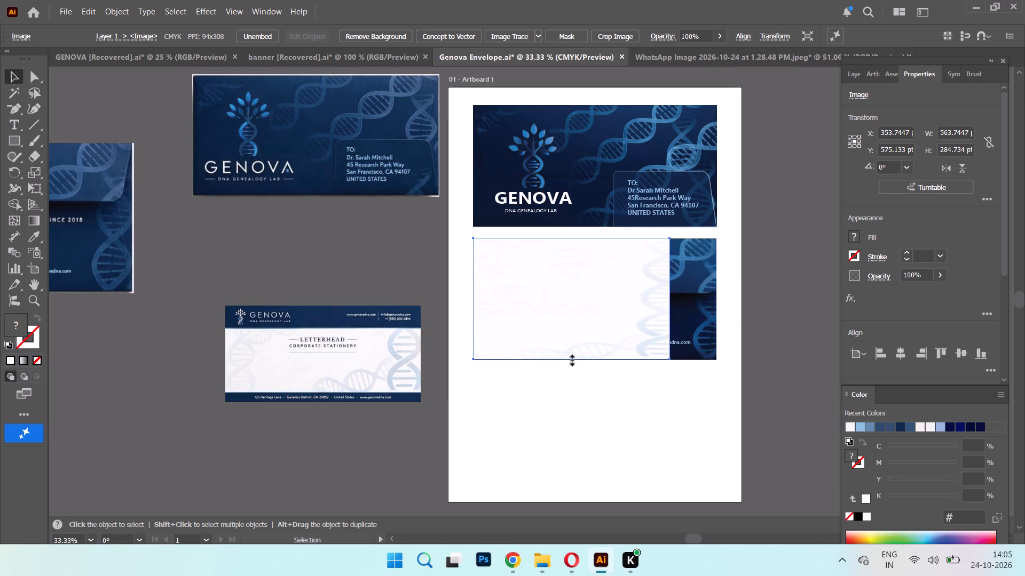
left_click_drag(571, 359, 573, 360)
left_click_drag(669, 300, 700, 303)
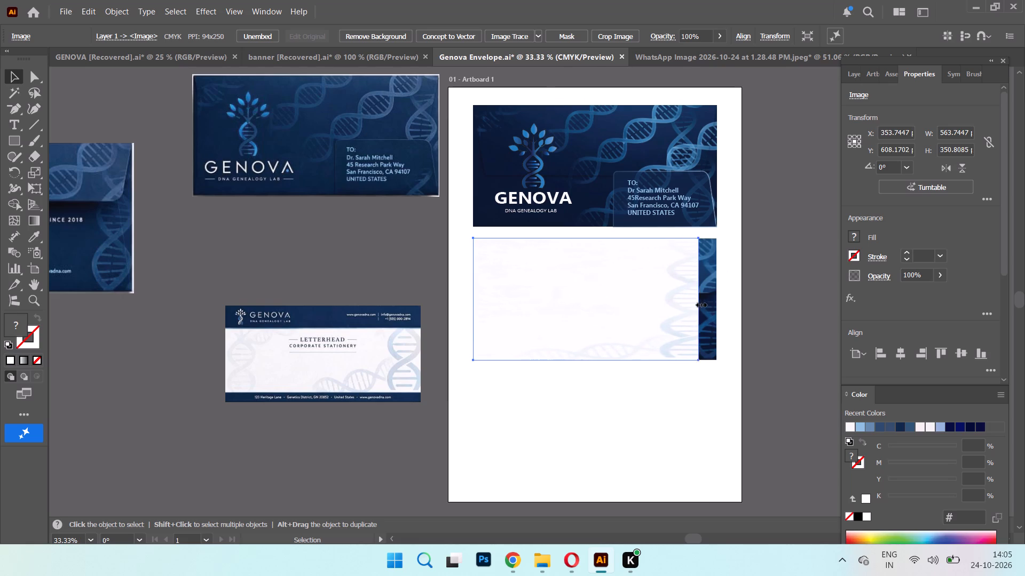
left_click_drag(700, 303, 717, 306)
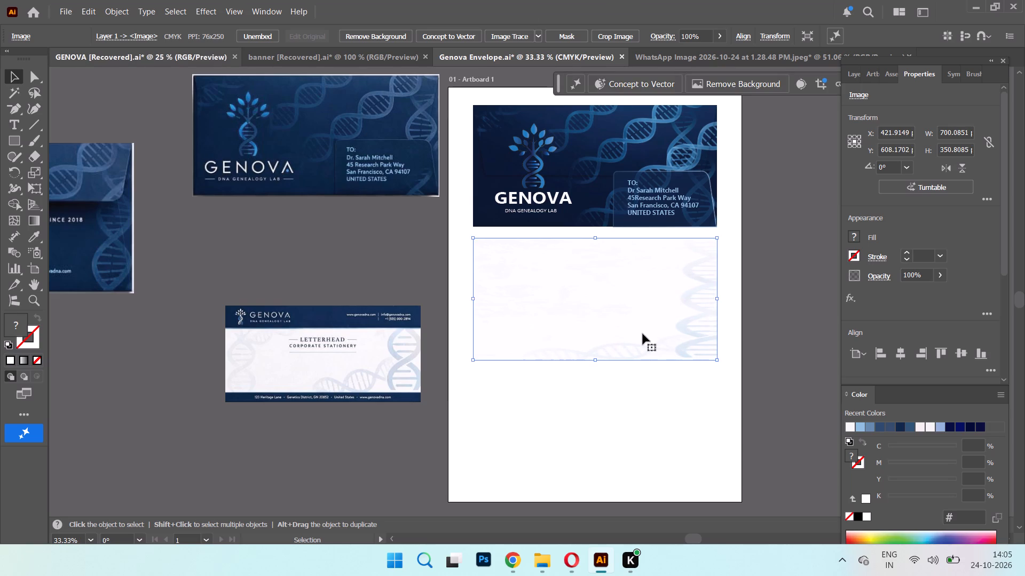
Place the pale DNA background below the back envelope, about X 416 pt, Y 993 pt.
left_click_drag(642, 333, 642, 460)
left_click_drag(640, 459, 637, 466)
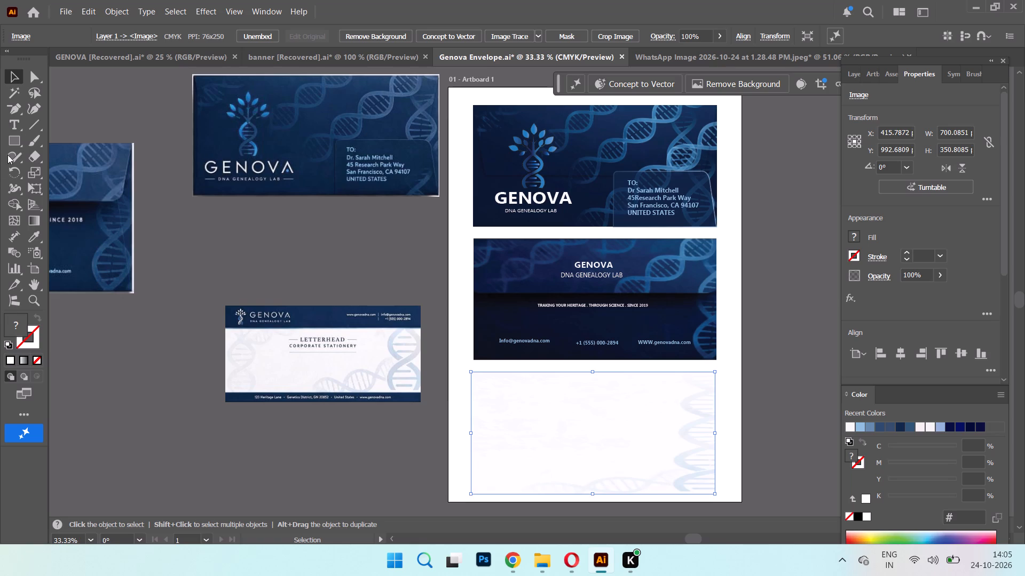
Draw a pale #eef0f3 rectangle about 728 × 80 pt across the upper edge of the letterhead background.
left_click(9, 143)
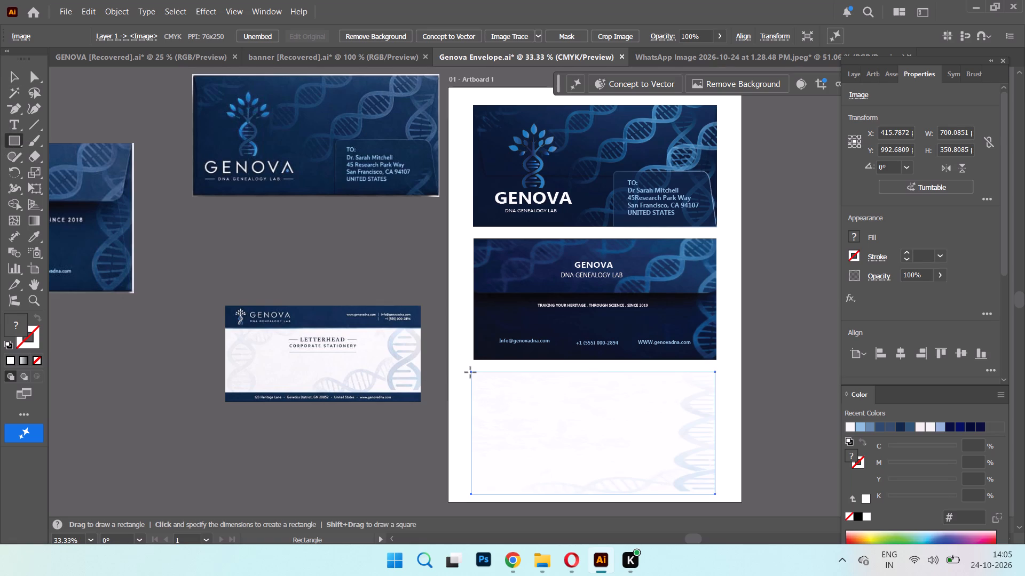
left_click_drag(470, 372, 700, 416)
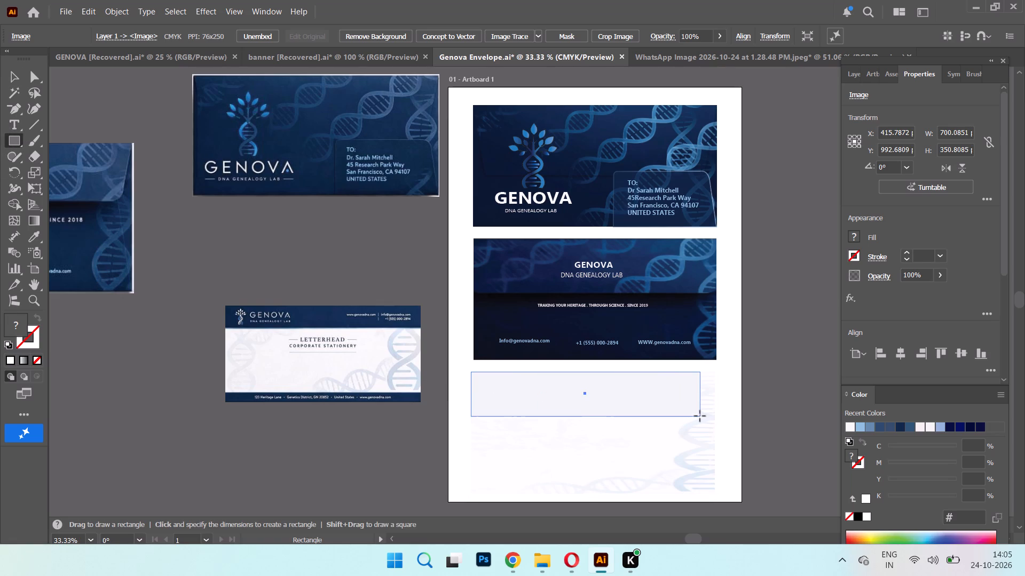
left_click_drag(700, 416, 724, 399)
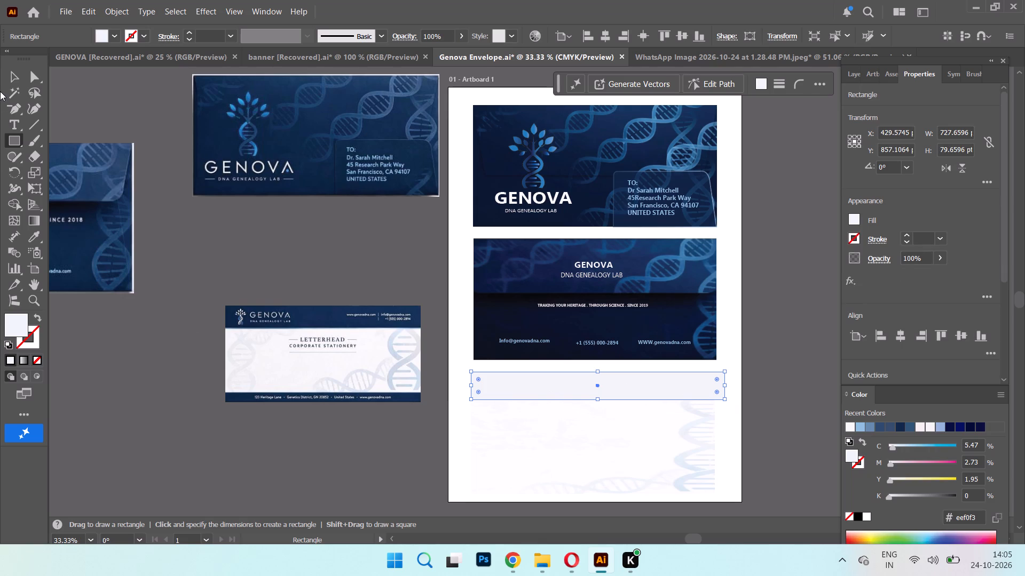
left_click(6, 74)
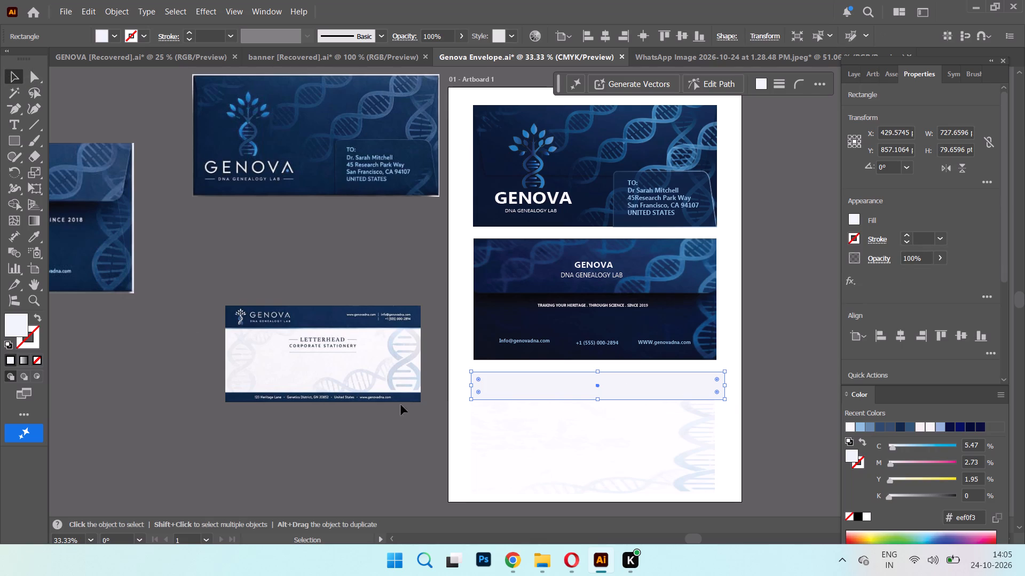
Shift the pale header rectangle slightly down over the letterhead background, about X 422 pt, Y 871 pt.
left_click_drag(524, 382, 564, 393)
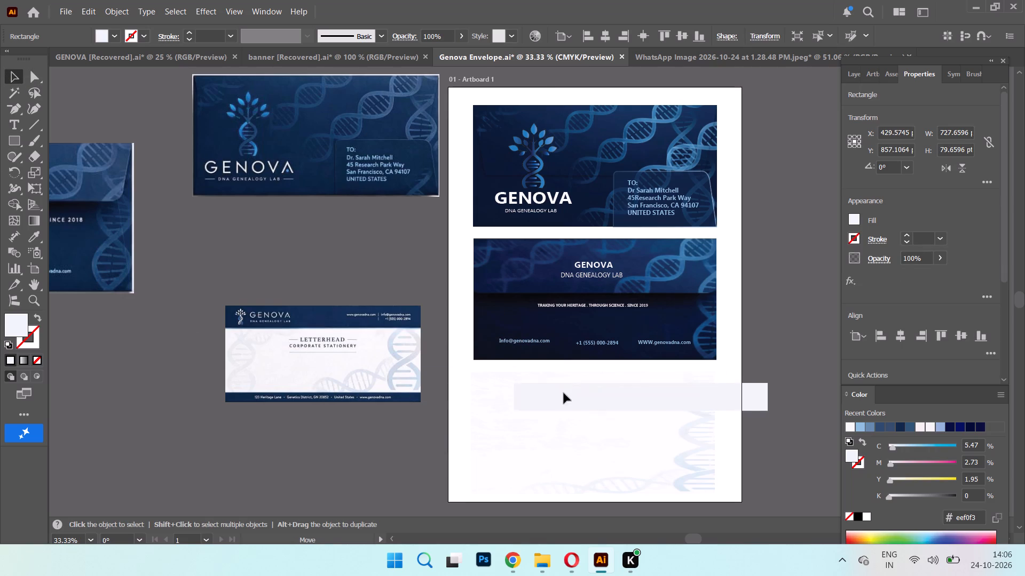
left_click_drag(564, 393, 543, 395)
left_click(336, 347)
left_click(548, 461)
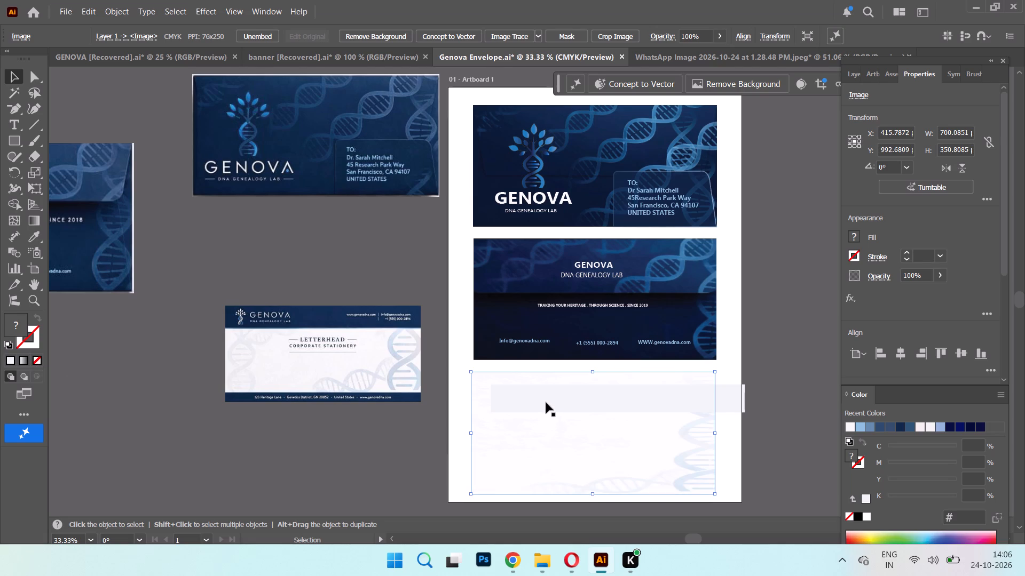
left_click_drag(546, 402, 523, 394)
Extend the pale DNA background's upper edge so the image is about 355 pt tall.
left_click(697, 474)
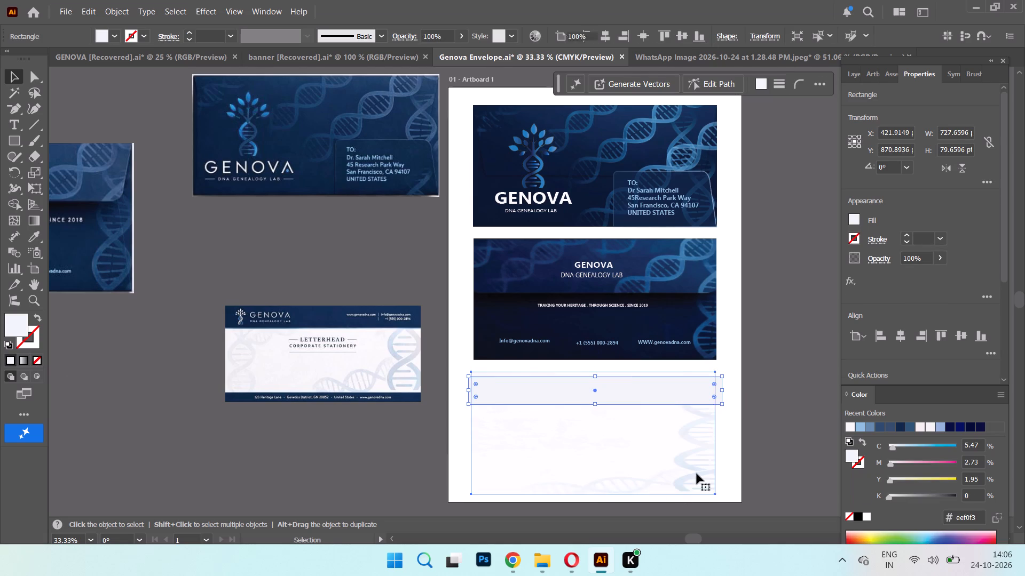
left_click(594, 370)
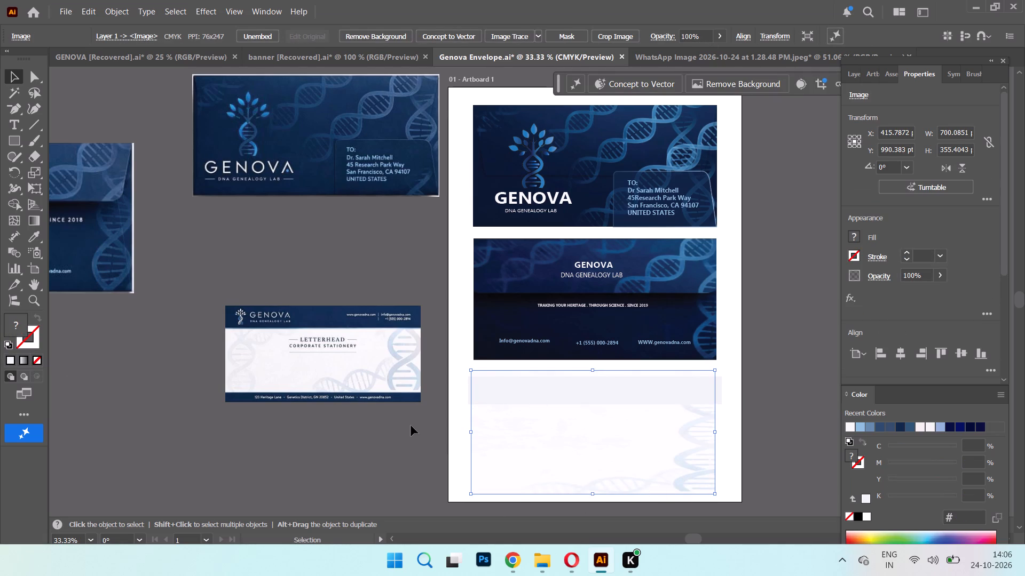
Move the pale header rectangle to the upper edge of the background, about X 370 pt, Y 857 pt.
left_click_drag(594, 388, 576, 383)
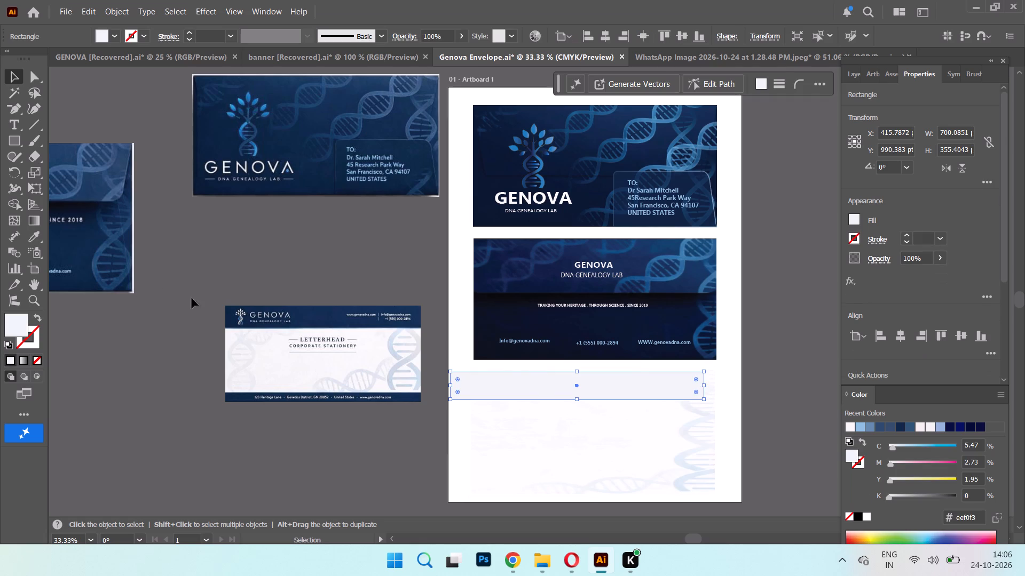
Move the letterhead reference below the finished envelopes on the artboard, shifting the pale DNA background aside.
left_click(263, 348)
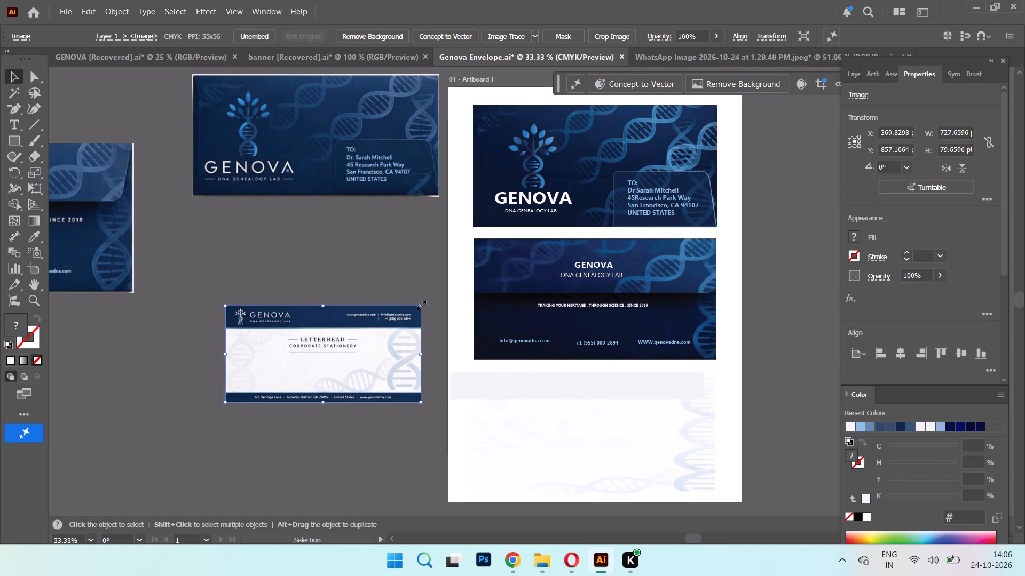
left_click_drag(420, 304, 421, 290)
left_click_drag(395, 326, 651, 390)
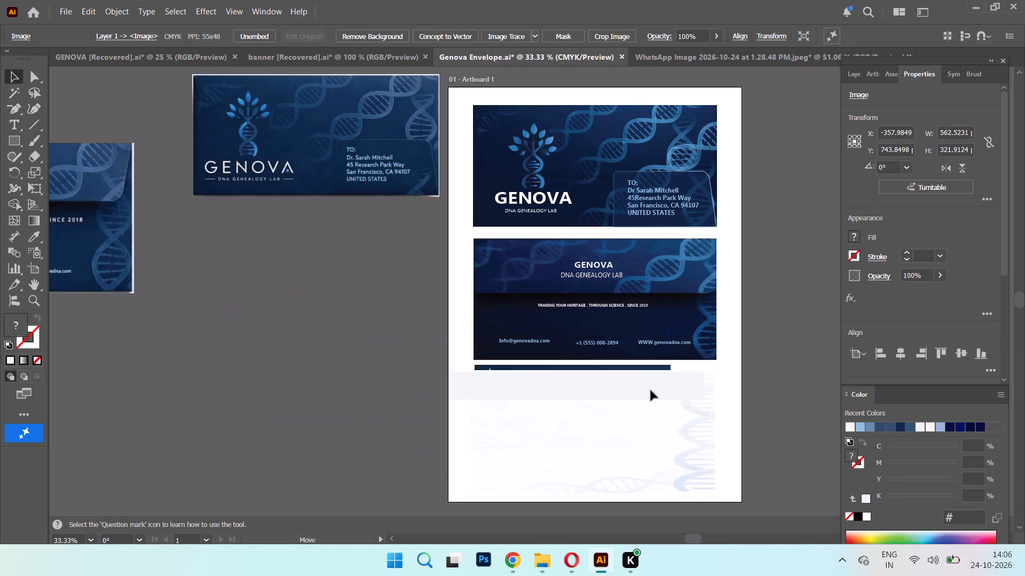
left_click_drag(651, 390, 647, 426)
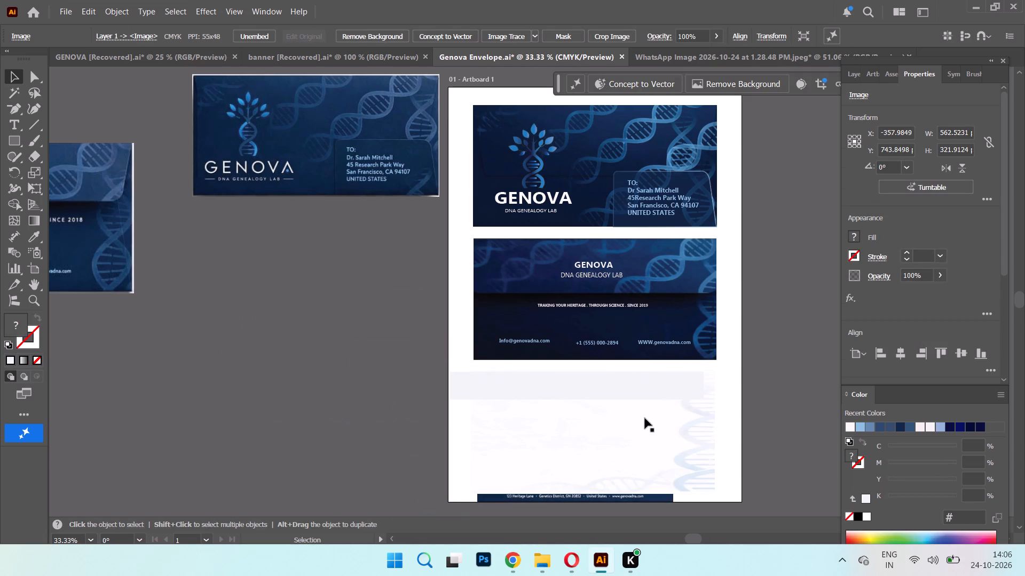
left_click_drag(595, 449, 637, 457)
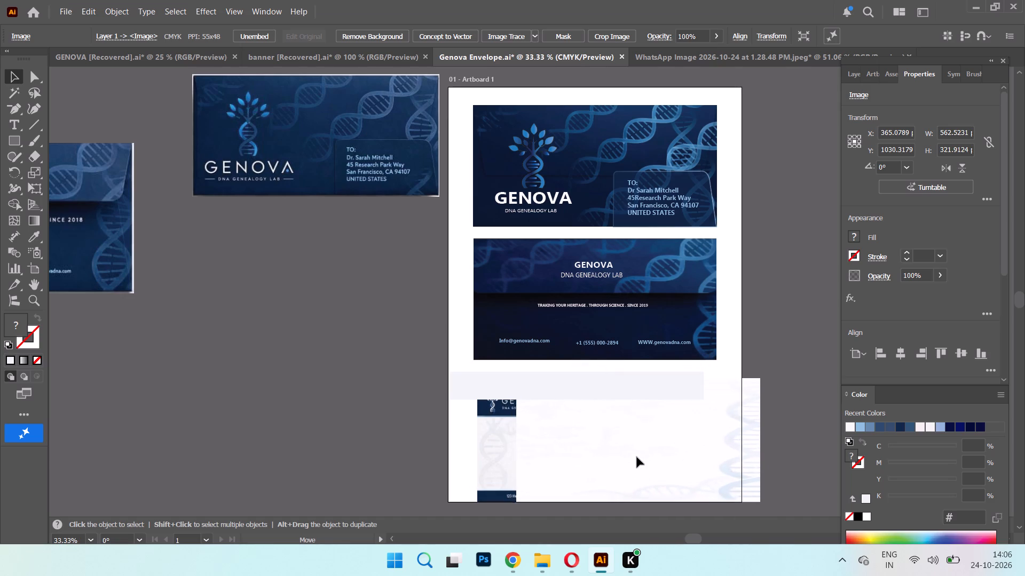
left_click_drag(637, 457, 630, 459)
left_click_drag(493, 466, 496, 463)
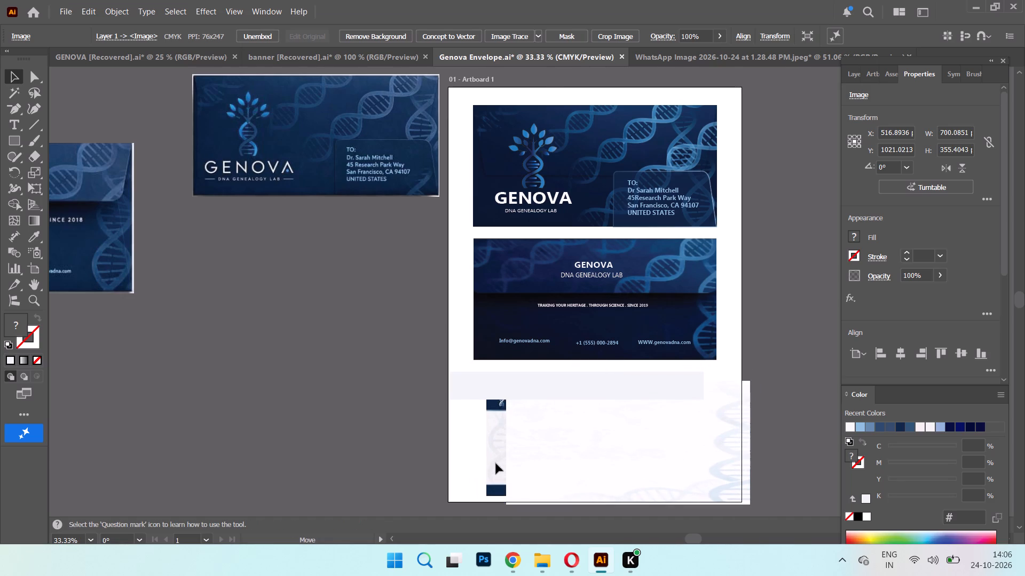
left_click_drag(496, 463, 500, 466)
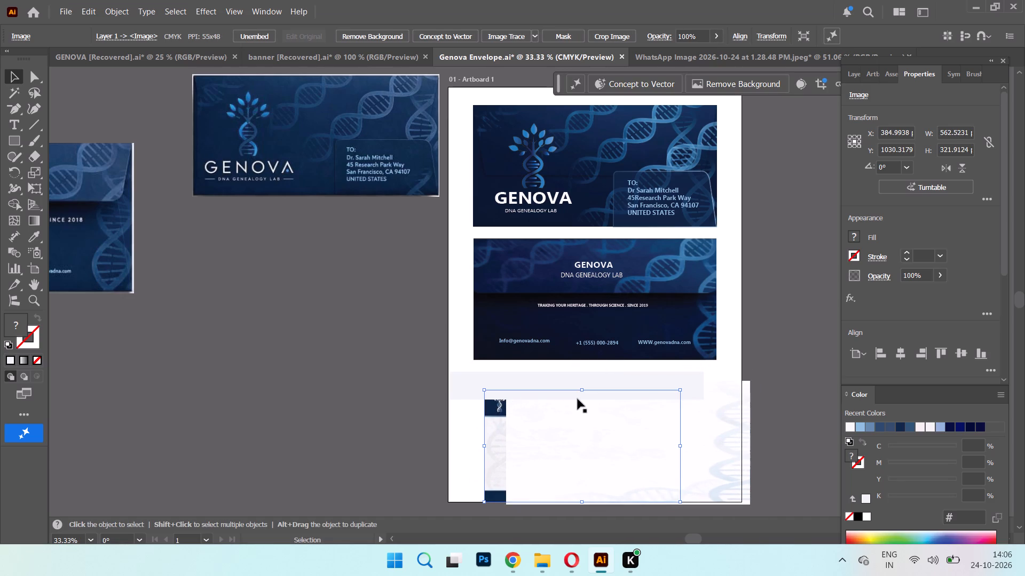
Stretch the letterhead reference to the envelopes' width, about 702 × 376 pt.
left_click_drag(579, 390, 586, 372)
left_click(584, 371)
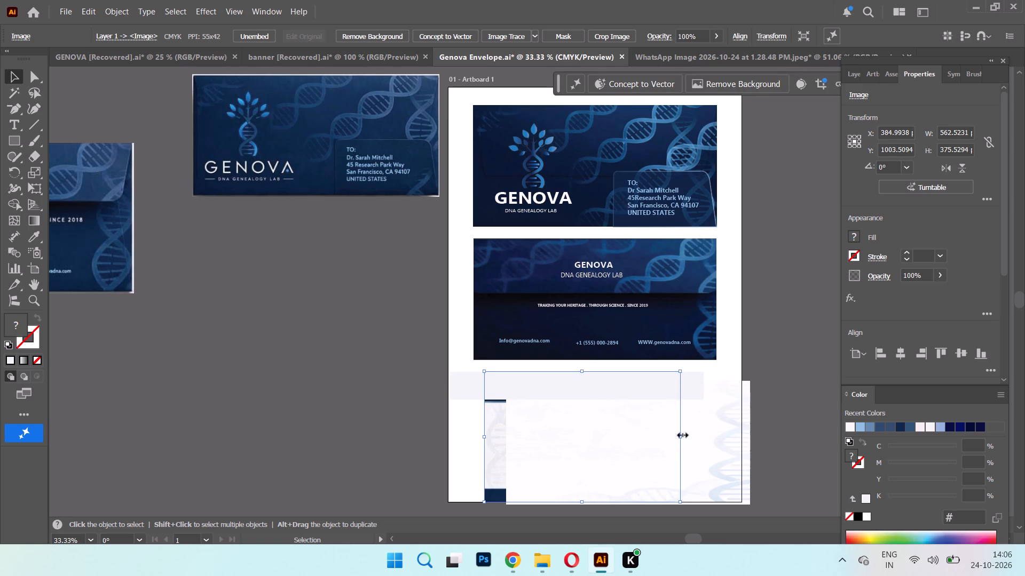
left_click_drag(680, 436, 719, 436)
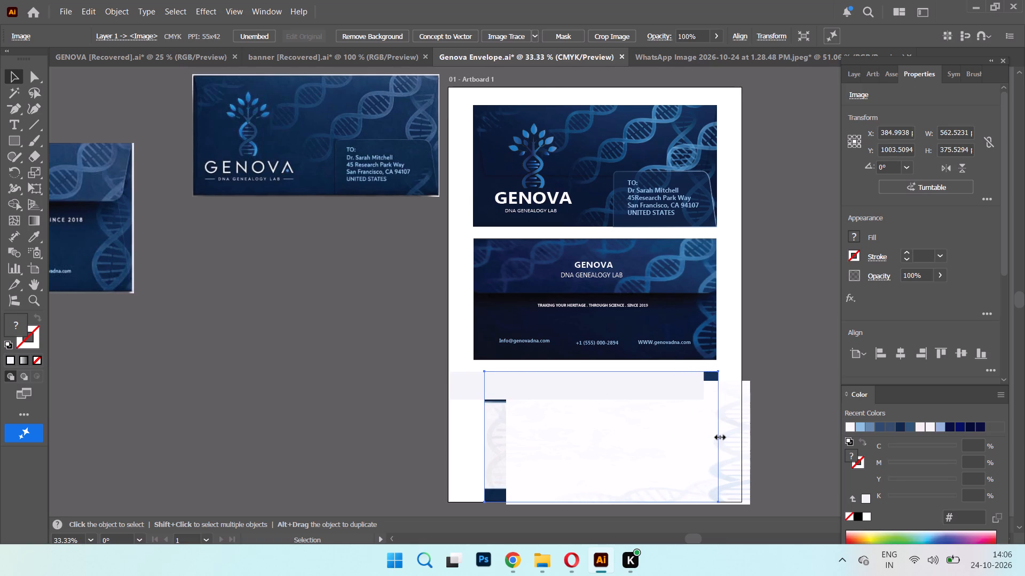
left_click_drag(719, 436, 717, 436)
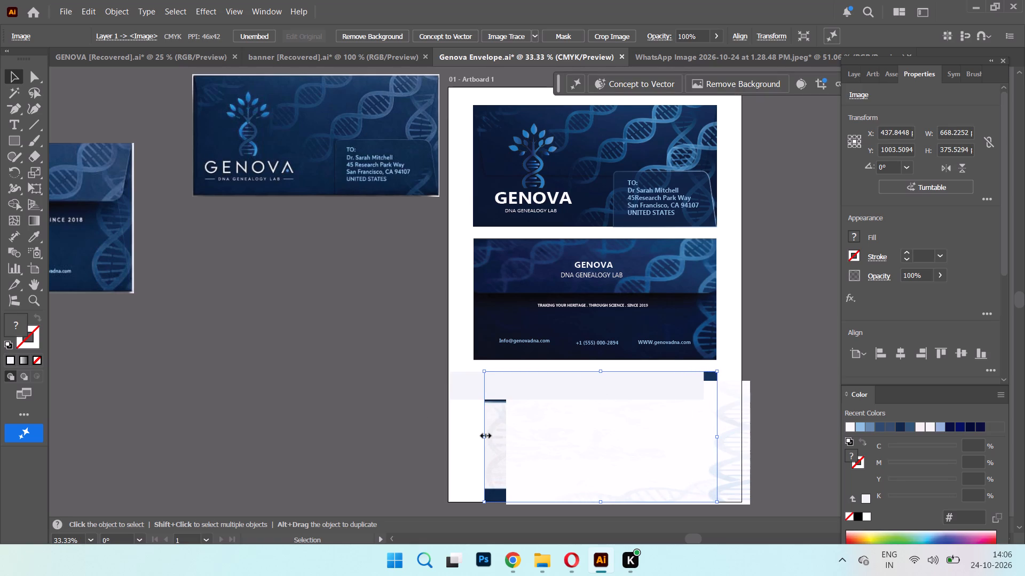
left_click_drag(484, 434, 472, 428)
Bring the letterhead reference out to check it and place it back below the envelopes, about X 430 pt, Y 996 pt.
left_click_drag(498, 436, 133, 429)
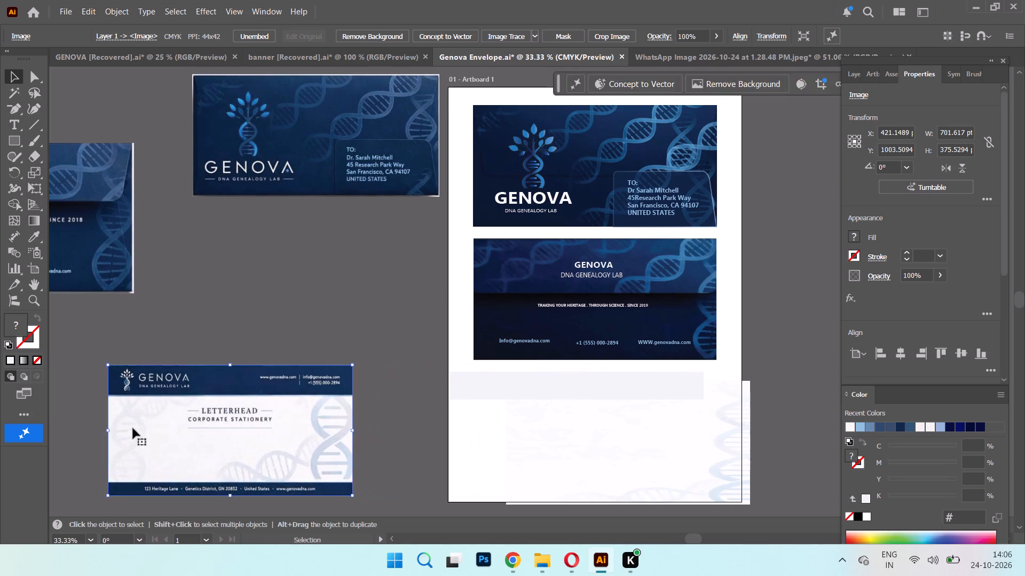
left_click_drag(135, 427, 502, 430)
double_click(502, 430)
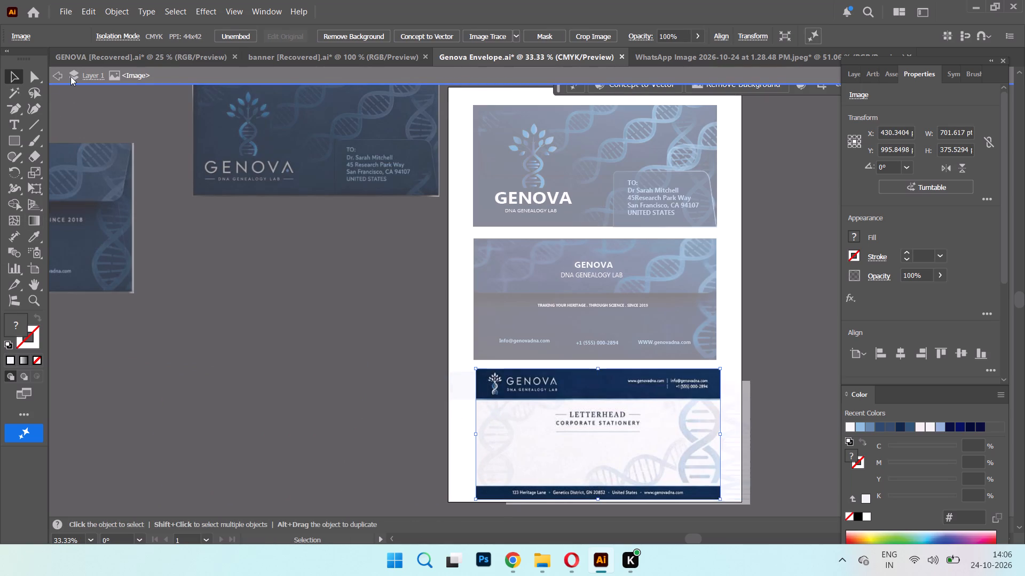
left_click(54, 76)
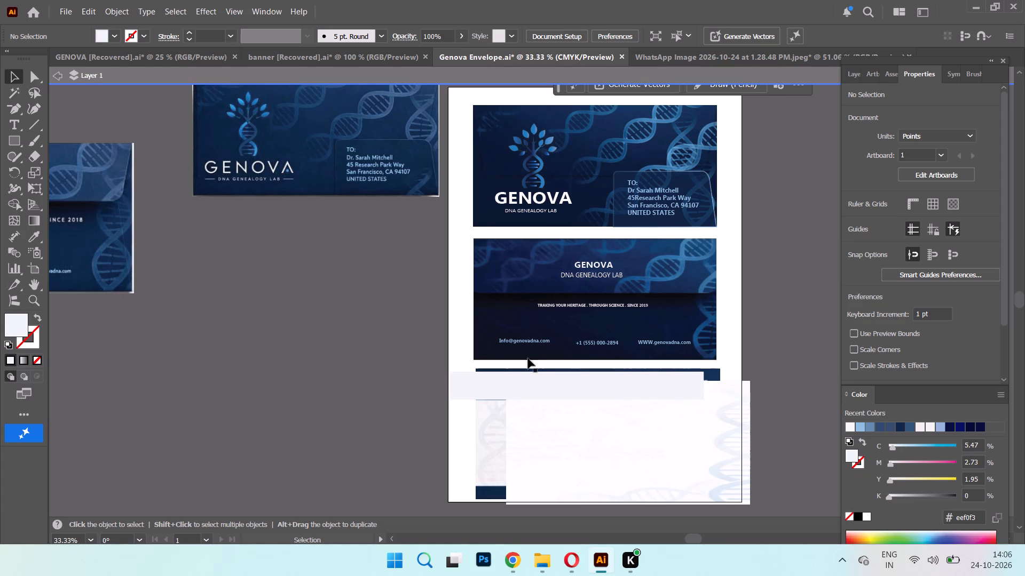
Move the back envelope reference closer to the artboard, below the front envelope reference, about X -711 pt, Y 555 pt.
left_click_drag(91, 222, 313, 286)
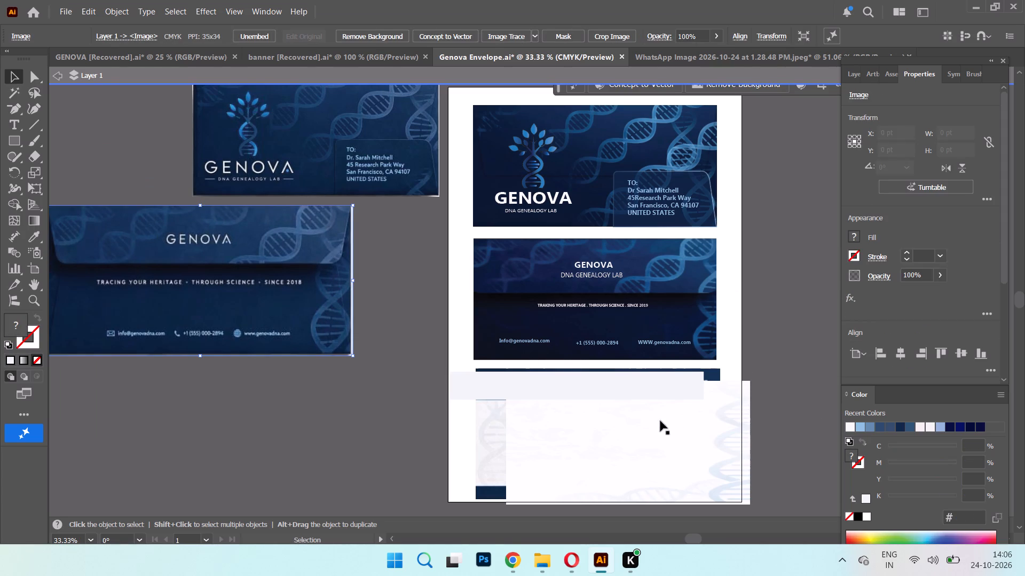
Place the pale DNA background over the letterhead reference, about X 431 pt, Y 1009 pt.
left_click_drag(651, 423, 621, 415)
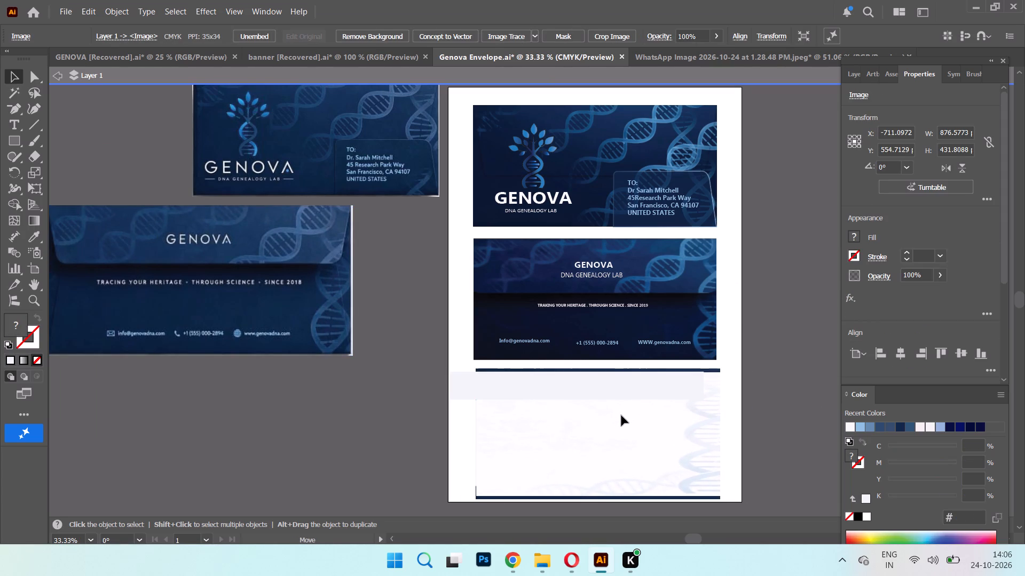
left_click_drag(621, 415, 621, 419)
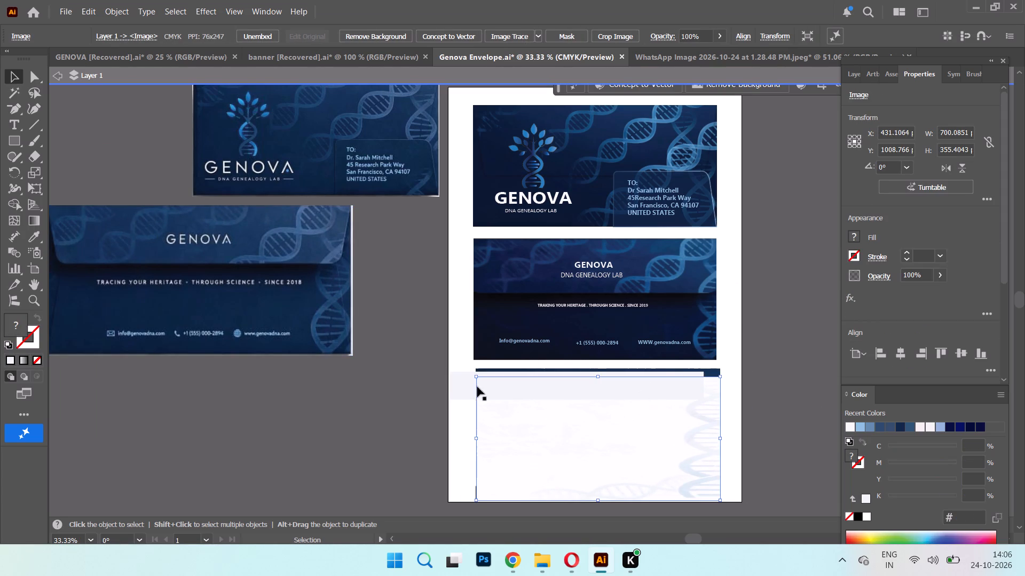
Clear the header rectangle from the upper edge and stretch the pale DNA background to about 702 × 380 pt, rotated about 0.24°, covering the letterhead reference.
left_click_drag(462, 386, 500, 429)
left_click(592, 389)
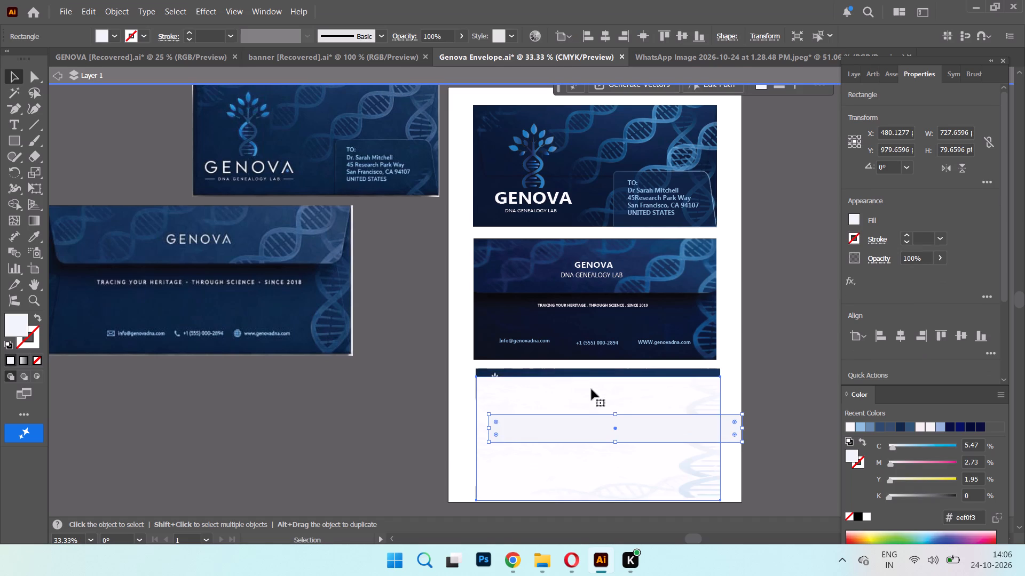
left_click(596, 376)
left_click(599, 366)
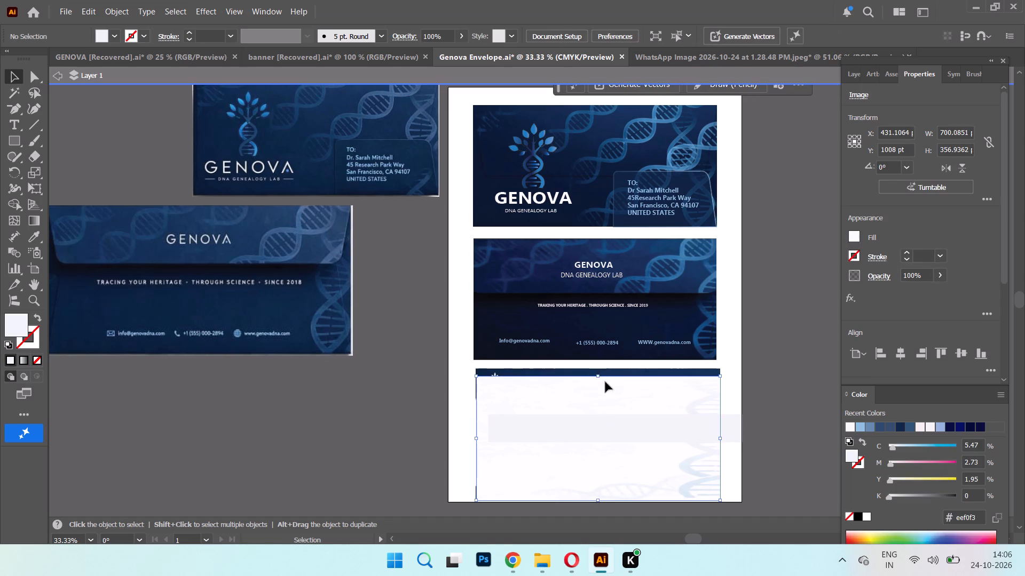
left_click(593, 381)
left_click(597, 376)
left_click(598, 371)
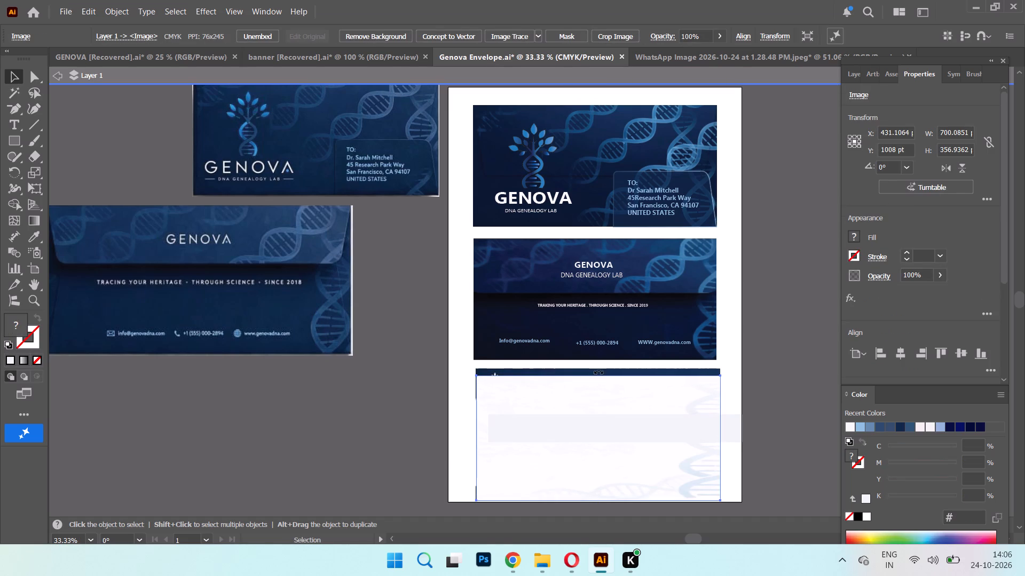
left_click(598, 388)
left_click_drag(600, 374, 600, 371)
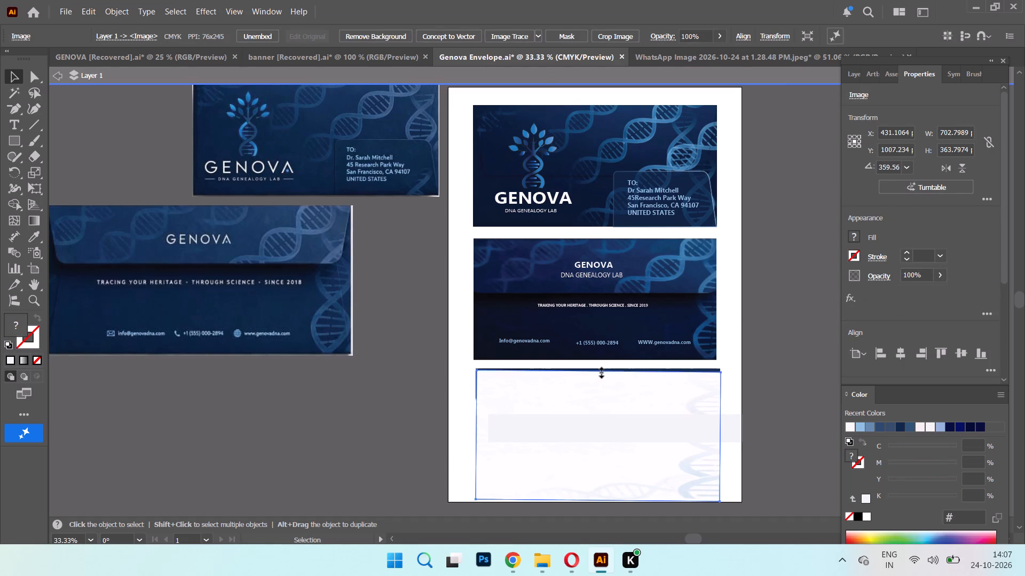
left_click_drag(600, 371, 602, 367)
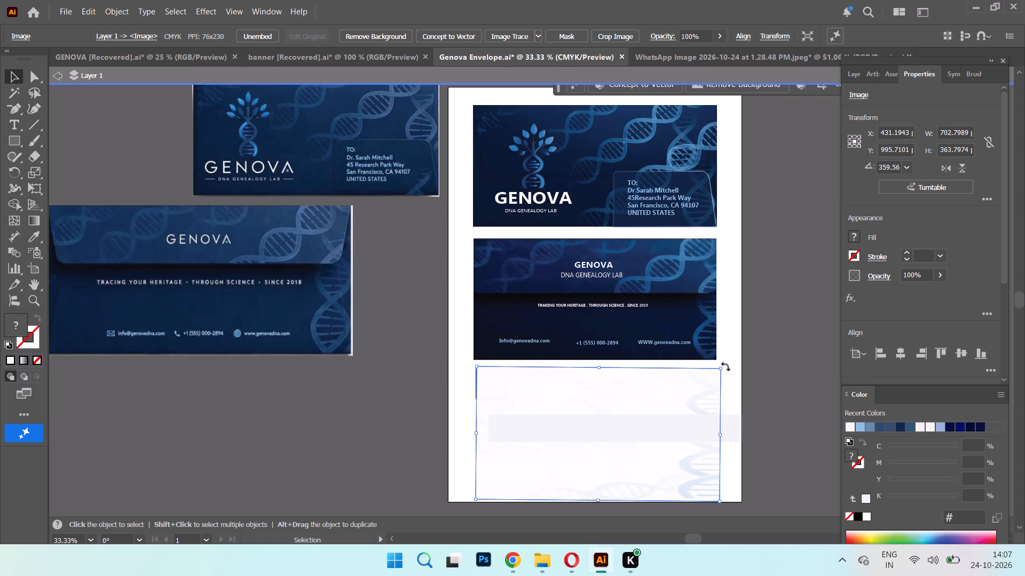
left_click(726, 366)
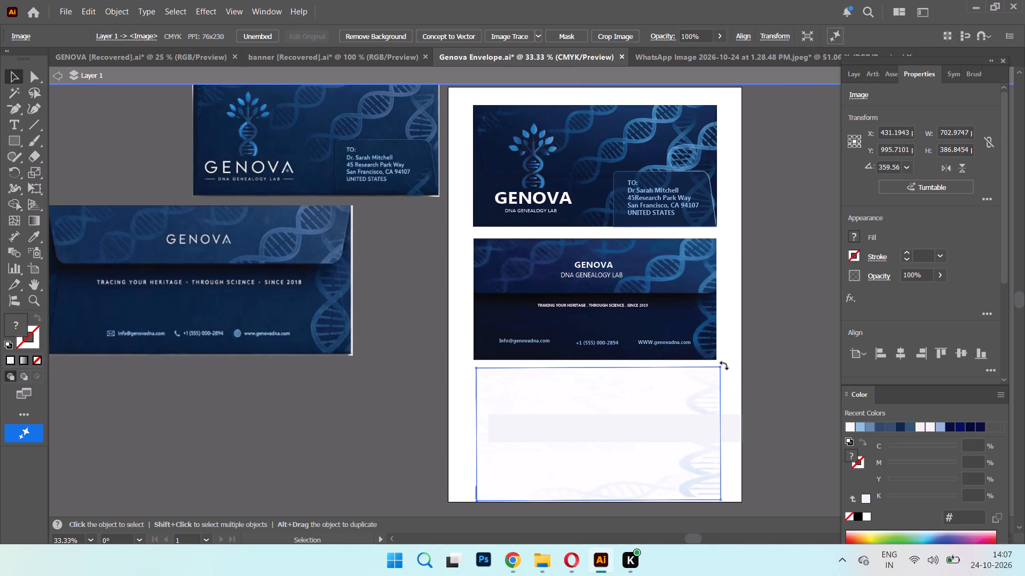
left_click(597, 498)
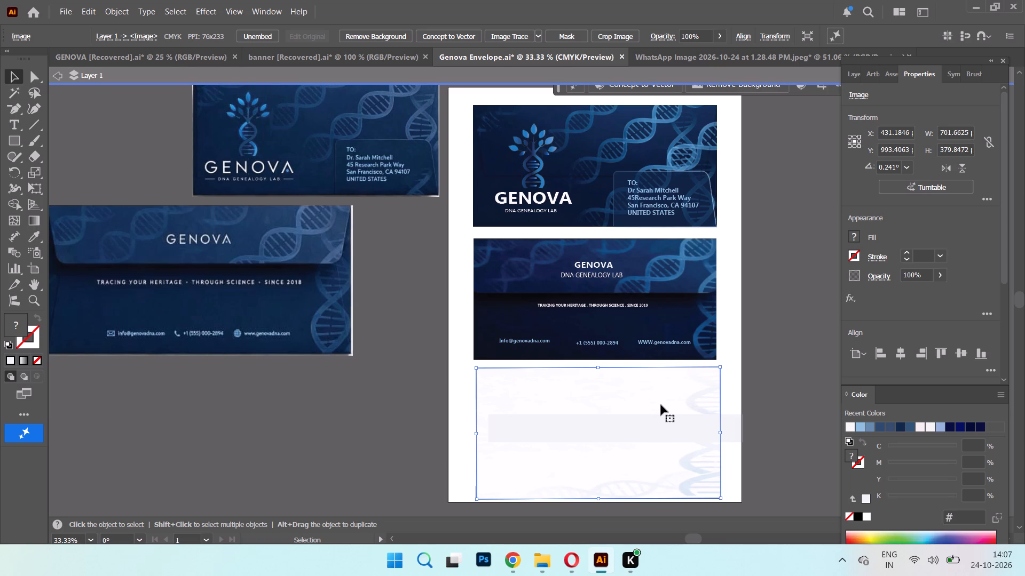
left_click(372, 412)
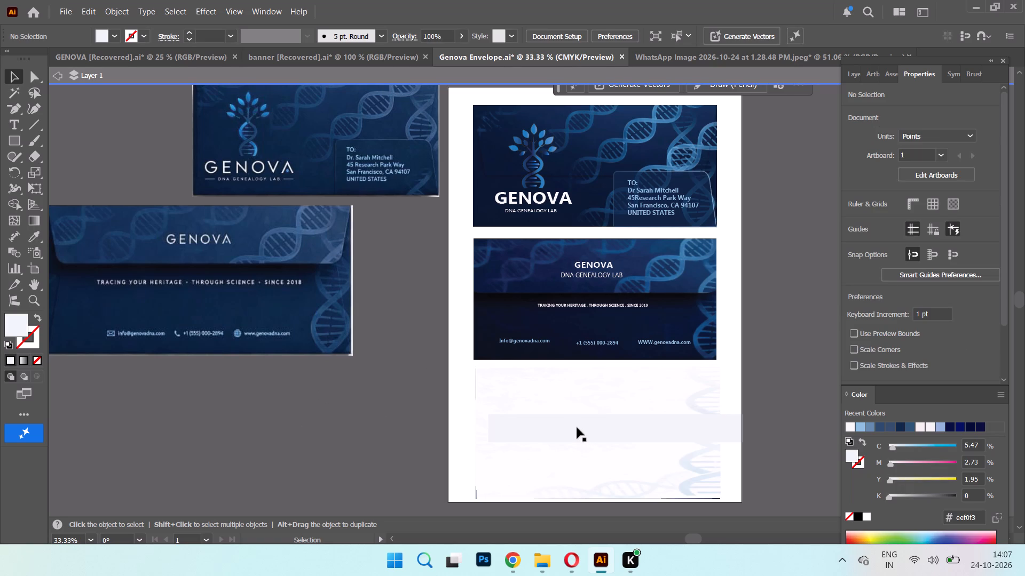
Move the letterhead reference from beneath the pale background to the pasteboard beside the artboard, about X -639 pt, Y 856 pt.
left_click_drag(571, 423, 565, 397)
left_click_drag(529, 453, 558, 452)
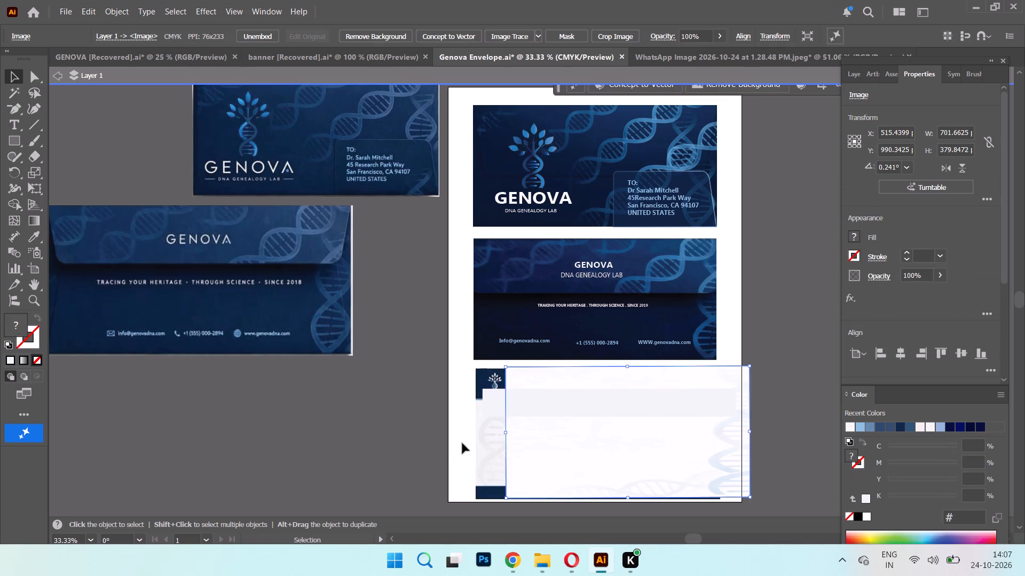
left_click_drag(492, 447, 117, 400)
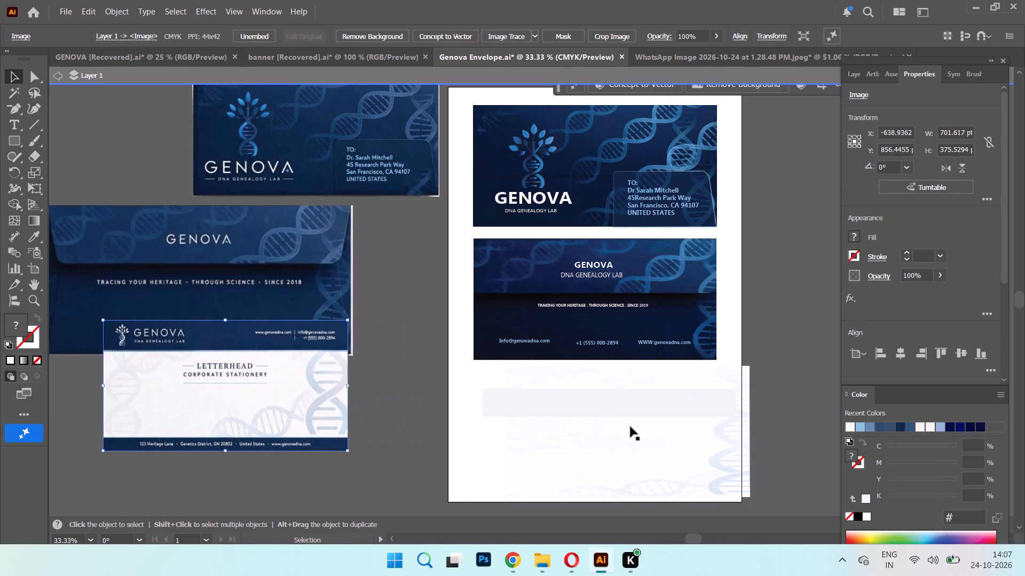
Position the pale DNA background directly below the back envelope, aligned with its sides, about X 420 pt, Y 996 pt.
left_click_drag(629, 429, 587, 425)
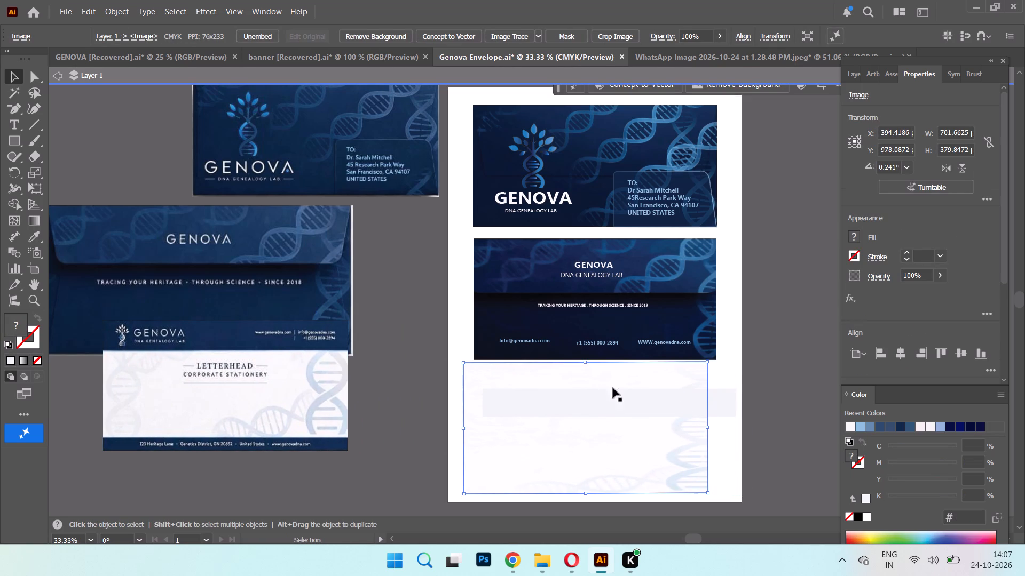
left_click_drag(584, 401, 565, 377)
left_click_drag(601, 449, 610, 450)
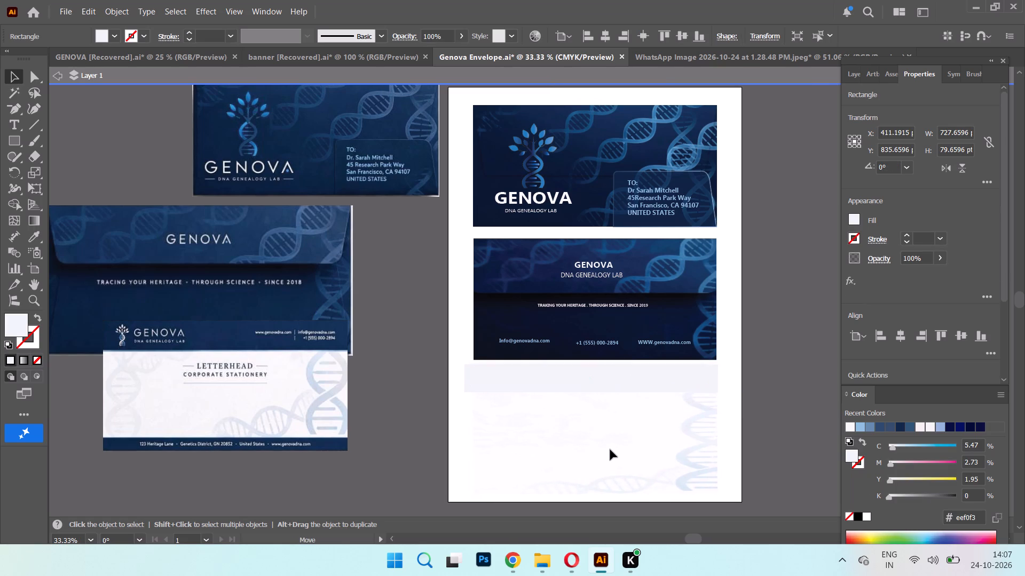
left_click_drag(610, 450, 609, 447)
left_click_drag(610, 447, 612, 453)
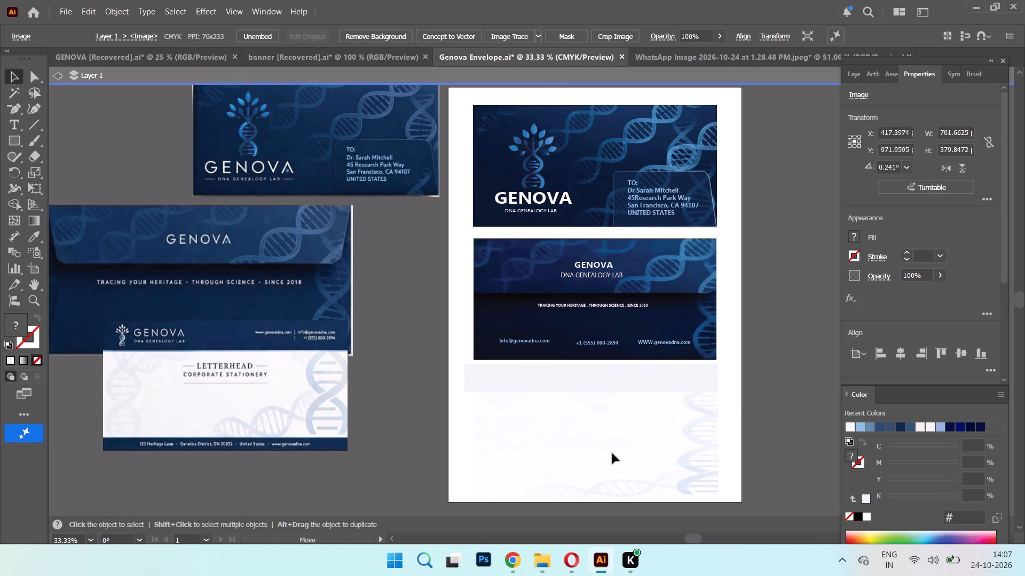
left_click_drag(612, 453, 611, 455)
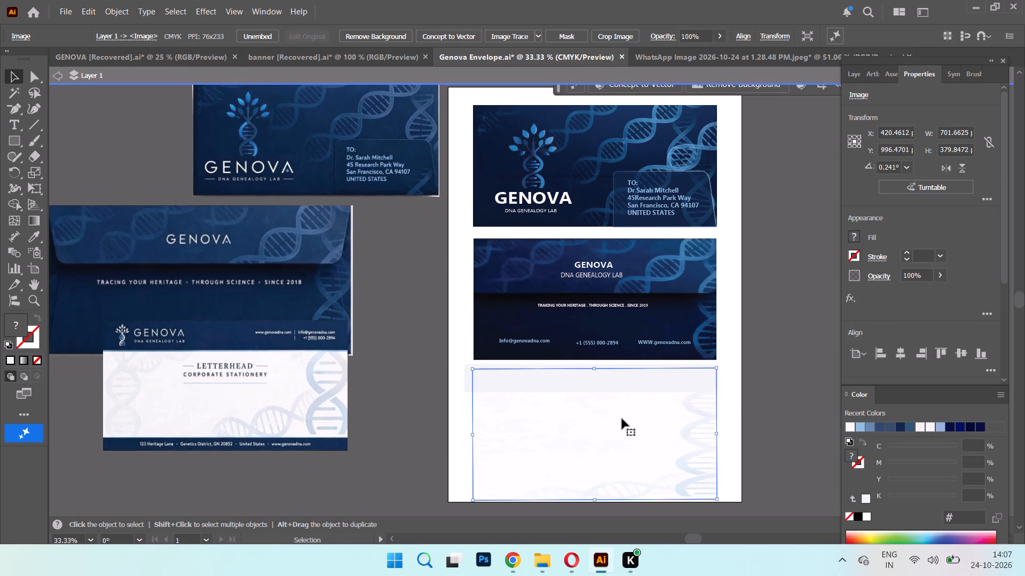
Fit the header rectangle along the background's upper edge, narrowing it to about 692 pt at X 423 pt, Y 848 pt.
left_click(551, 385)
left_click_drag(562, 387, 572, 391)
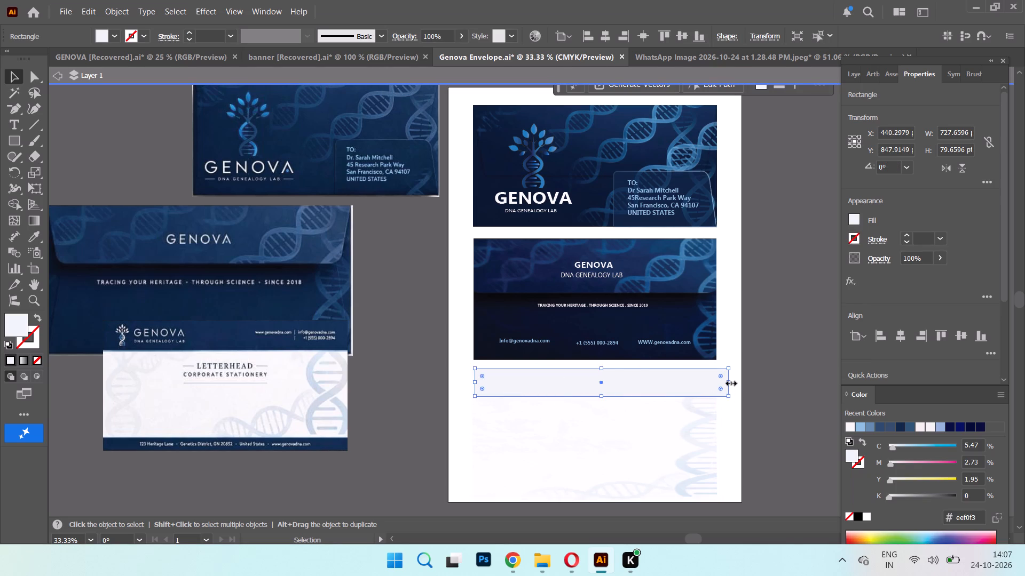
left_click_drag(730, 382, 715, 385)
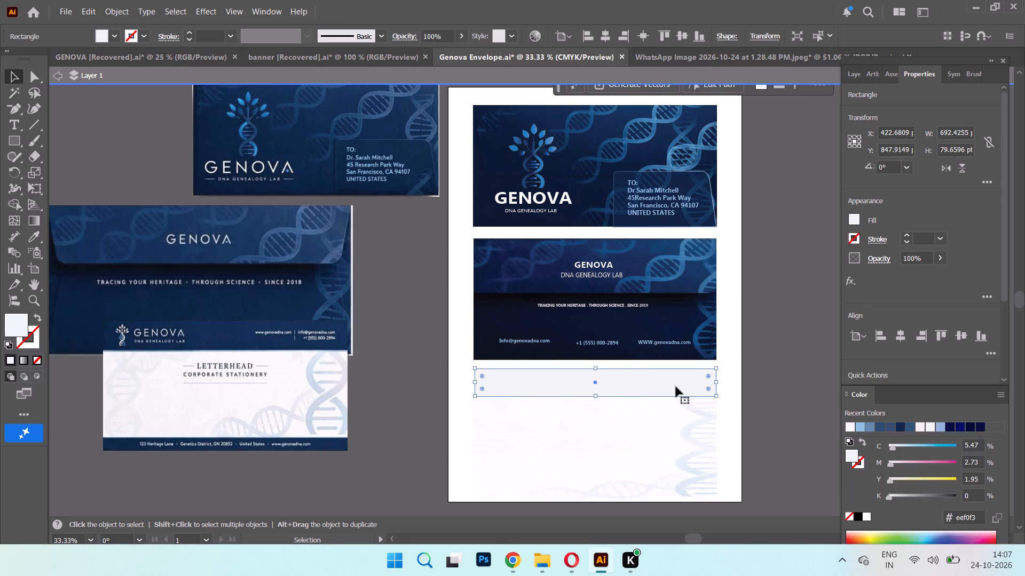
Fill the header rectangle with dark navy #163056 sampled from the header band of the letterhead reference.
double_click(17, 323)
left_click(853, 332)
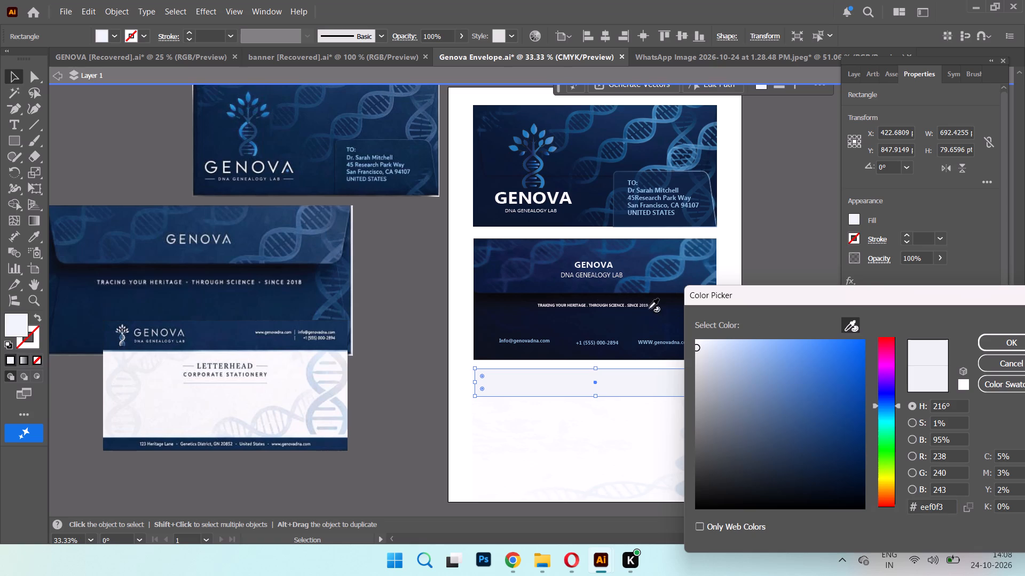
left_click(527, 307)
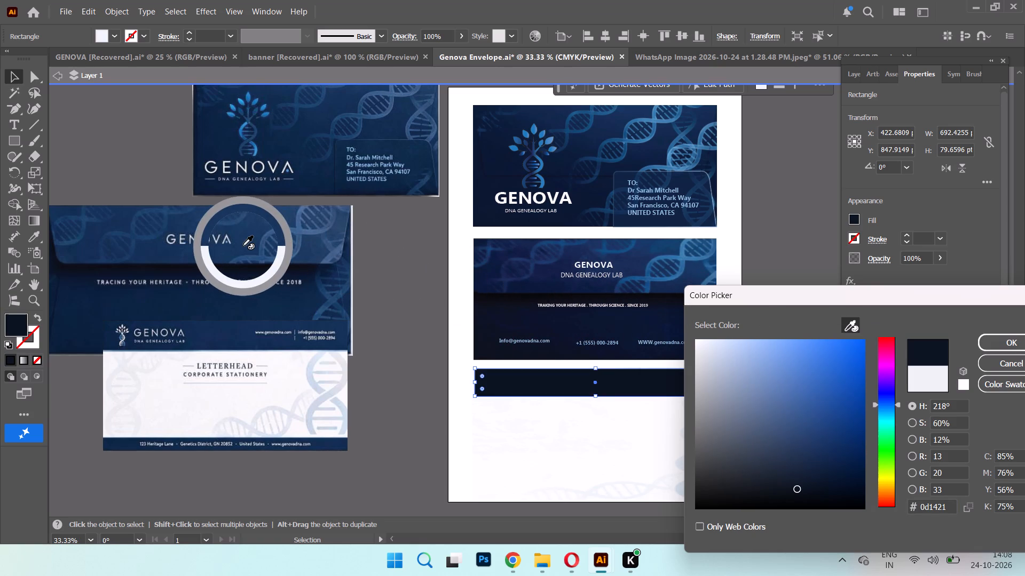
left_click(603, 134)
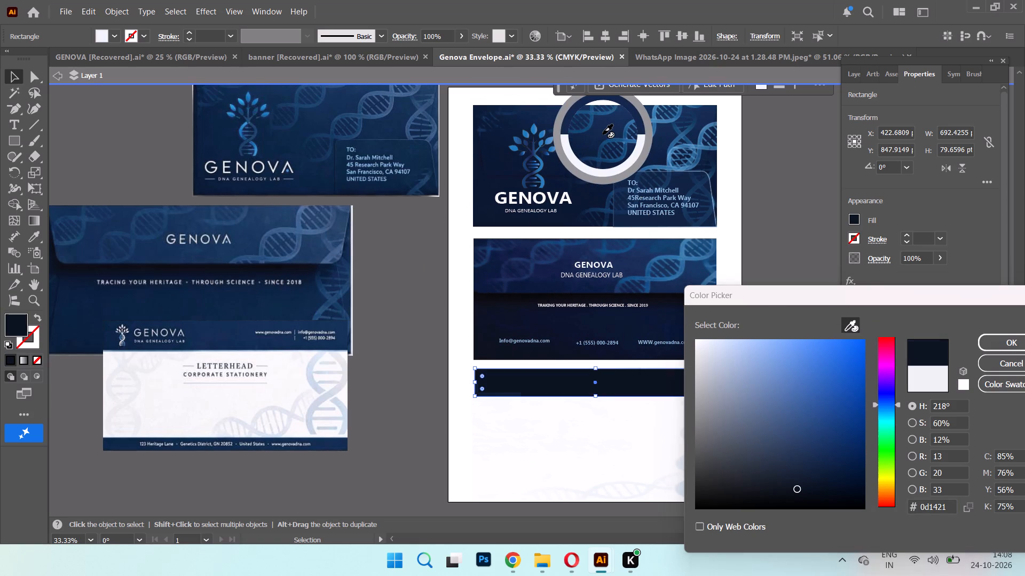
left_click(243, 350)
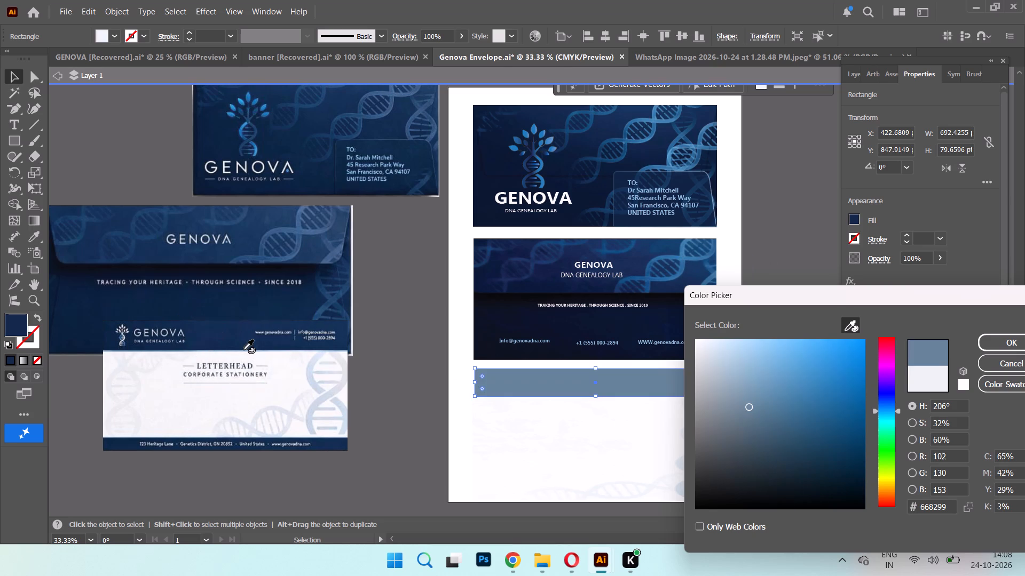
left_click(242, 330)
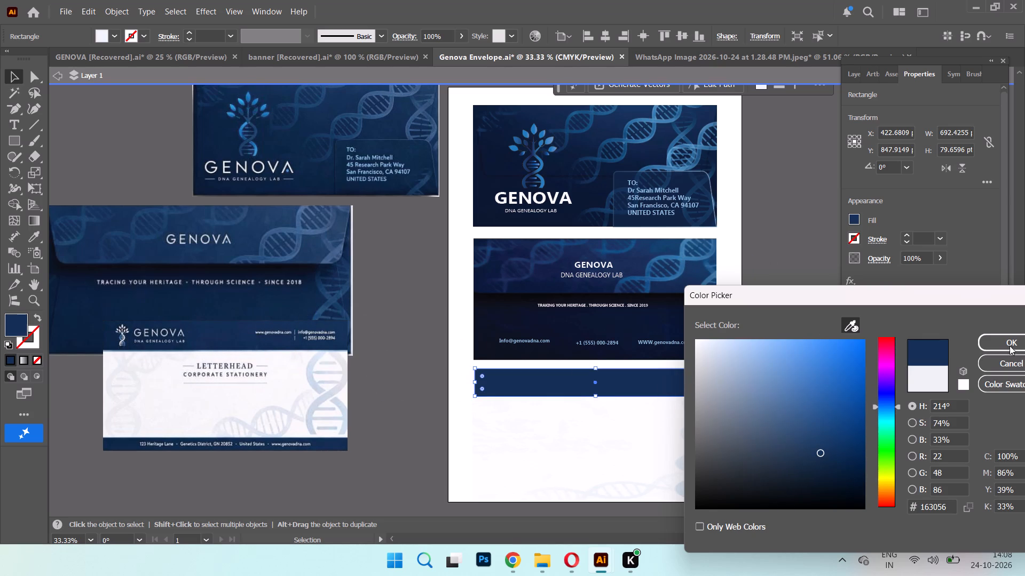
left_click(995, 337)
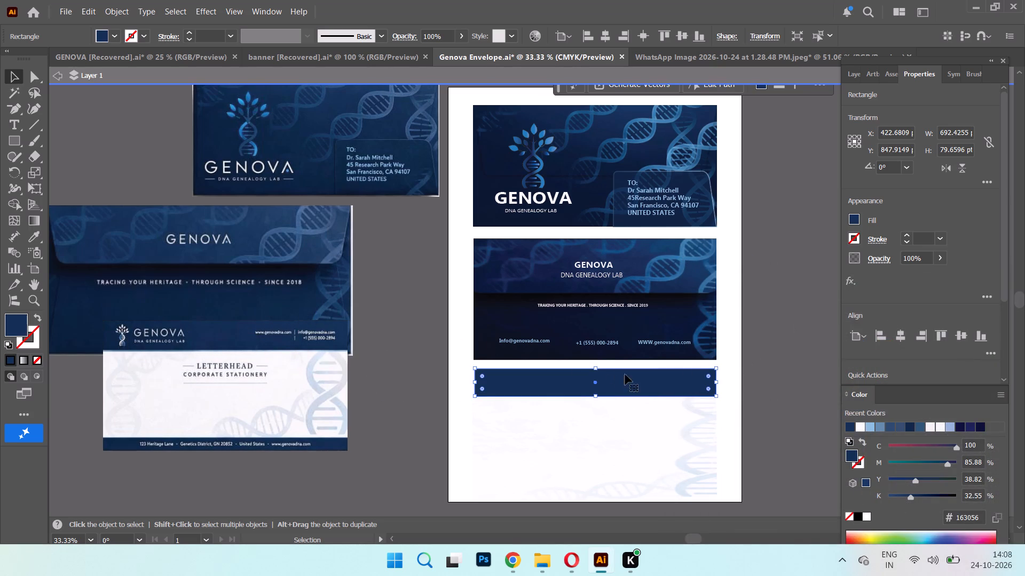
Duplicate the navy header band as a footer along the pale background's bottom edge, about X 424 pt, Y 1144 pt.
left_click_drag(638, 377, 637, 401, "alt")
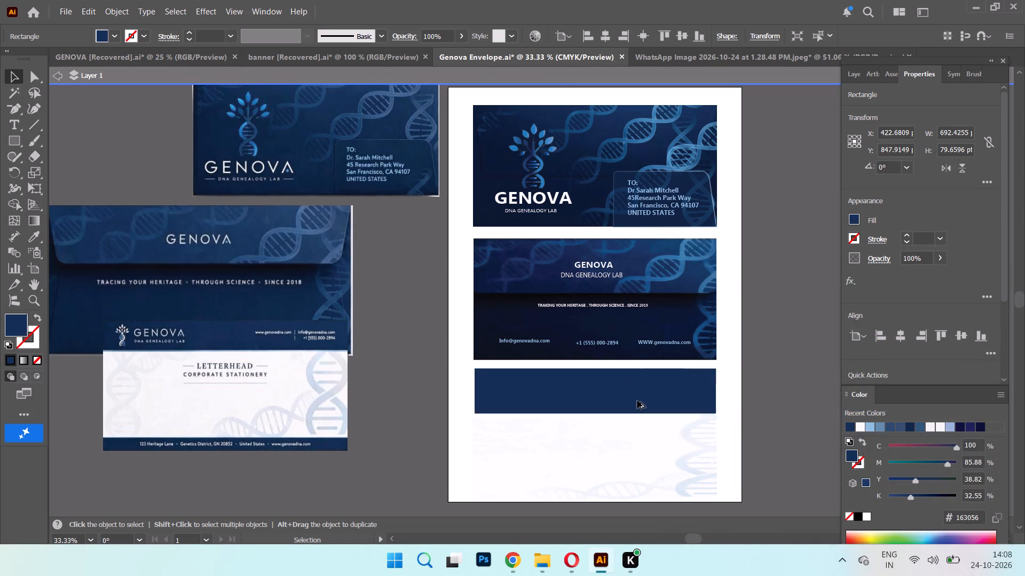
left_click_drag(637, 401, 637, 484, "alt")
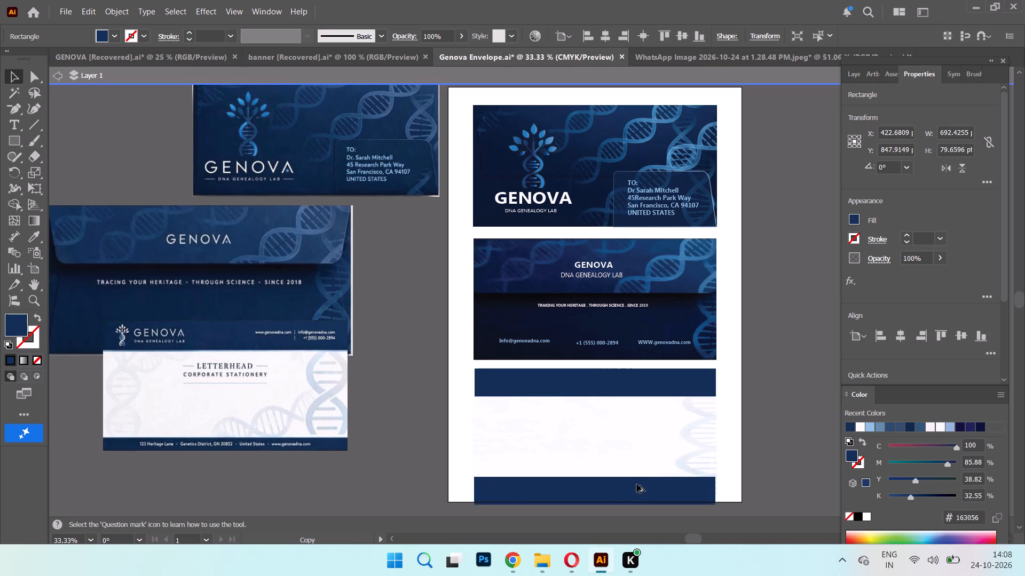
left_click_drag(637, 484, 638, 465, "alt")
left_click(646, 492)
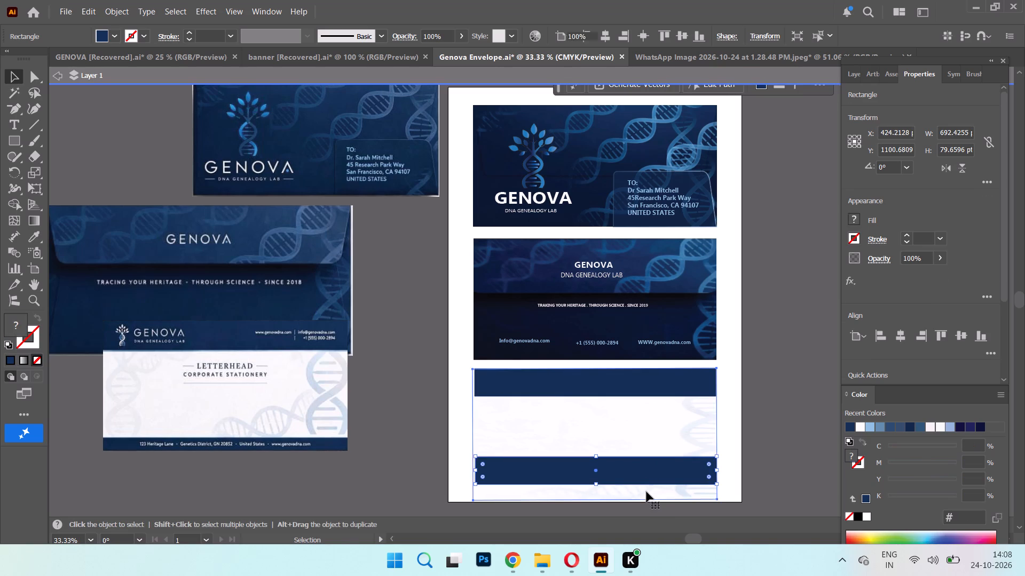
left_click_drag(635, 476, 636, 489)
left_click(658, 449)
left_click(642, 484)
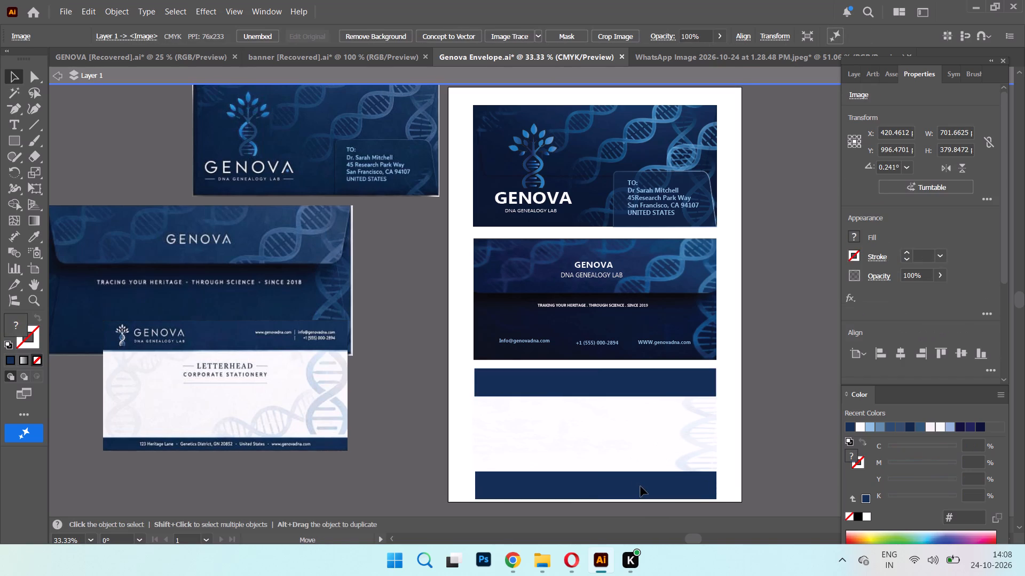
Reduce the footer band's height to about 60 pt by lowering its upper edge.
left_click(656, 447)
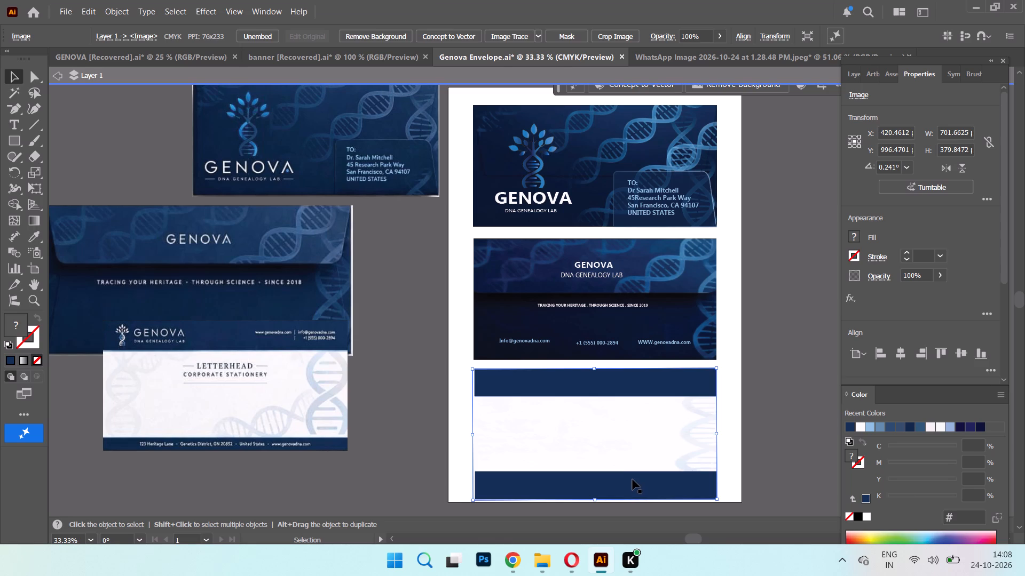
left_click(633, 480)
left_click_drag(594, 468, 595, 478)
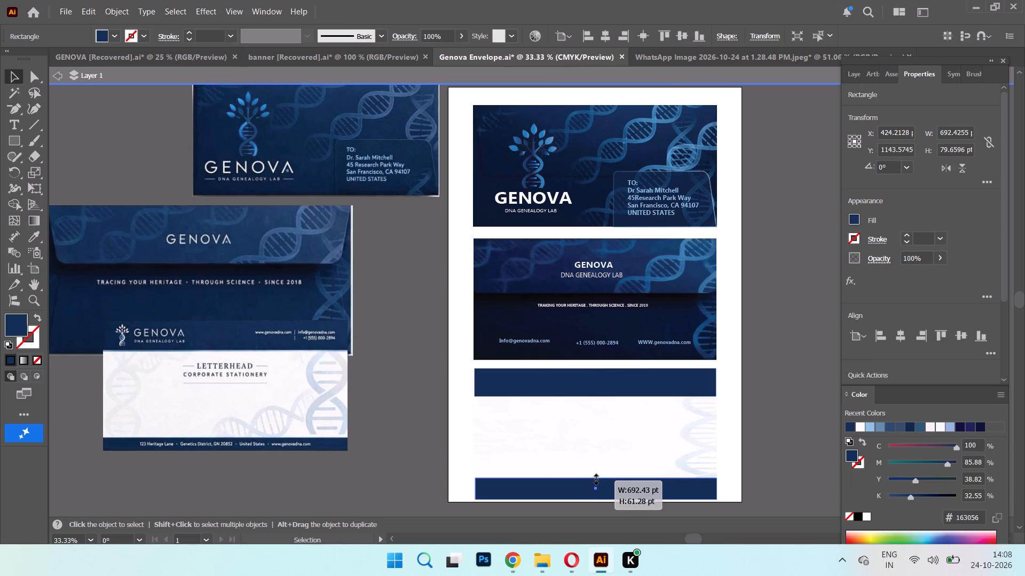
left_click_drag(595, 478, 595, 479)
Widen the header band to about 702 pt by extending its left edge.
left_click(597, 439)
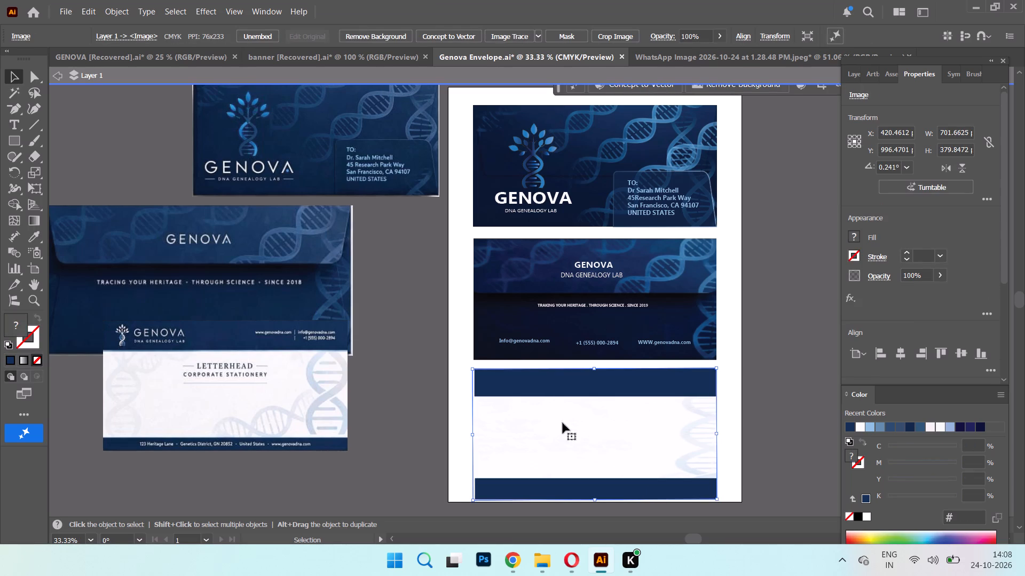
left_click(560, 385)
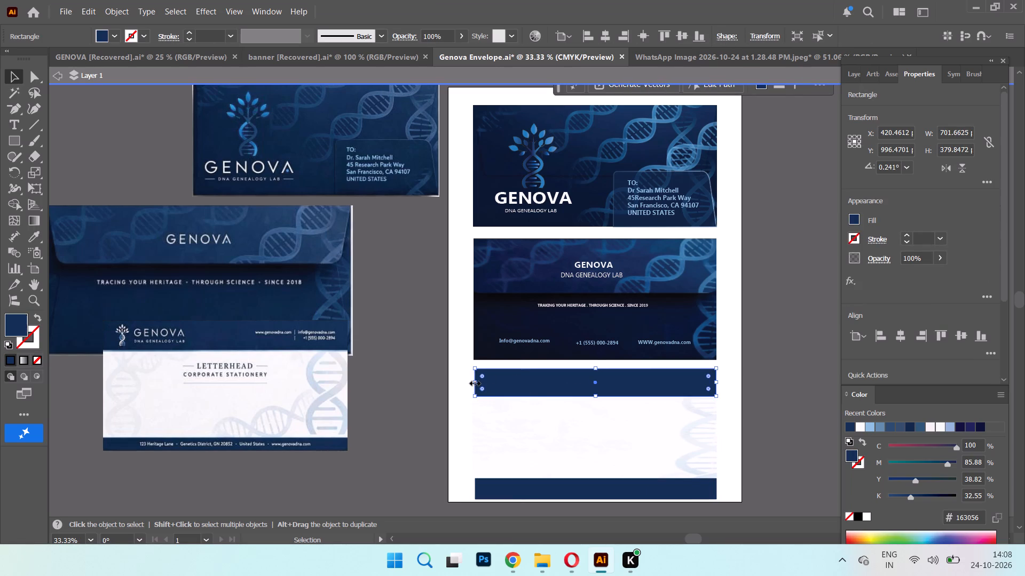
left_click(474, 382)
left_click(417, 405)
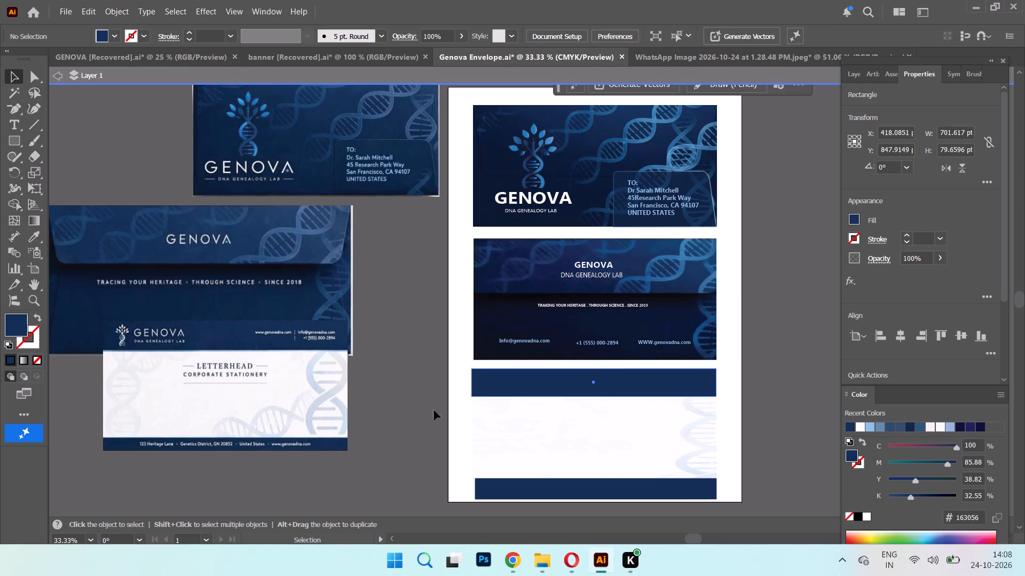
Shorten the pale DNA background to about 320 pt high, ending at the footer band, and widen it to about 704 pt.
left_click(532, 433)
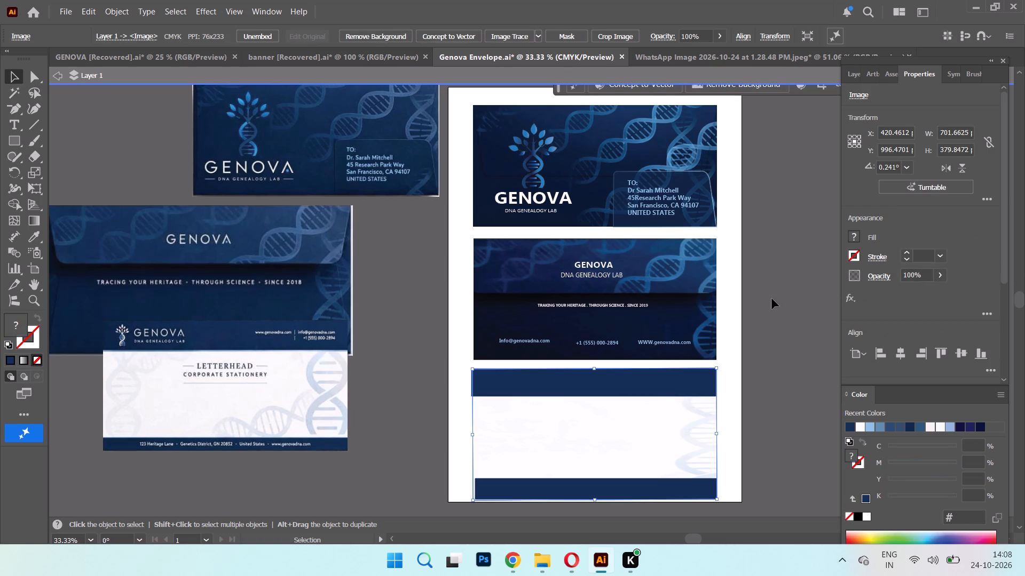
left_click(632, 462)
left_click_drag(596, 499, 597, 483)
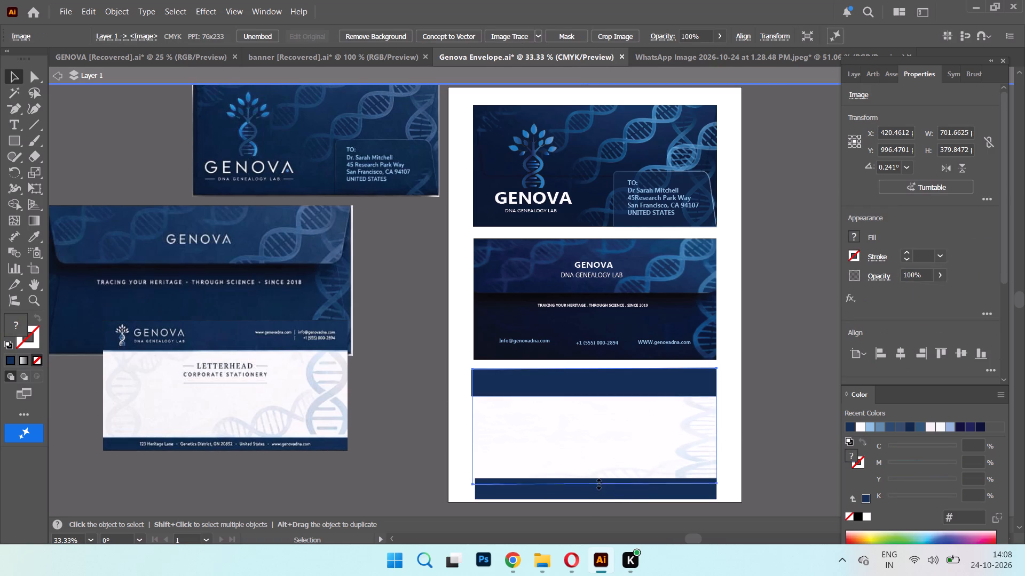
left_click_drag(597, 483, 601, 482)
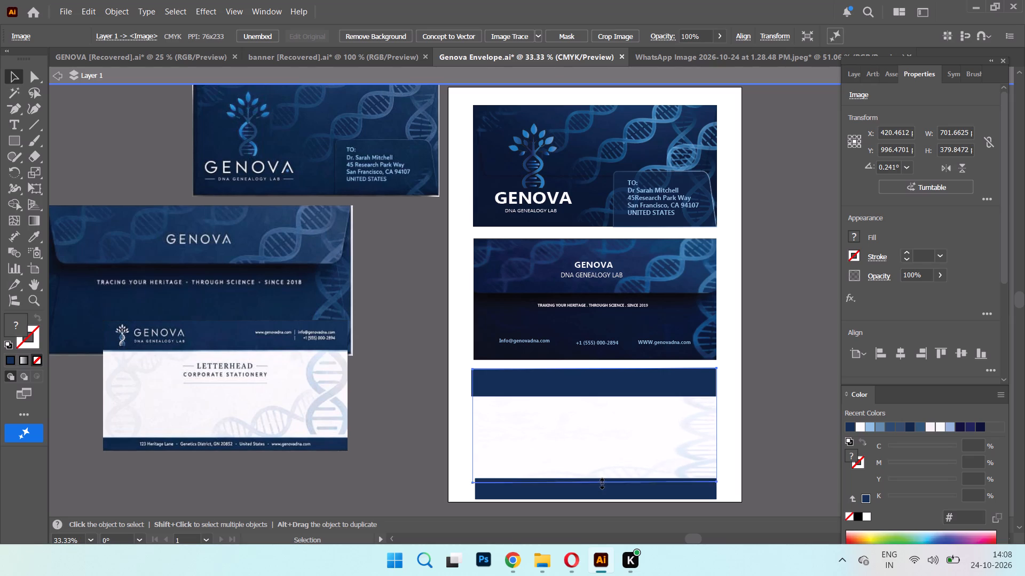
left_click_drag(601, 482, 600, 479)
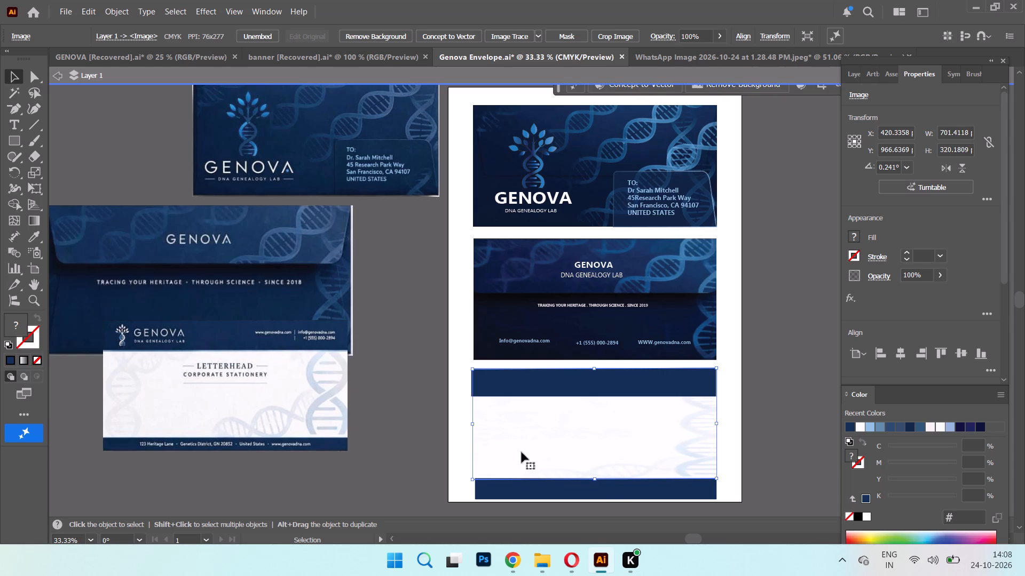
left_click(472, 425)
Widen the footer band to about 700 pt by extending its left edge to match the letterhead.
left_click(478, 488)
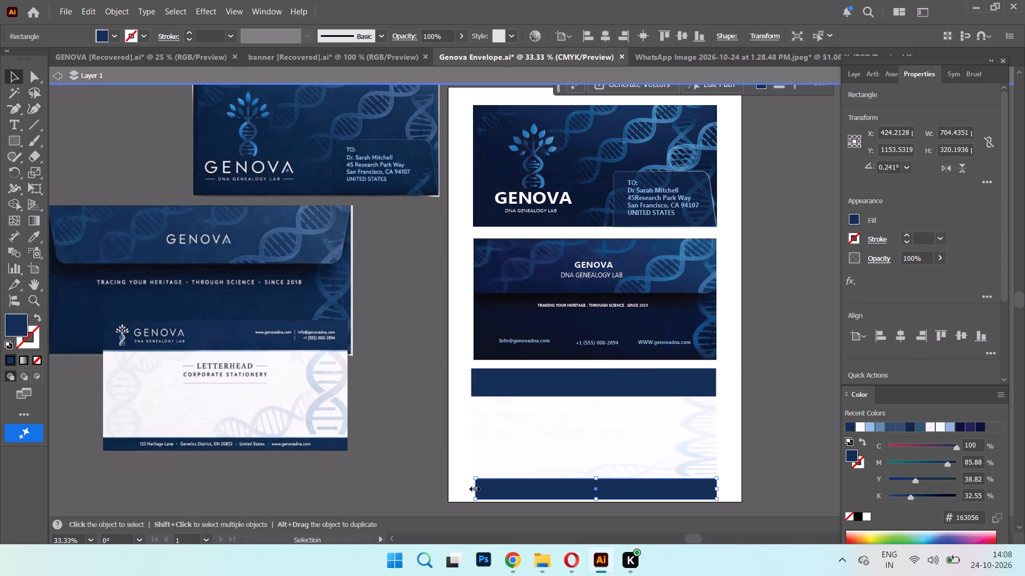
left_click(474, 487)
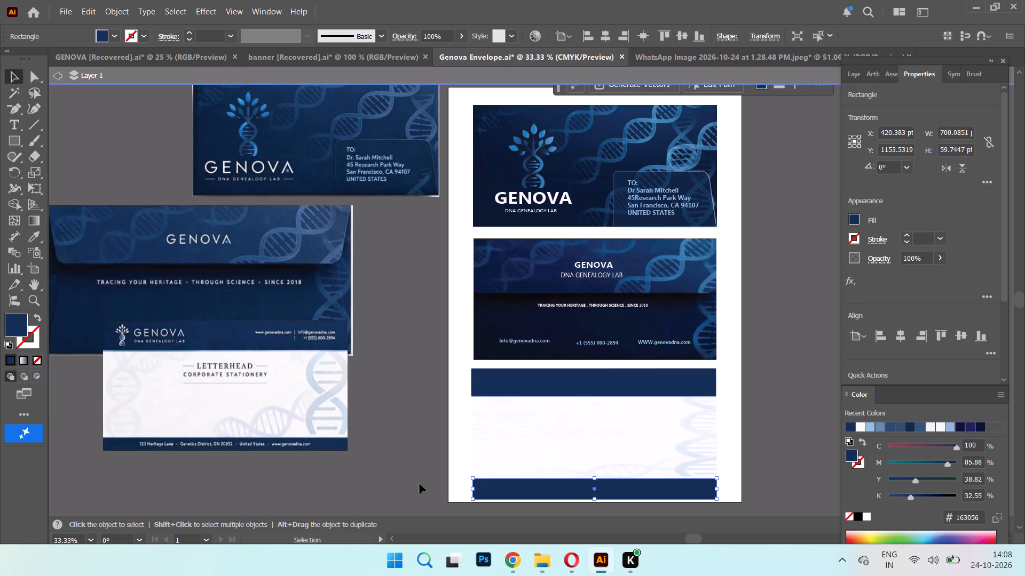
left_click(417, 484)
Stretch the pale DNA background upward past the header band to about 397 pt high, keeping the back envelope in place.
left_click(627, 435)
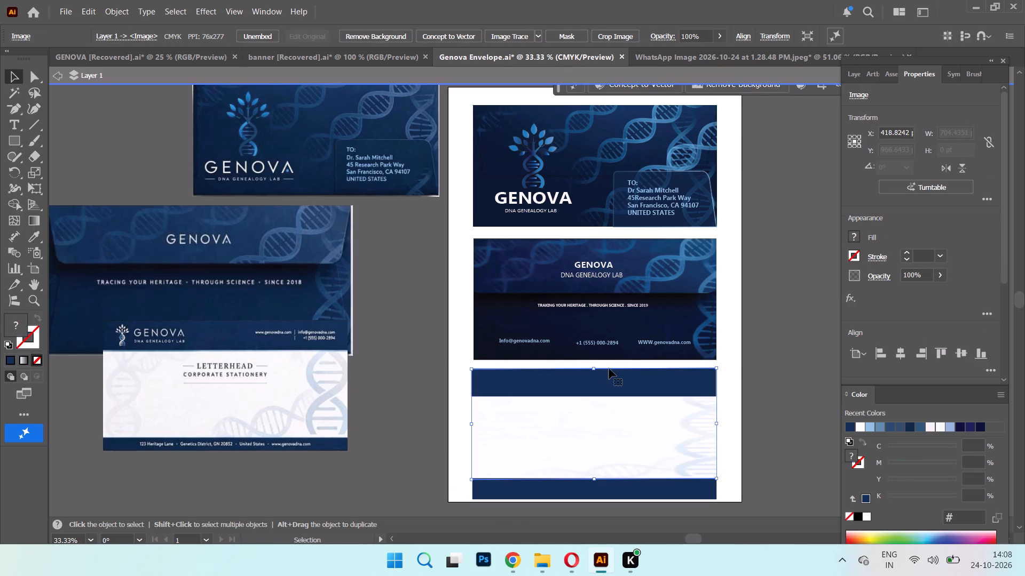
left_click_drag(595, 367, 595, 363)
left_click_drag(597, 352, 605, 343)
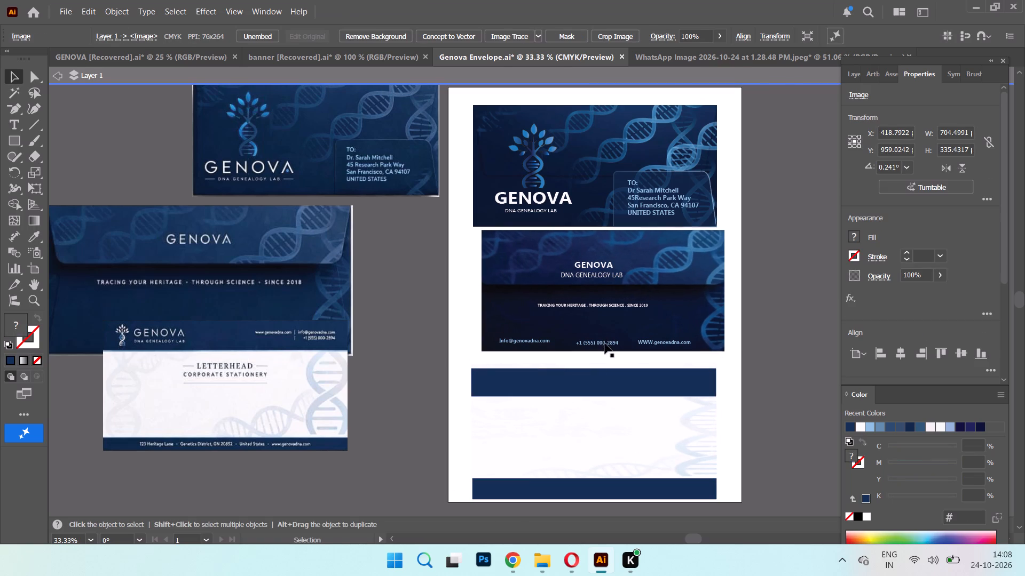
left_click(605, 343)
key("ctrl+z")
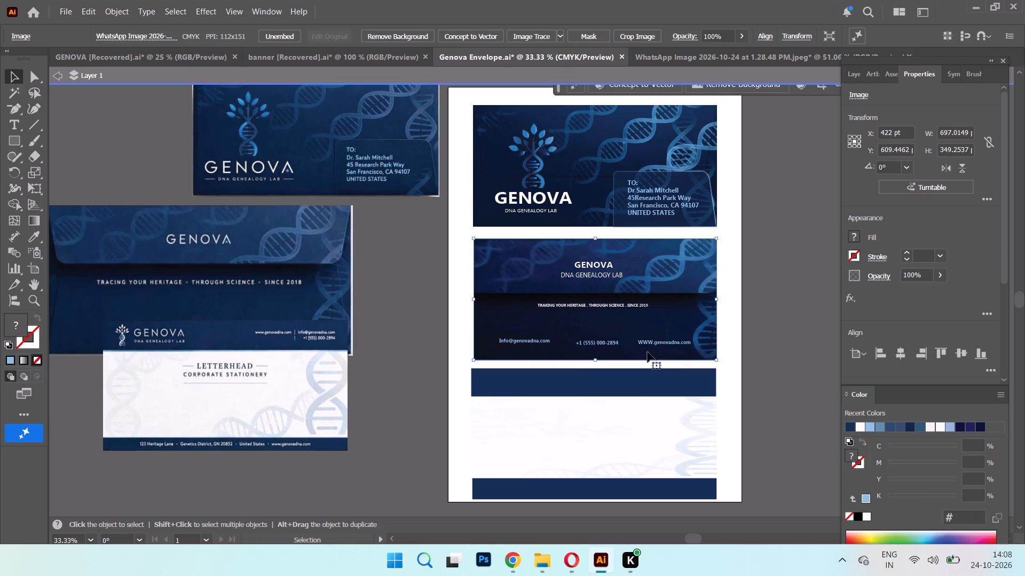
left_click(693, 428)
left_click_drag(594, 364, 595, 342)
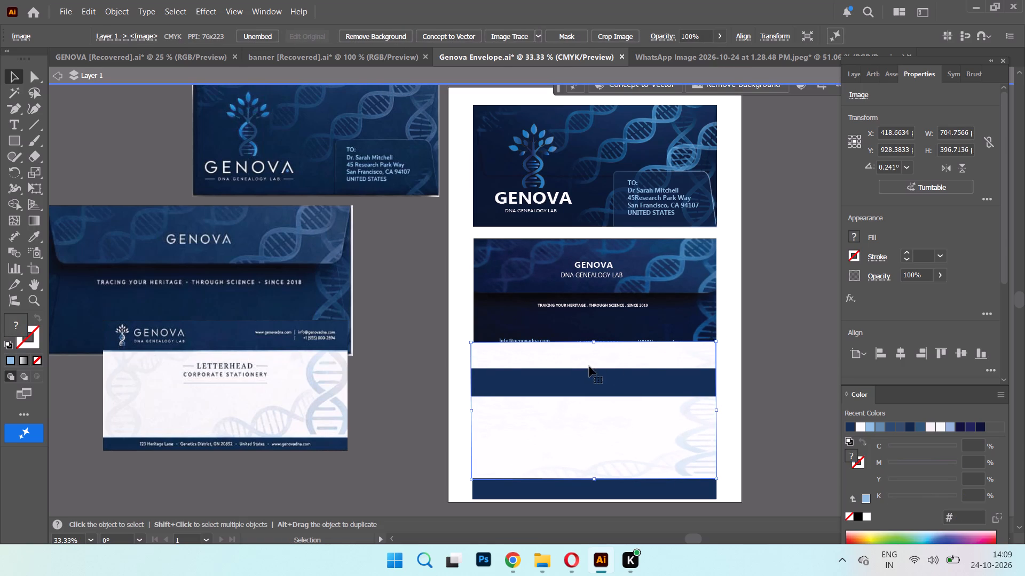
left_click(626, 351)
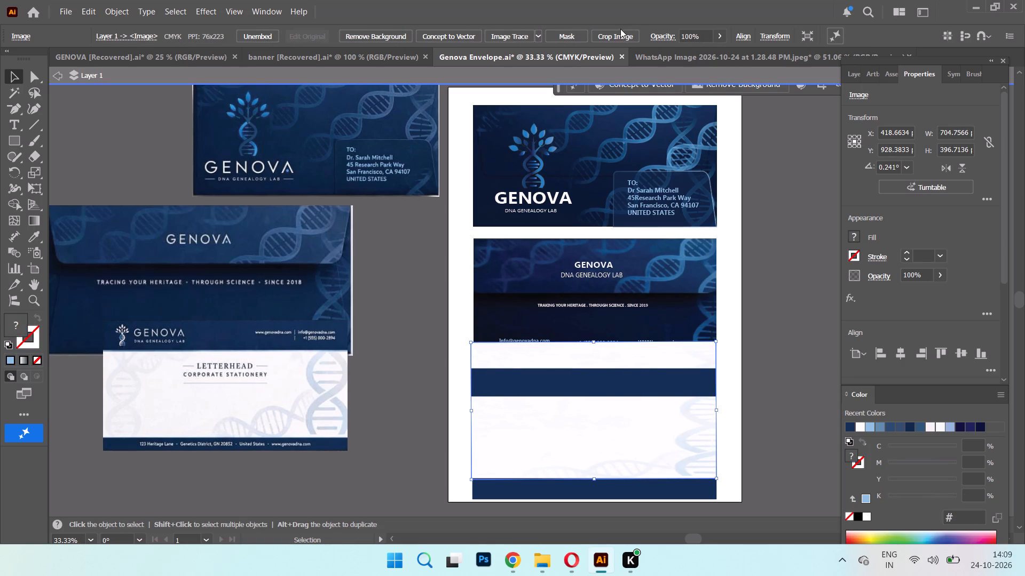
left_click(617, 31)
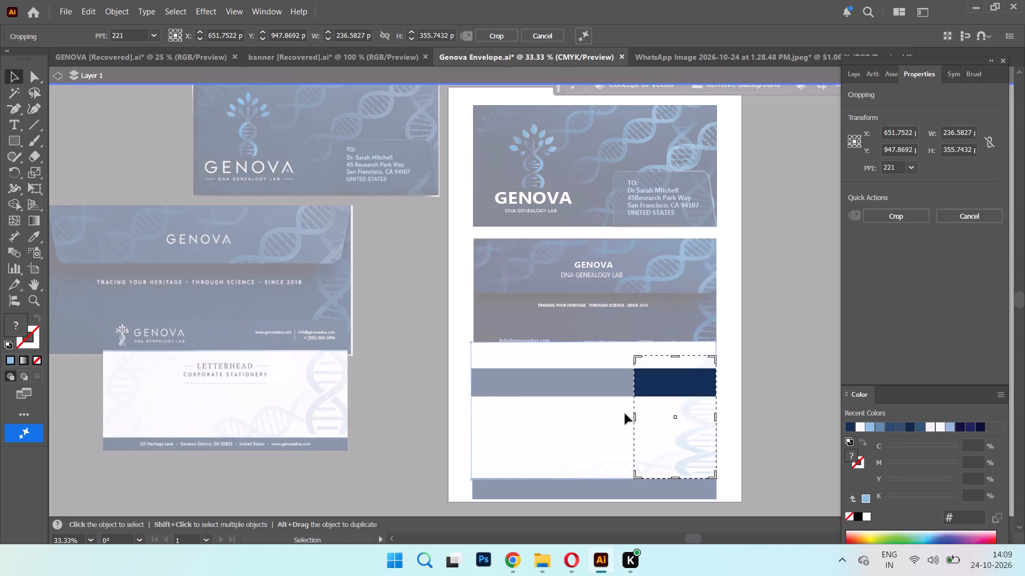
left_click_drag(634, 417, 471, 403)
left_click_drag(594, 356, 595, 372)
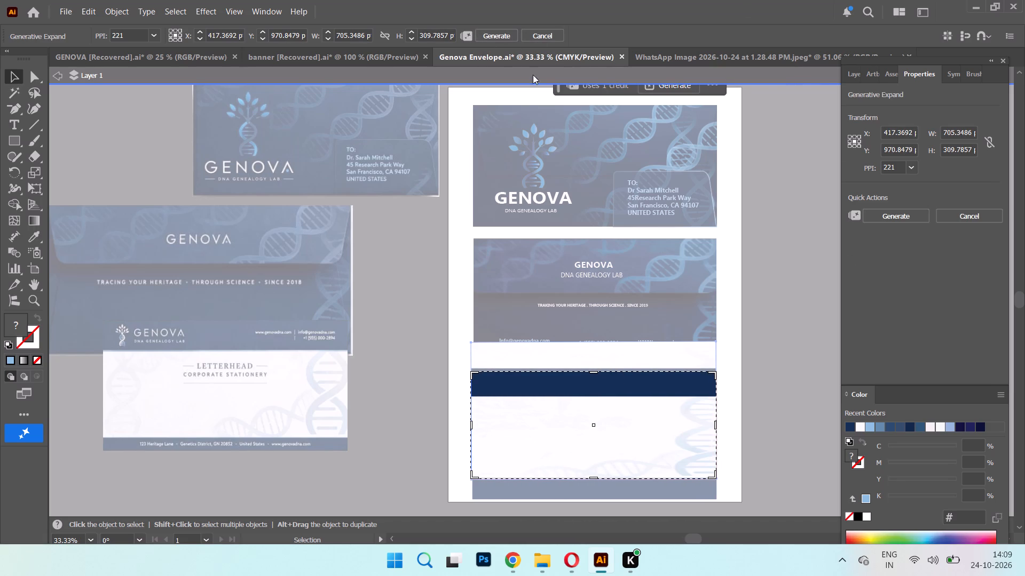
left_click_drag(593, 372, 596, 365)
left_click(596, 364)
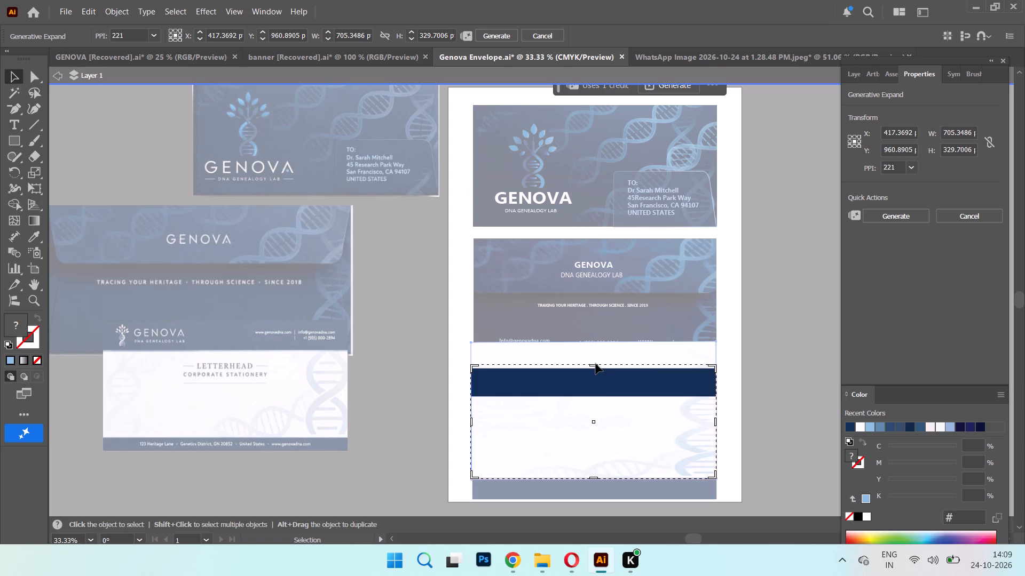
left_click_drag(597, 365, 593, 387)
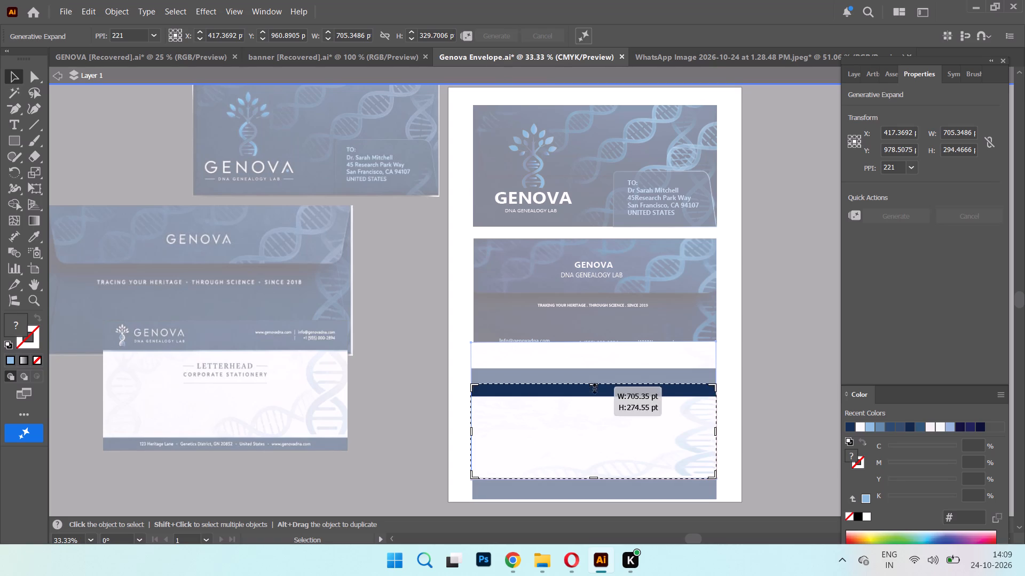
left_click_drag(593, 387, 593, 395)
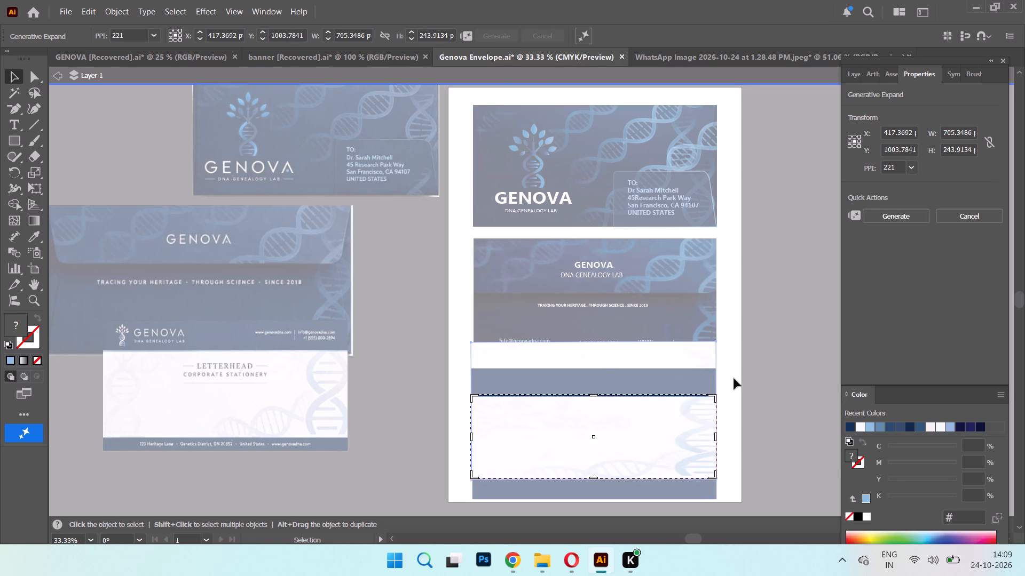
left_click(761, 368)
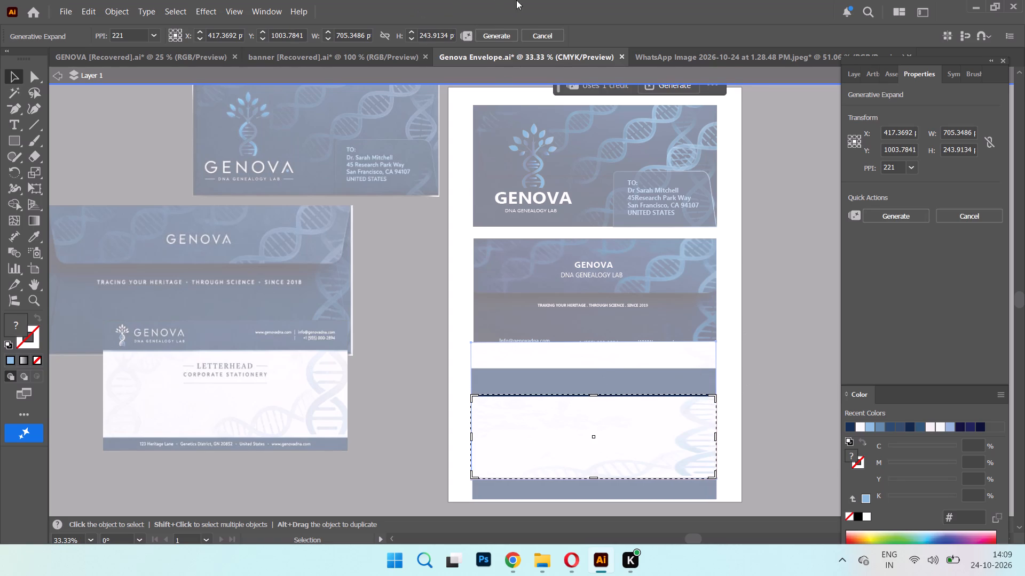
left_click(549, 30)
Move the pale DNA background off the artboard and shift the letterhead reference up over the back envelope reference.
left_click_drag(594, 354, 389, 352)
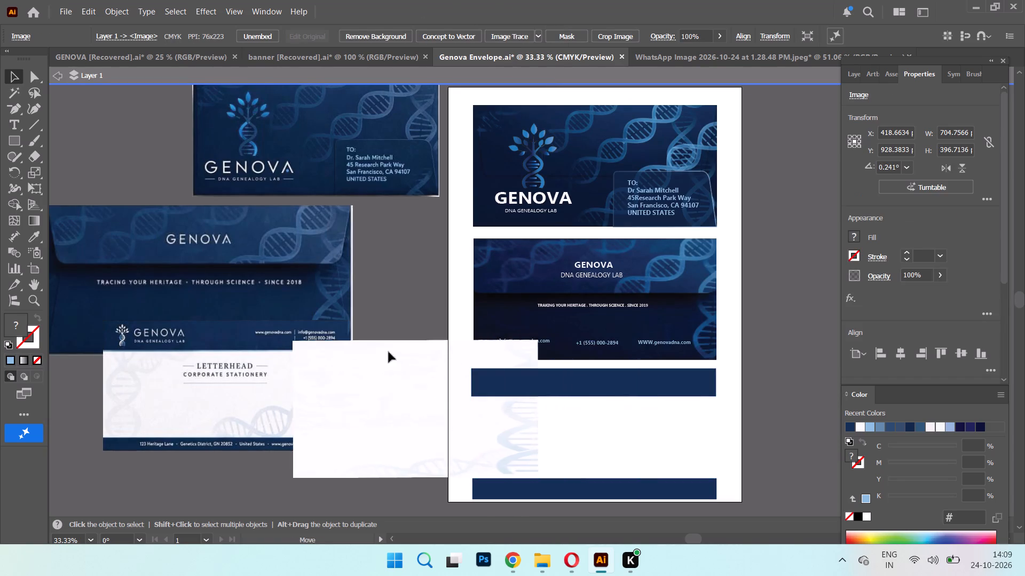
left_click_drag(389, 352, 299, 374)
left_click_drag(157, 399, 168, 287)
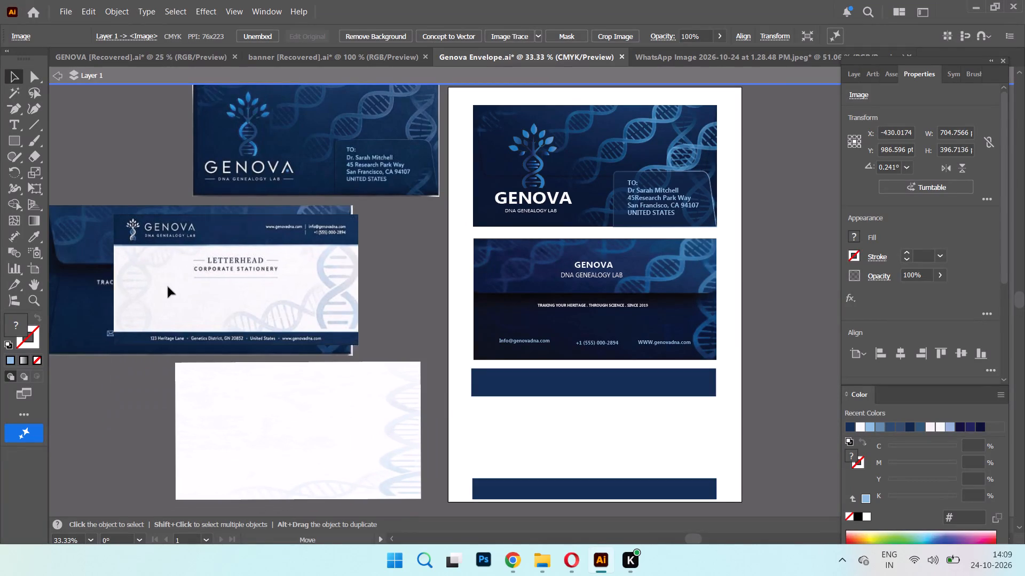
left_click_drag(168, 287, 135, 283)
Crop the pale DNA background to its full width of about 702 pt and about 331 pt high, trimming its top edge.
left_click(318, 409)
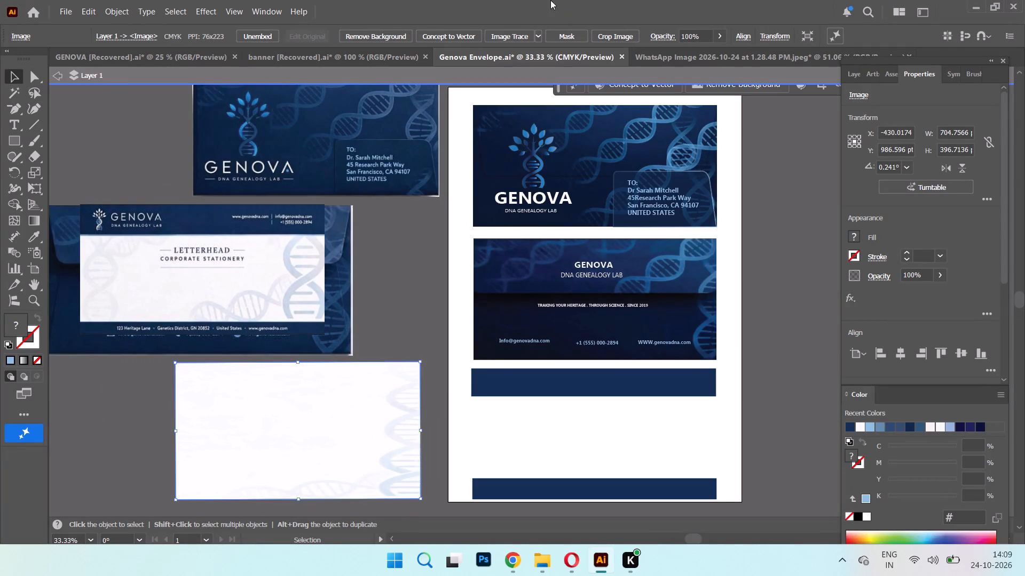
left_click(626, 33)
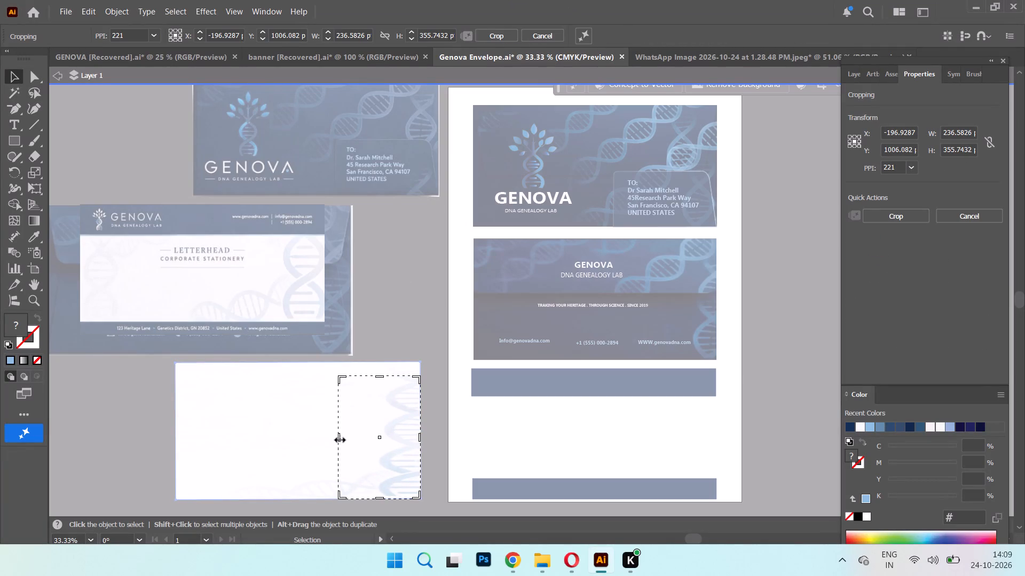
left_click_drag(339, 438, 178, 424)
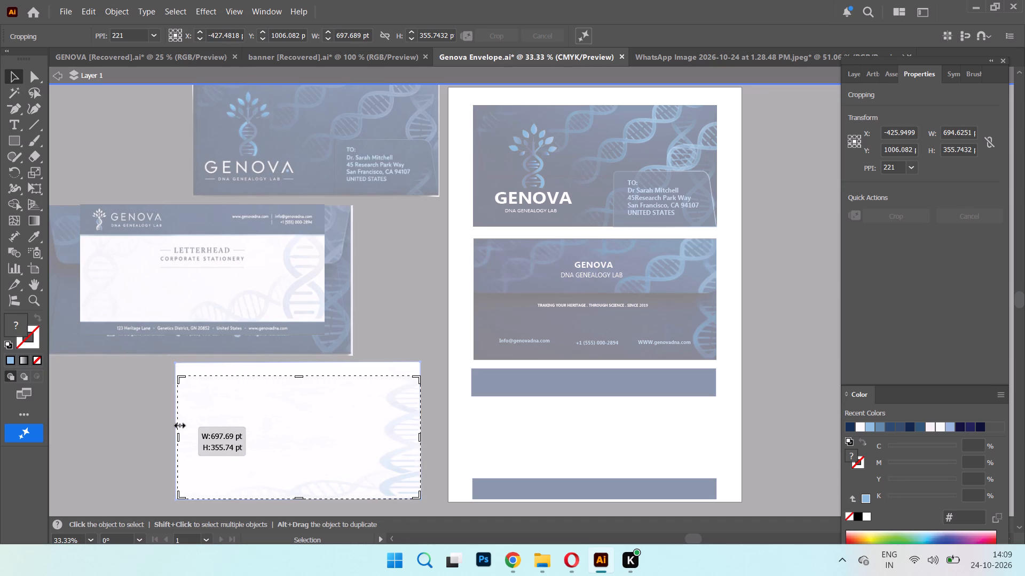
left_click_drag(178, 424, 177, 425)
left_click_drag(301, 378, 298, 387)
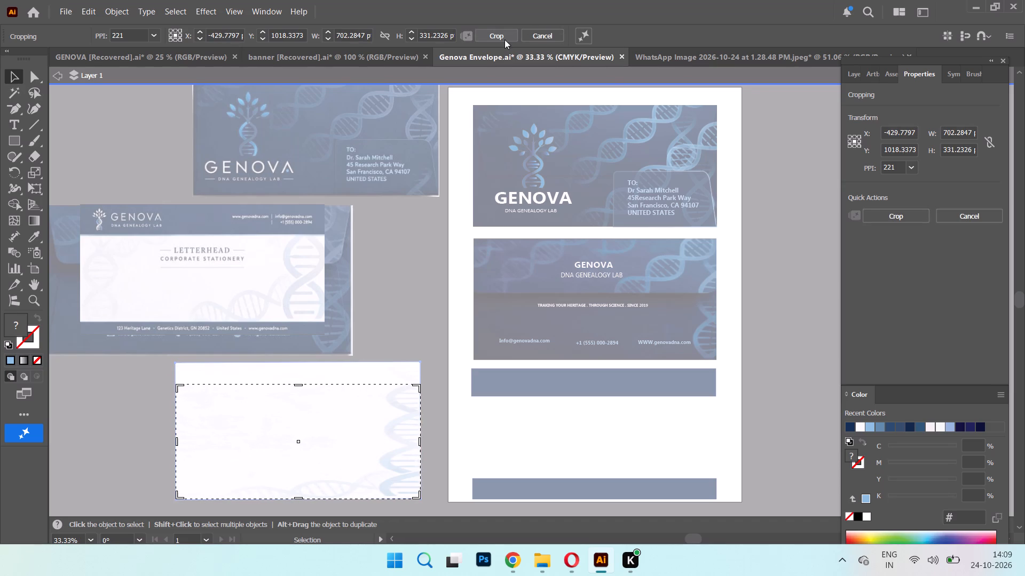
left_click(504, 39)
Place the cropped DNA background back on the artboard behind the letterhead's header and footer bands.
left_click_drag(318, 443, 610, 430)
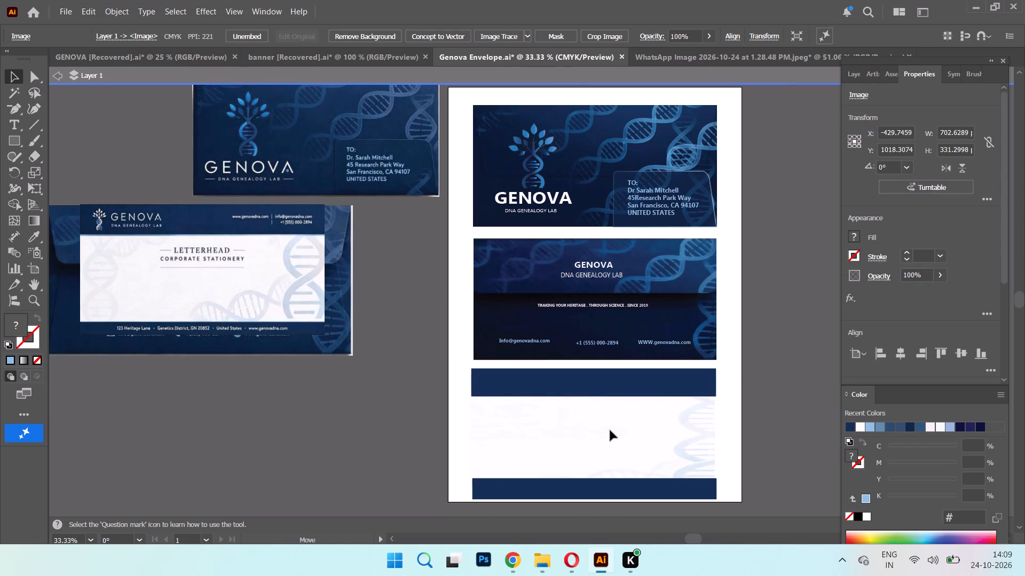
left_click_drag(610, 430, 613, 431)
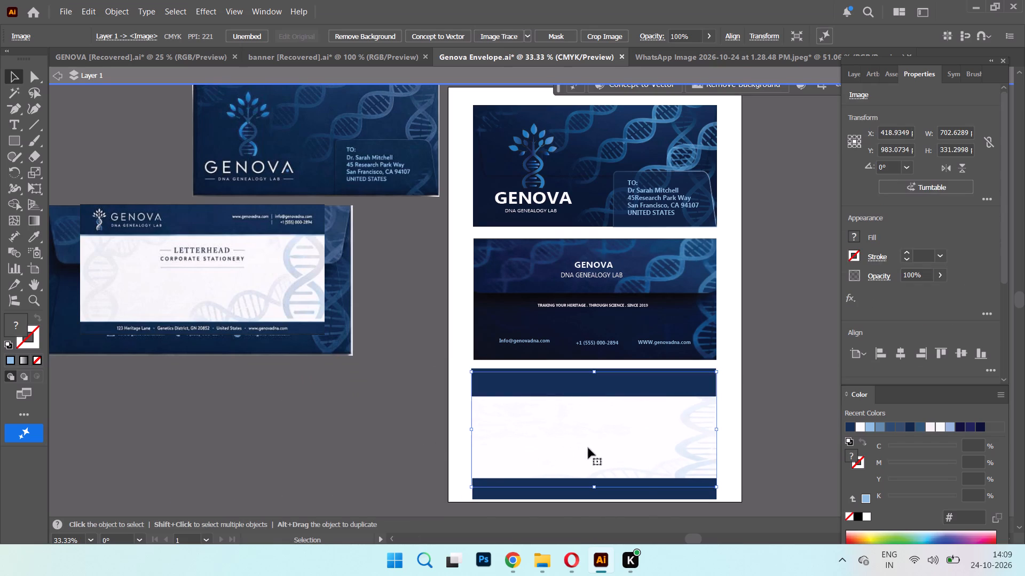
Extend the footer band's left edge outward to make it about 705 pt wide.
left_click(503, 494)
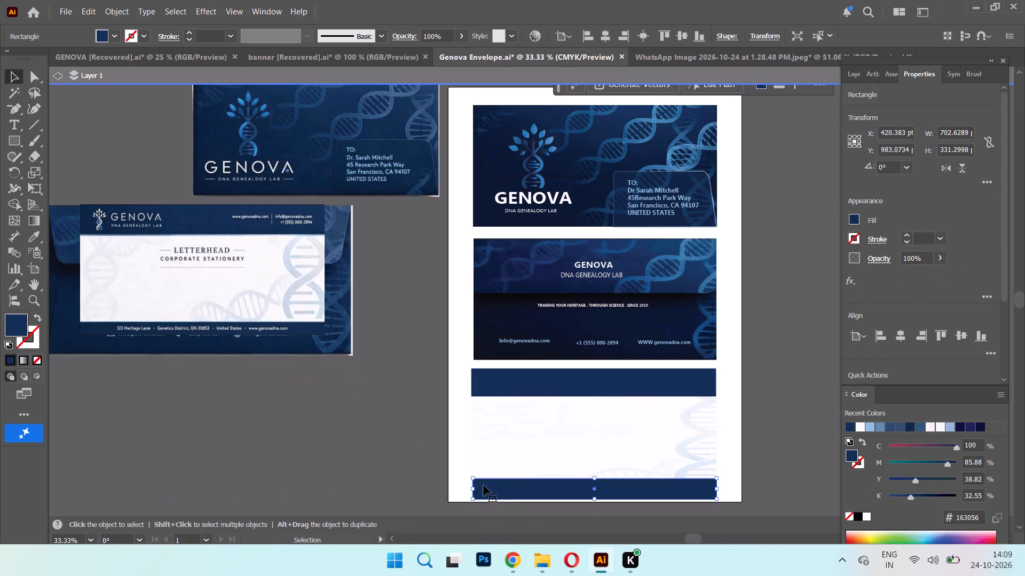
left_click(471, 491)
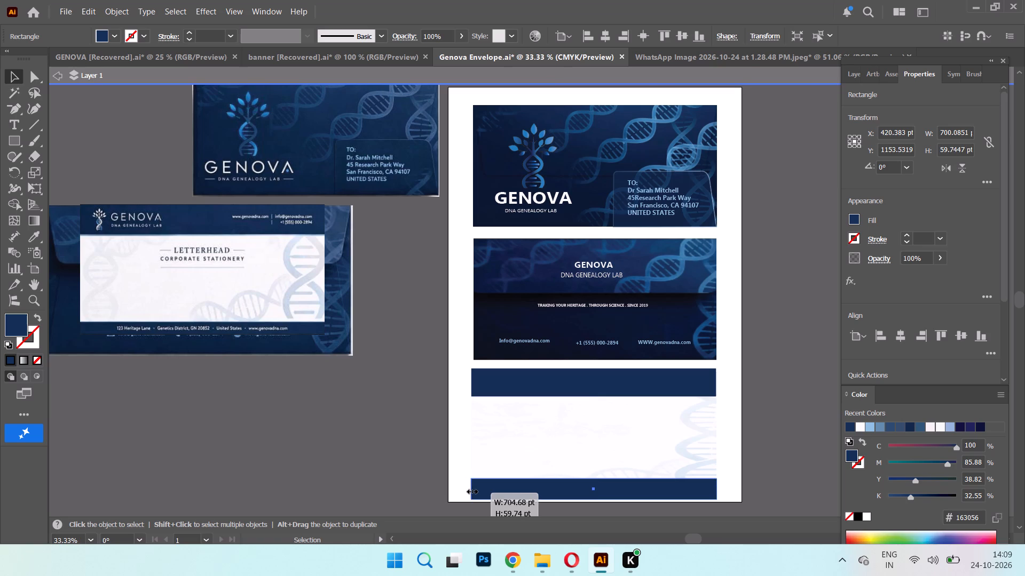
left_click(384, 474)
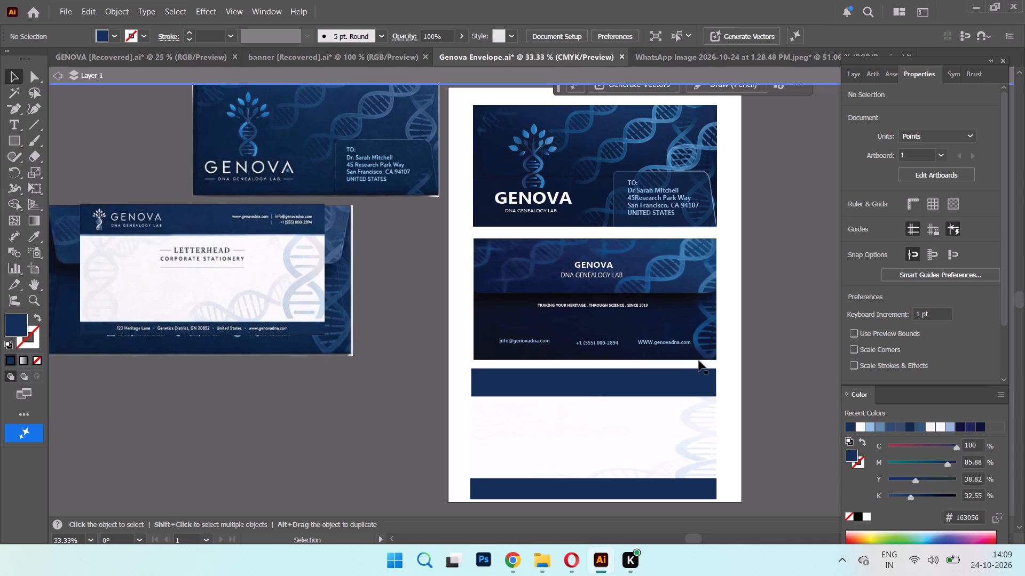
Copy the website text from the back envelope onto the right part of the letterhead's header band.
left_click(646, 343)
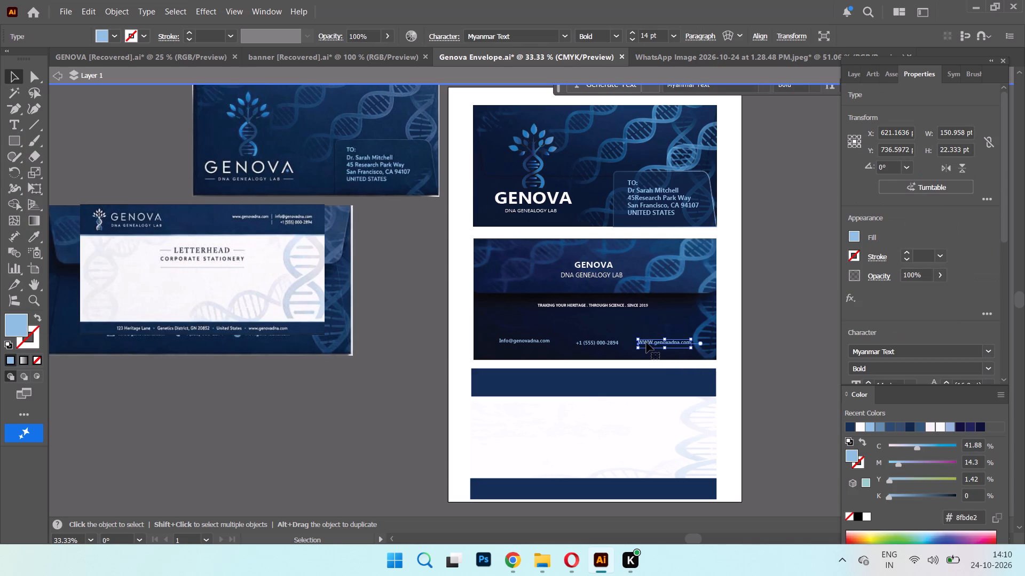
left_click_drag(646, 342, 656, 380, "alt")
Bring the copied website text to the top of Layer 1 and position it near the header band's right end.
left_click(851, 73)
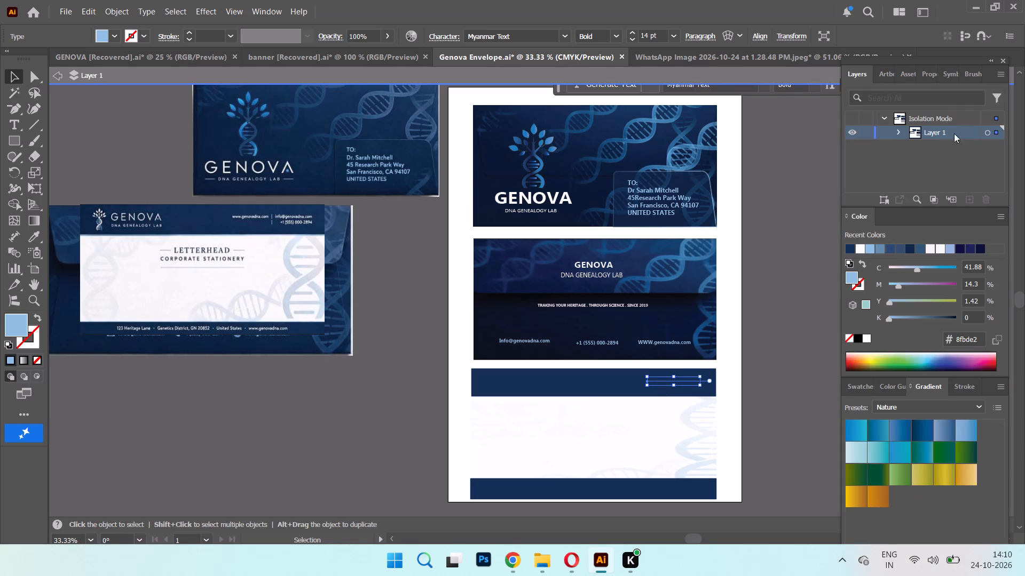
left_click(898, 130)
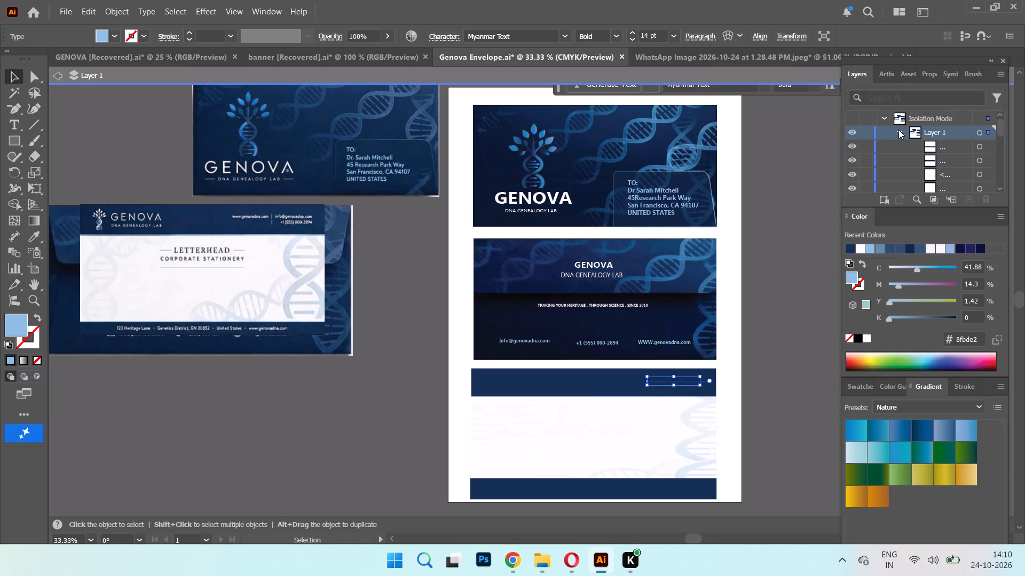
scroll(947, 177, "down", 11)
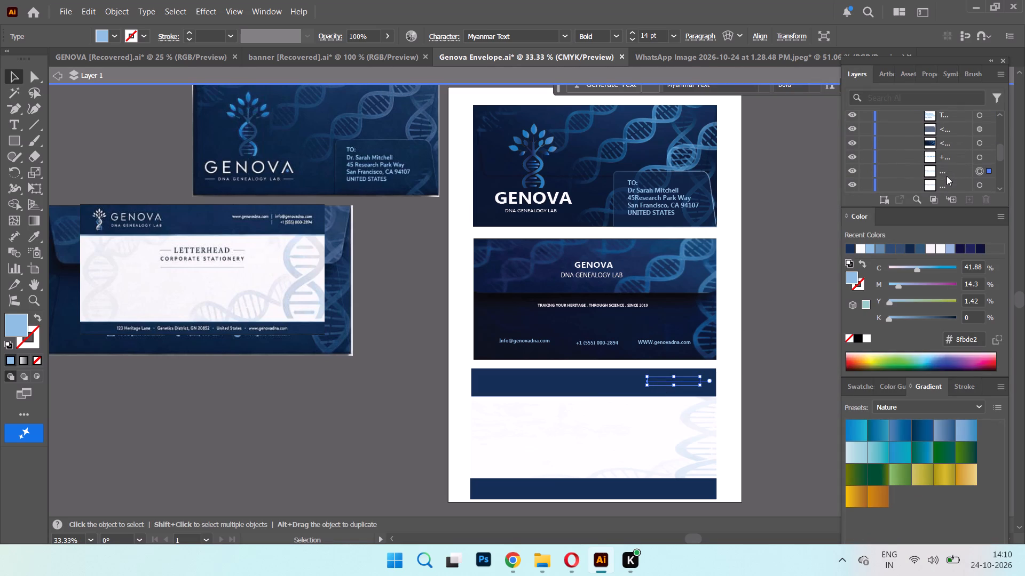
left_click(958, 170)
left_click_drag(967, 172, 959, 106)
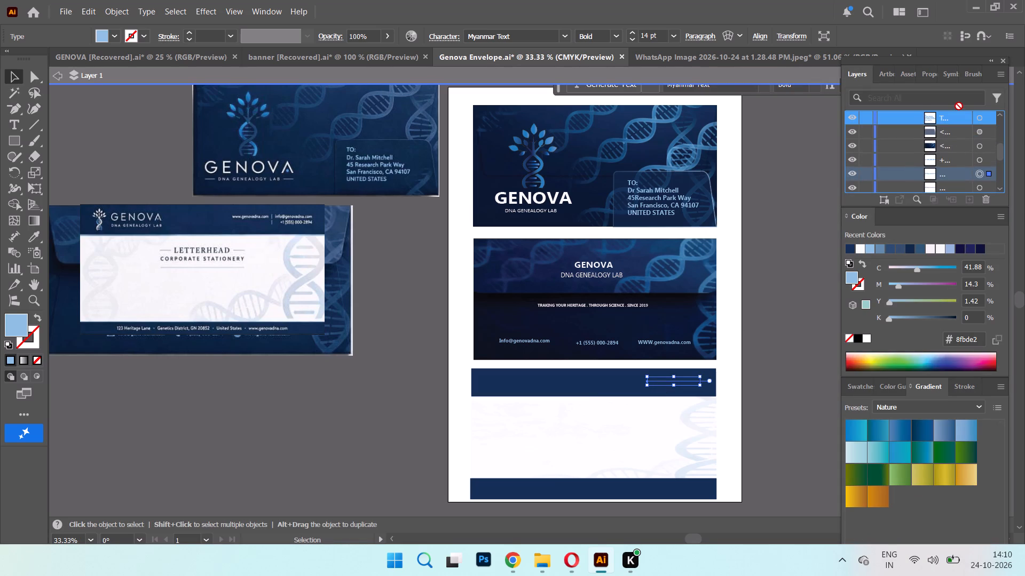
left_click_drag(959, 106, 956, 112)
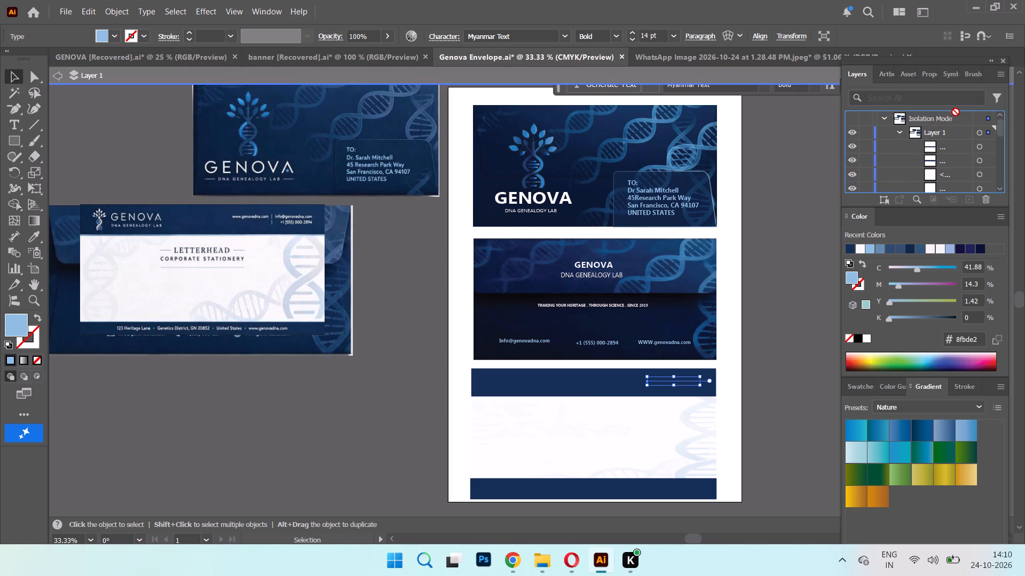
left_click_drag(956, 112, 947, 125)
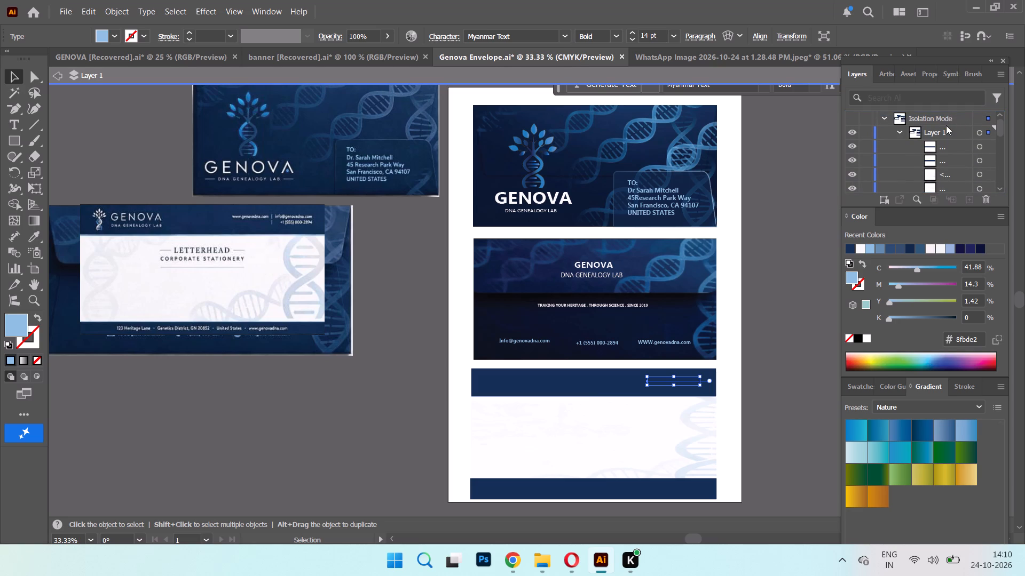
scroll(976, 143, "down", 10)
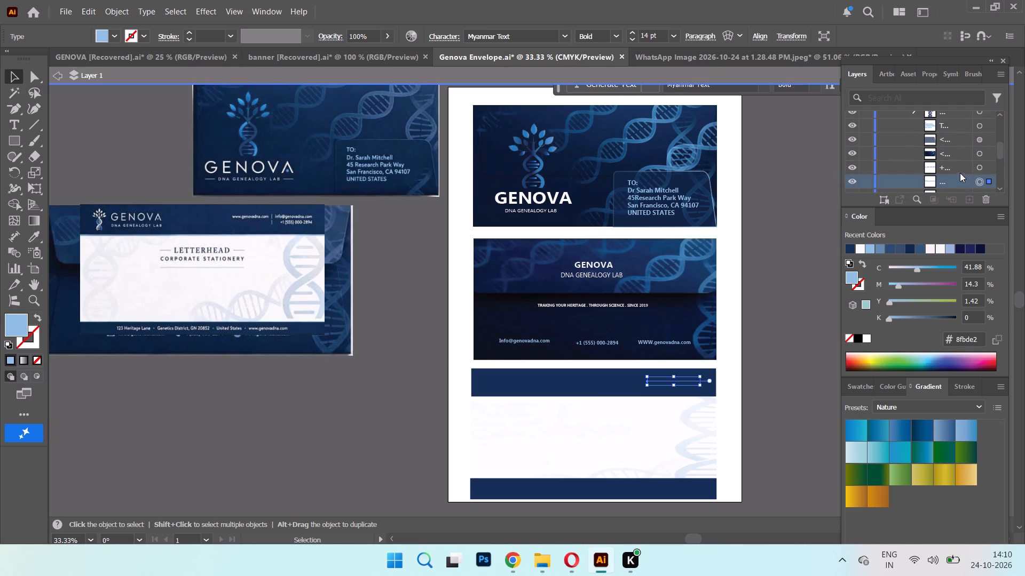
left_click_drag(961, 178, 962, 116)
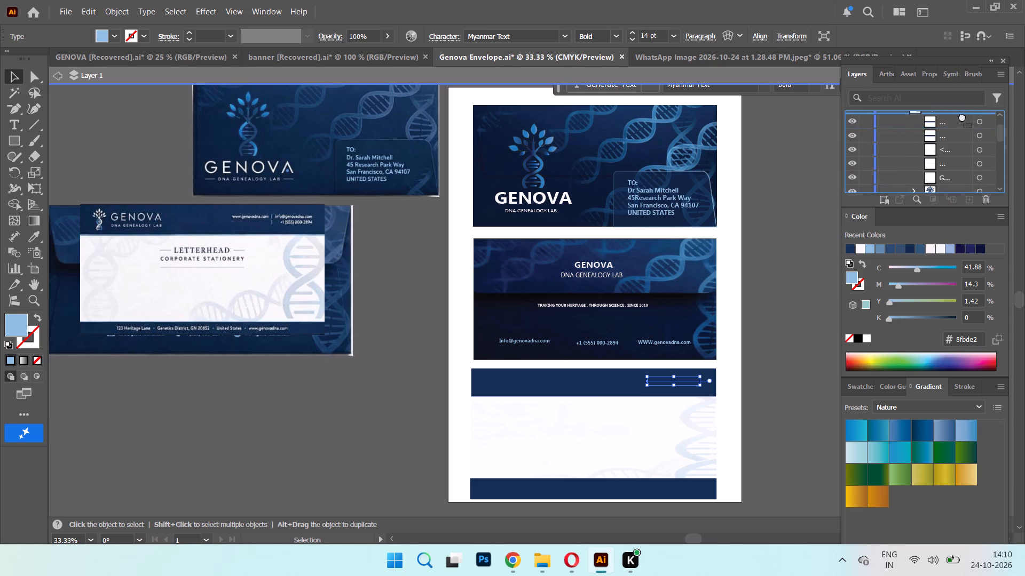
left_click_drag(962, 116, 950, 141)
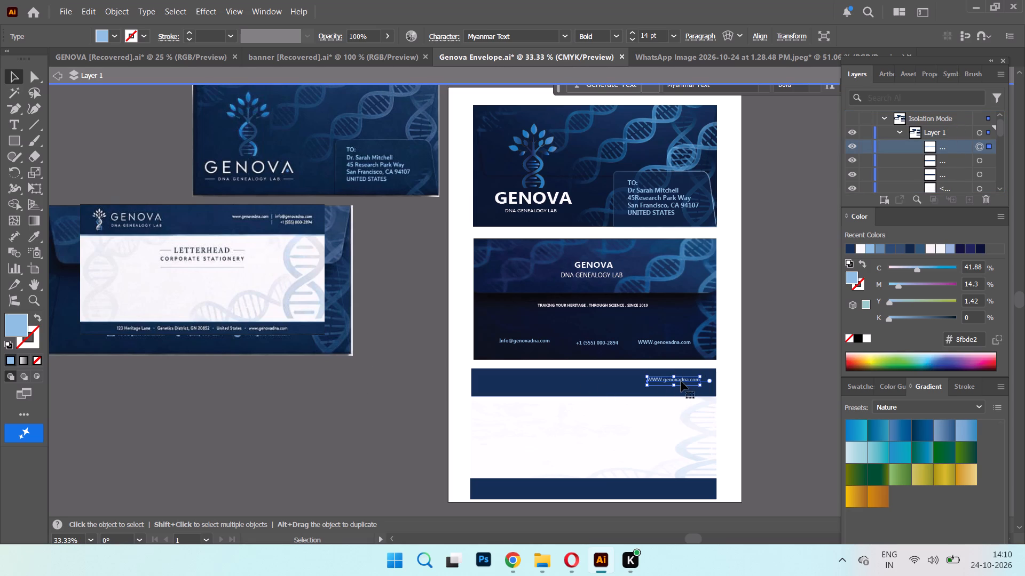
left_click_drag(681, 381, 691, 384)
Copy the phone number text from the back envelope to just below the website text in the header band.
left_click(595, 343)
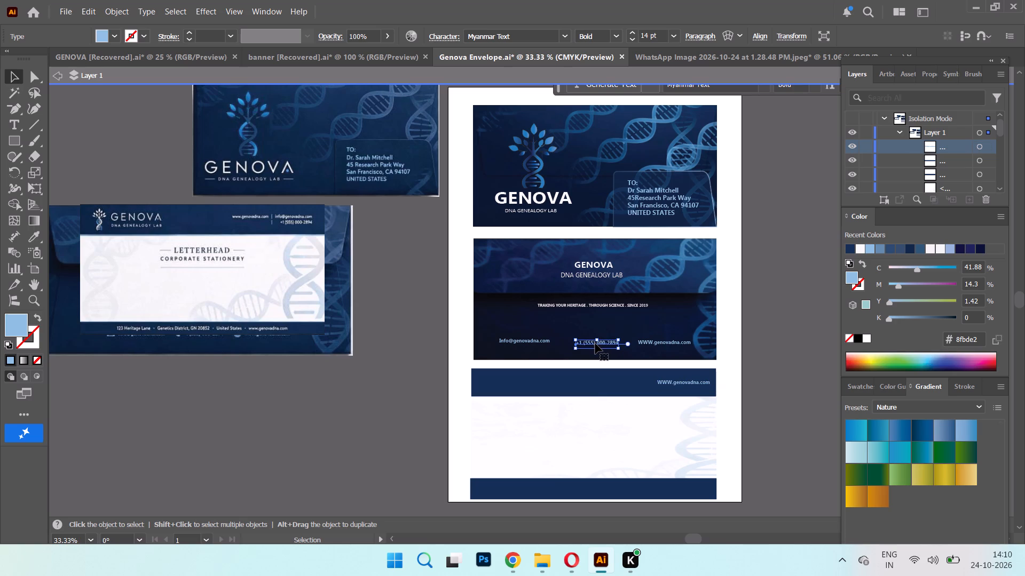
left_click_drag(595, 343, 686, 393, "alt")
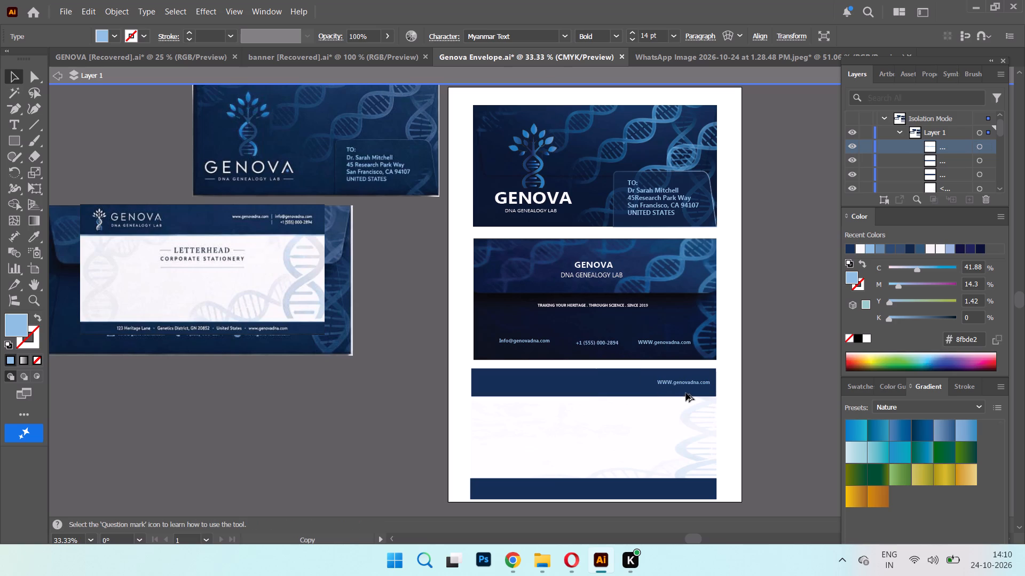
left_click_drag(686, 393, 685, 390, "alt")
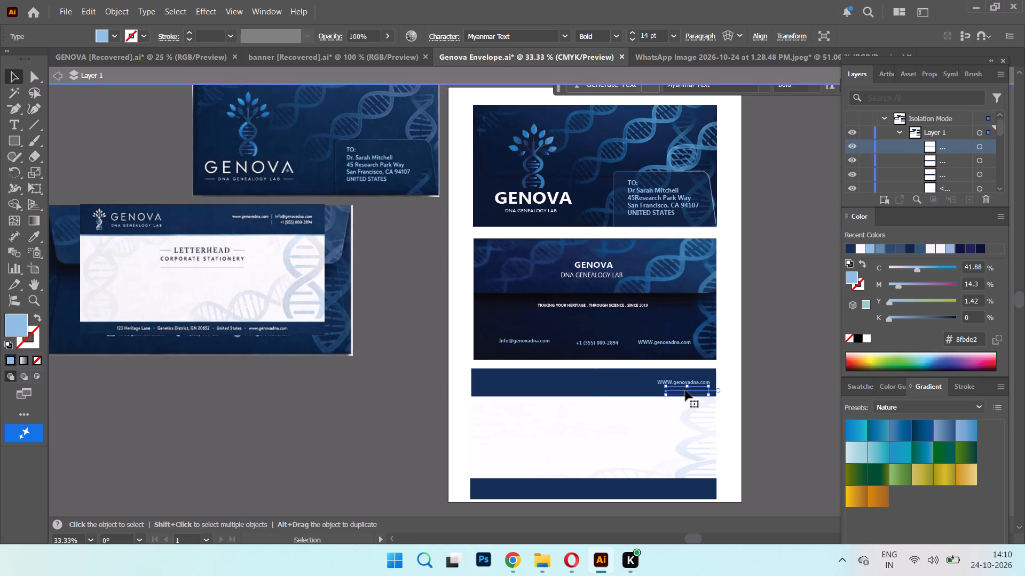
Bring the copied phone number text to the top of Layer 1, keeping it below the header's website text.
scroll(922, 169, "down", 7)
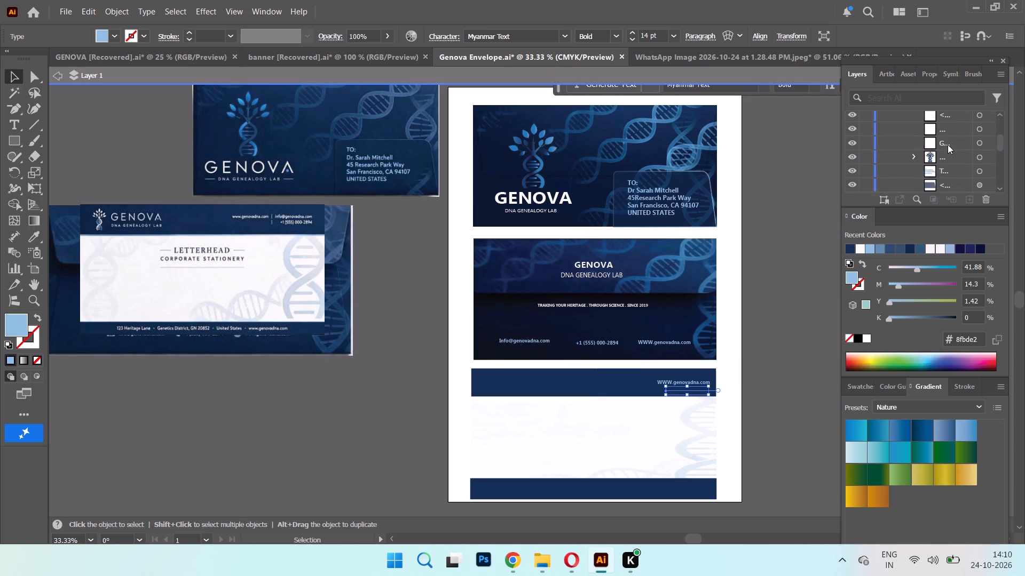
scroll(948, 145, "down", 7)
left_click(972, 138)
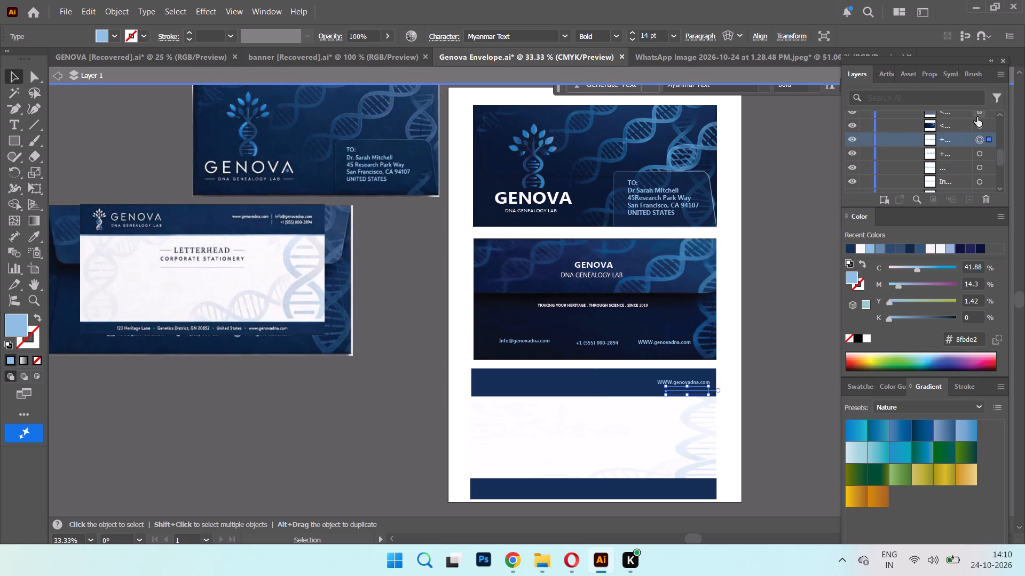
left_click_drag(957, 139, 963, 110)
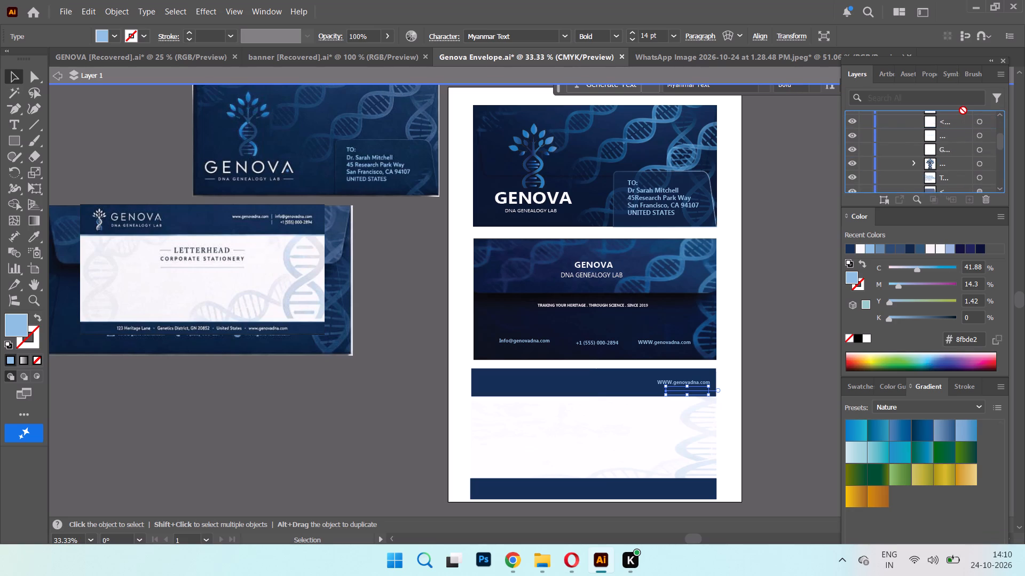
left_click_drag(963, 110, 953, 126)
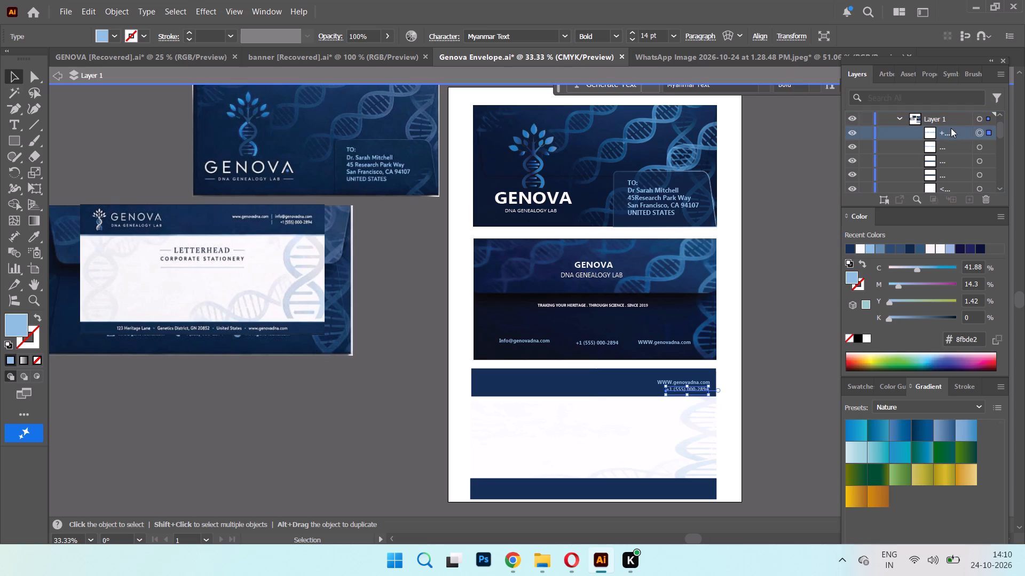
left_click(685, 390)
left_click(779, 348)
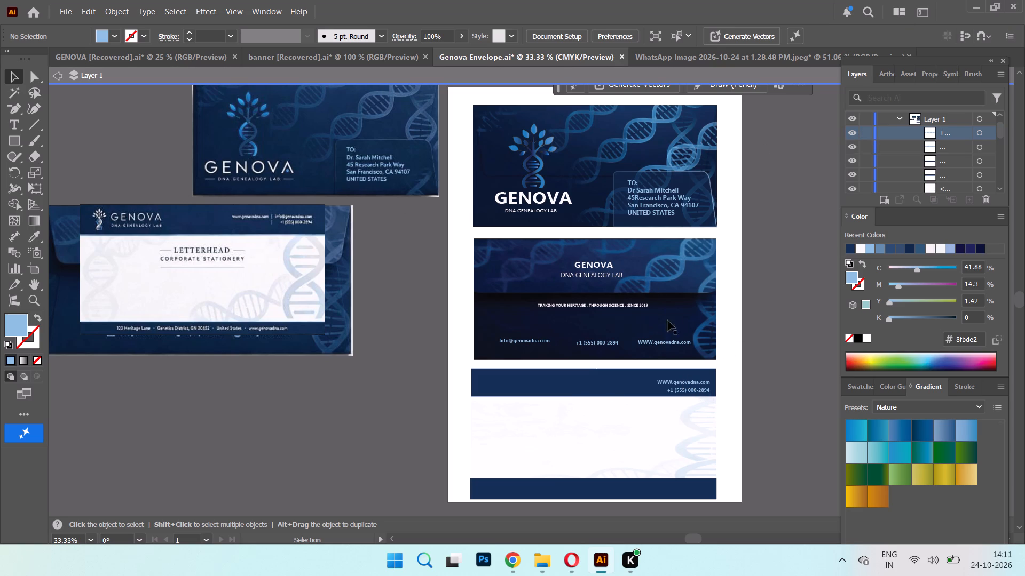
left_click(678, 382)
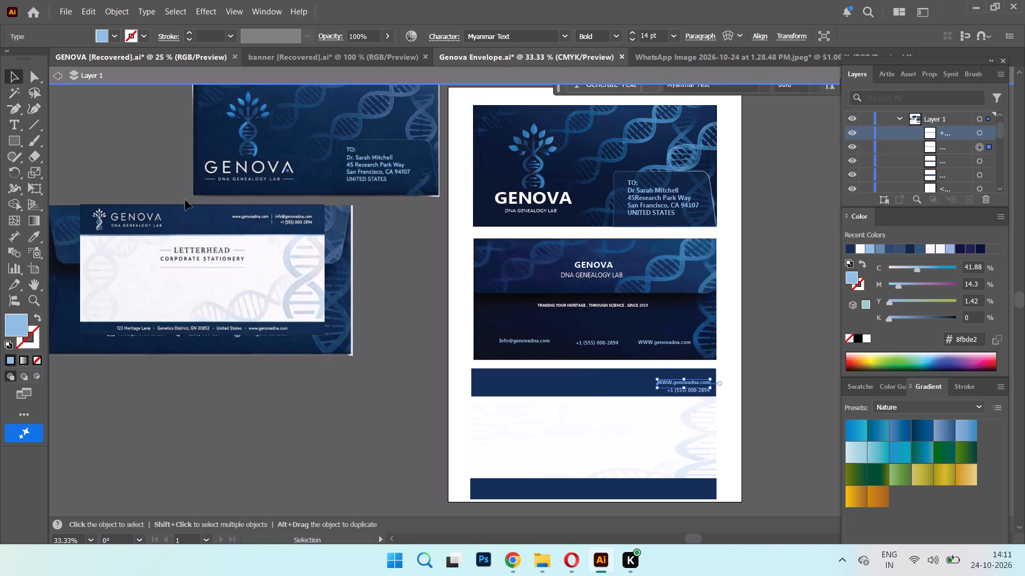
left_click(18, 119)
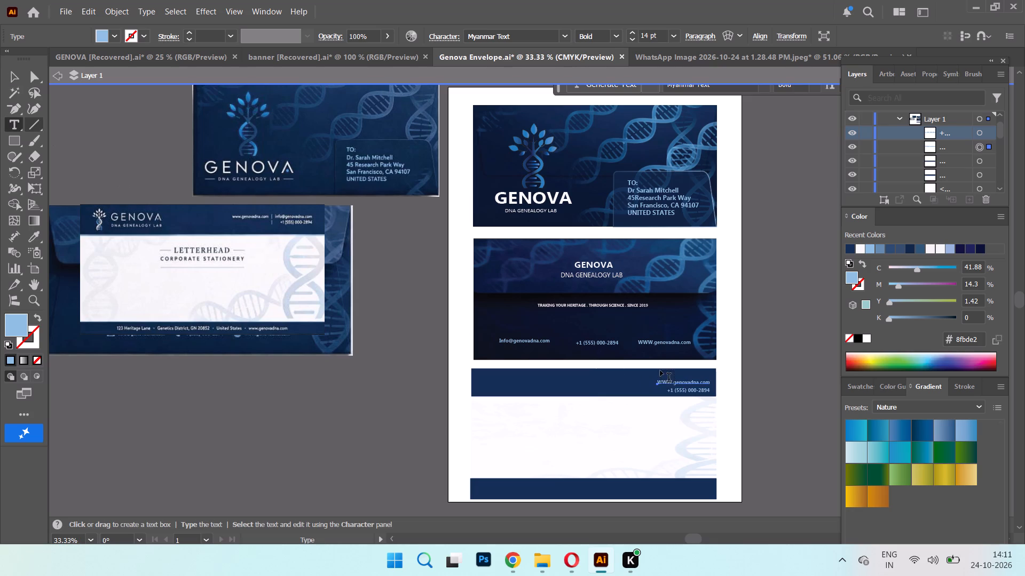
left_click(674, 381)
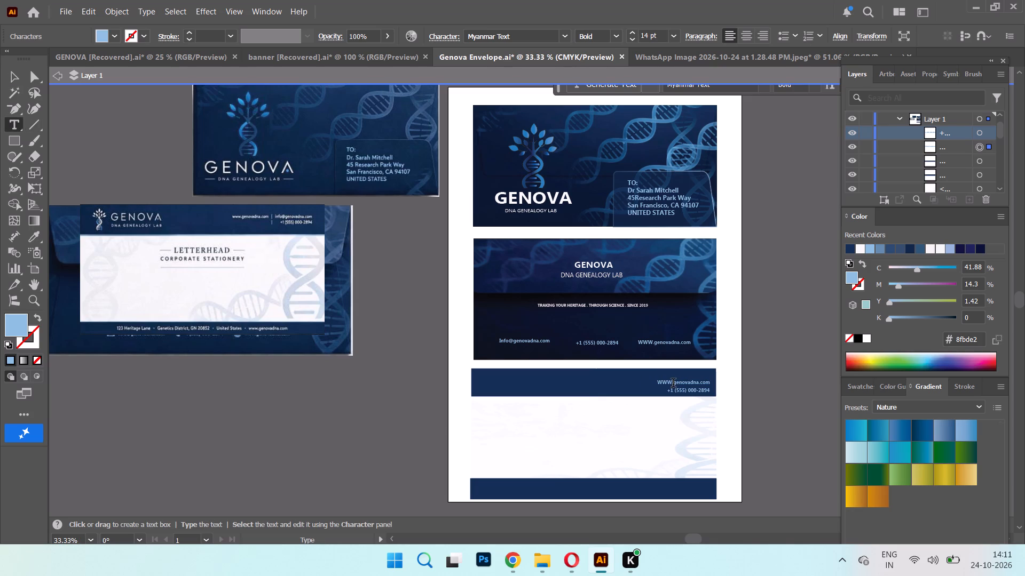
left_click(673, 384)
key("BackSpace")
key("BackSpace")
key("BackSpace")
key("BackSpace")
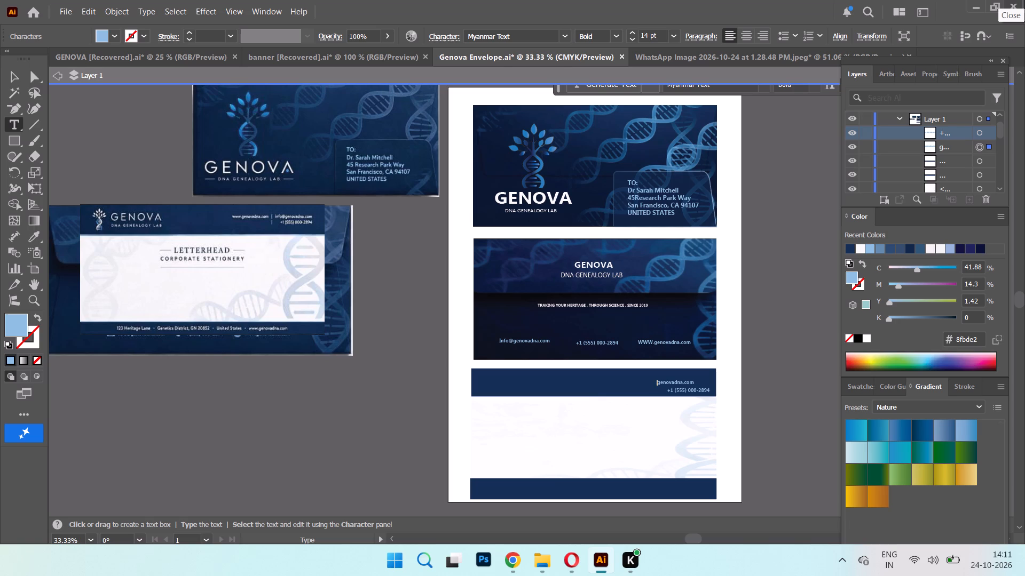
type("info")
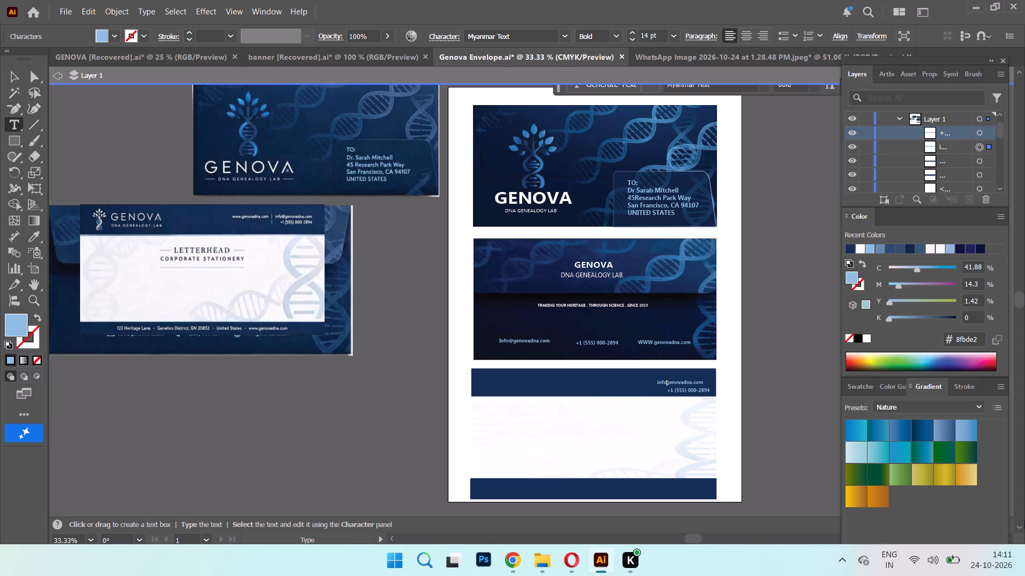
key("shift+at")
left_click(11, 75)
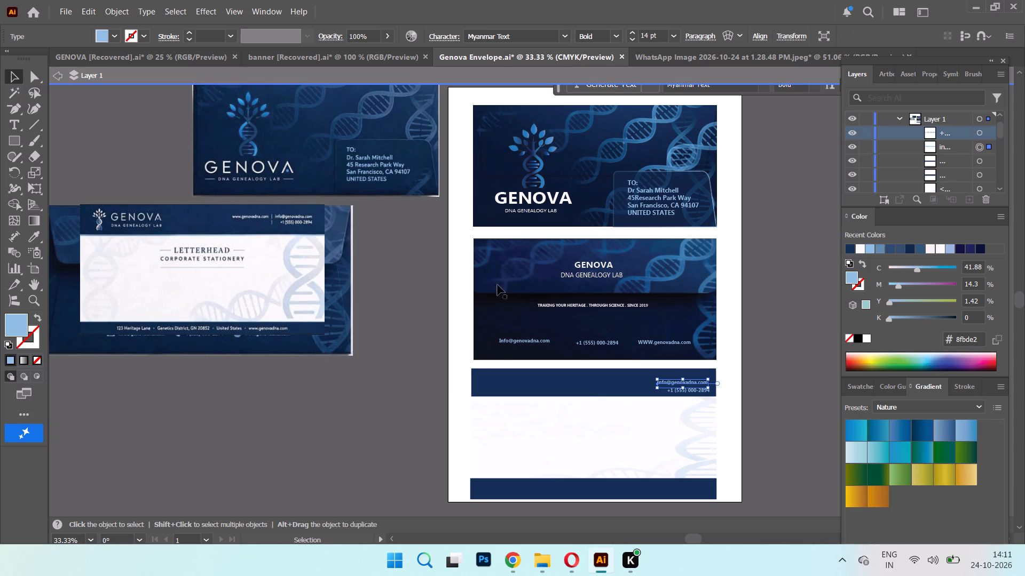
Deselect the header band text and save the Genova Envelope document.
left_click(392, 396)
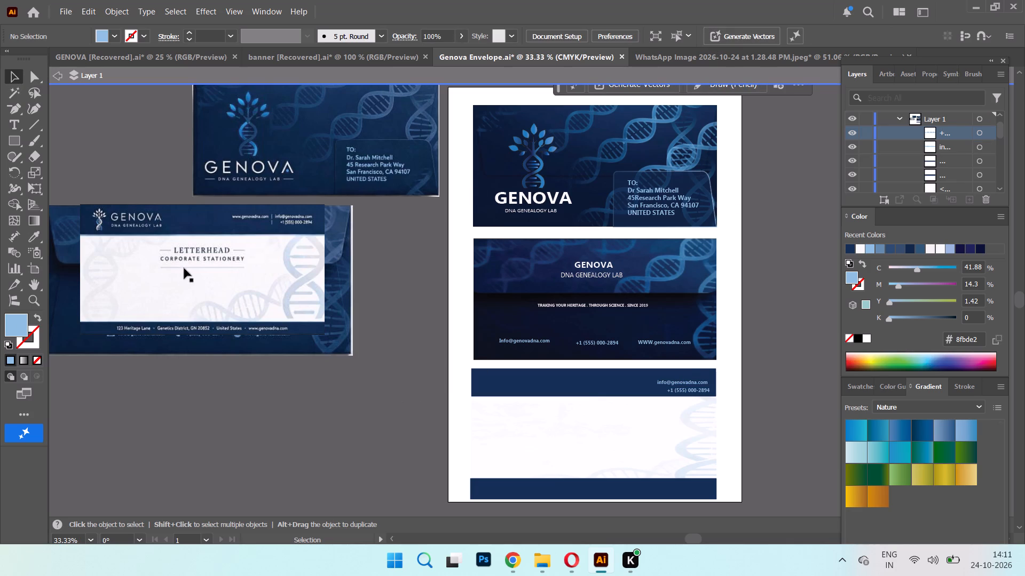
scroll(496, 303, "up", 6)
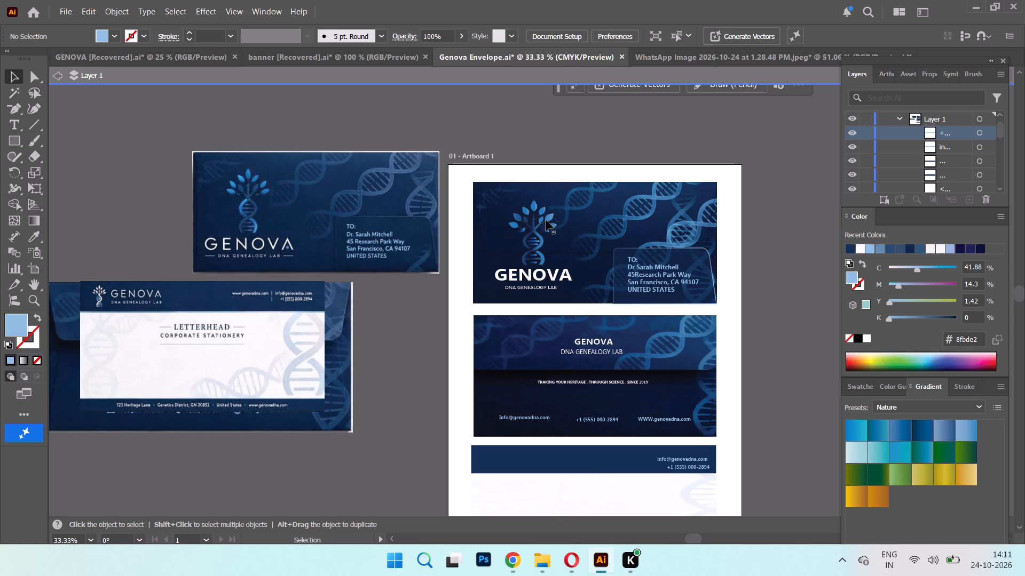
left_click(532, 253)
left_click(203, 129)
left_click(73, 9)
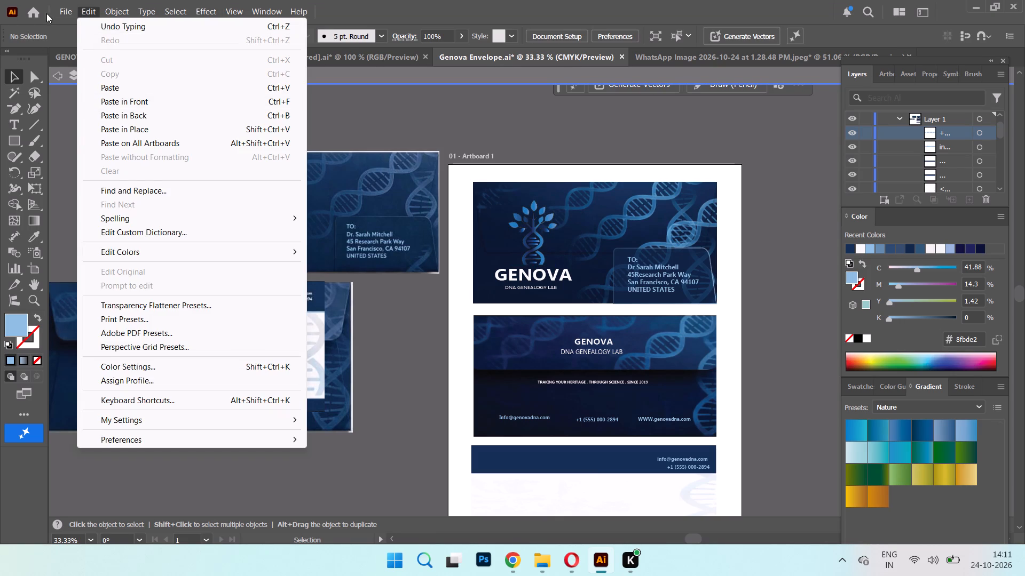
left_click(84, 133)
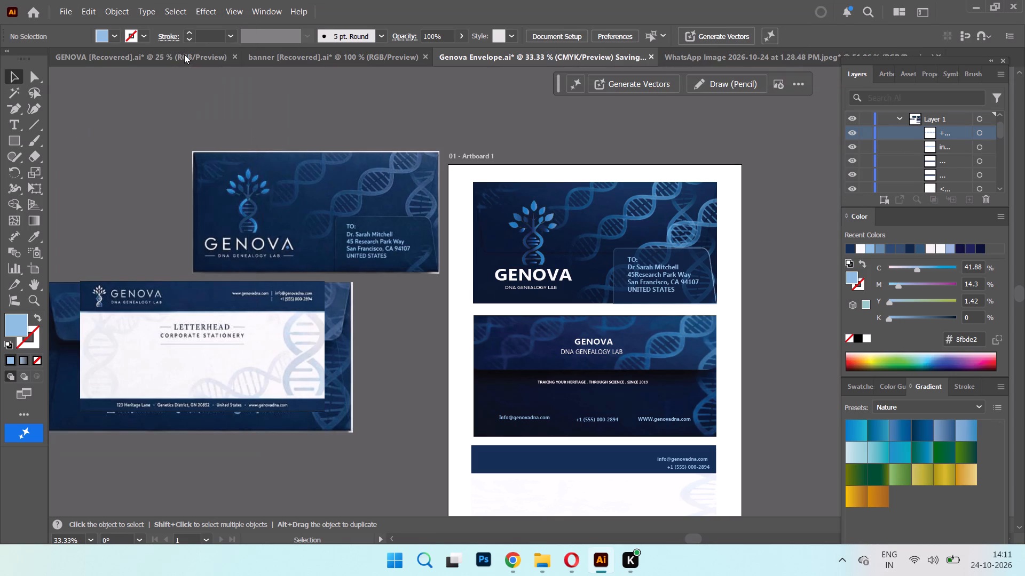
Check the other open documents, and open the genova business card file from the Downloads folder.
left_click(163, 52)
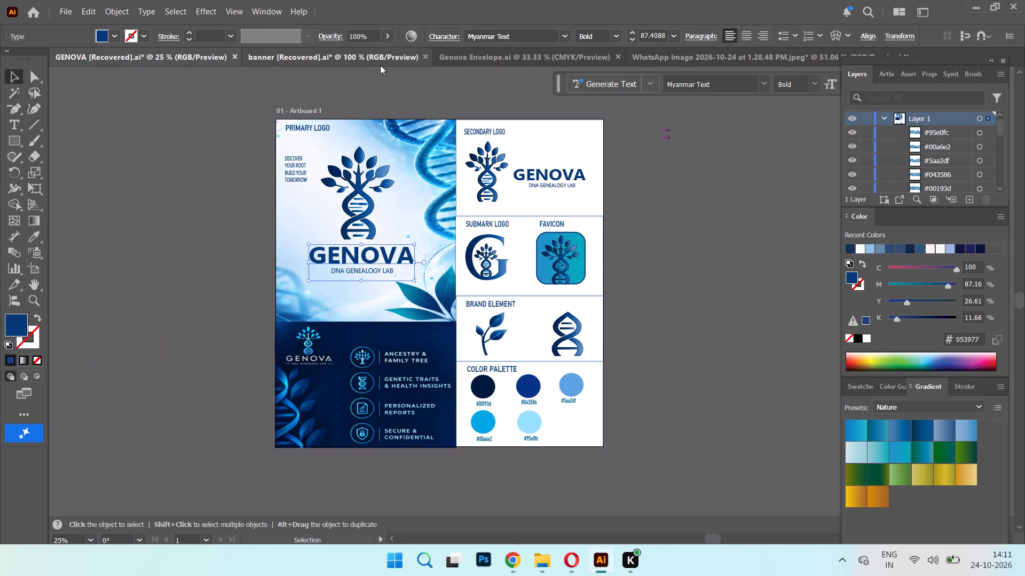
left_click(380, 65)
left_click(495, 59)
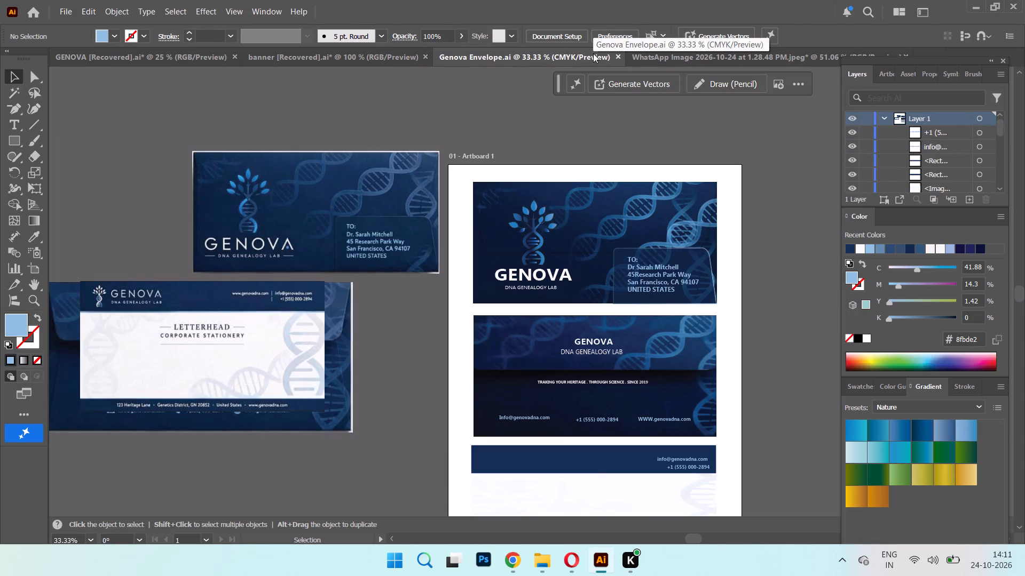
left_click(350, 189)
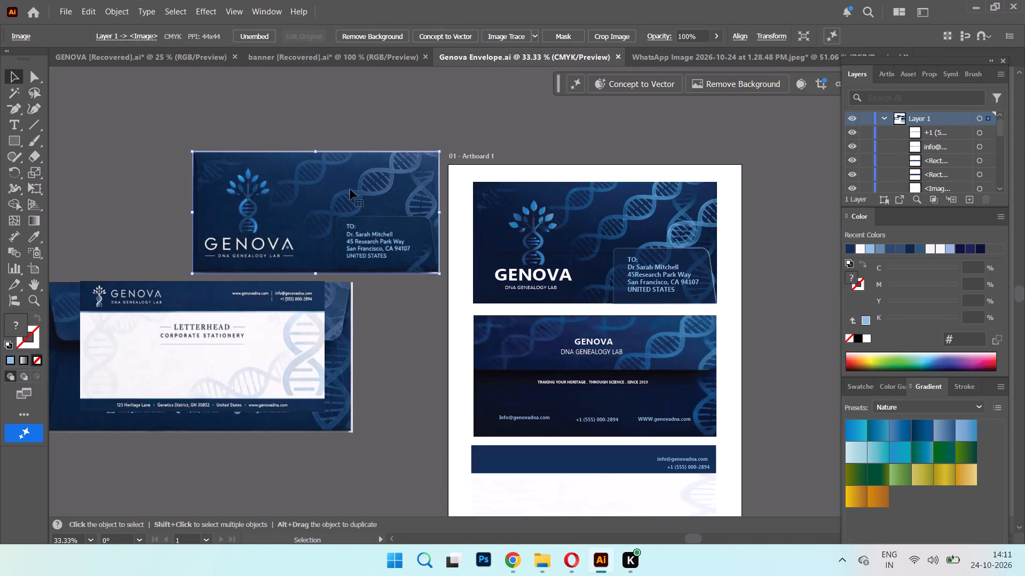
left_click(904, 52)
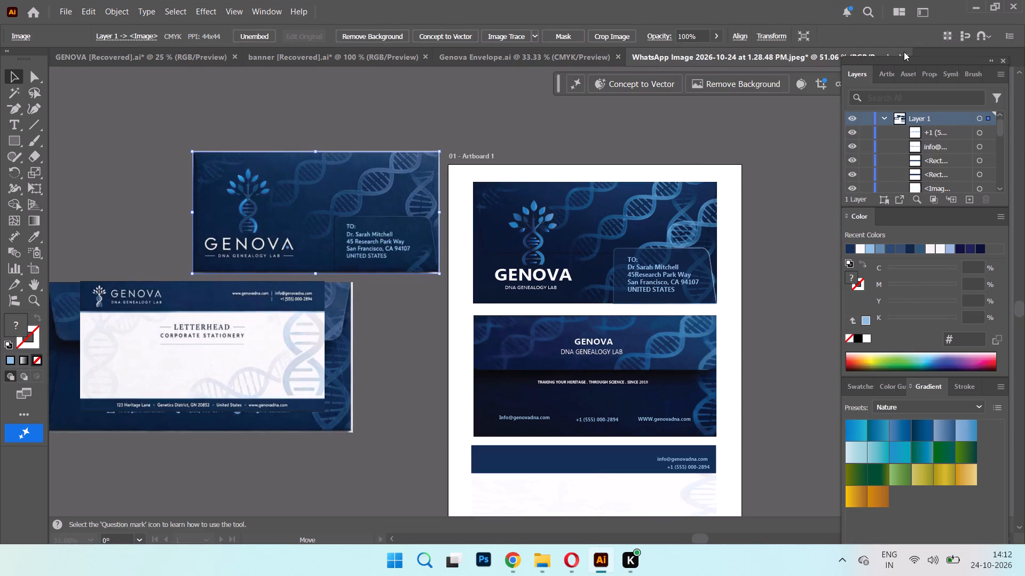
key("ctrl+o")
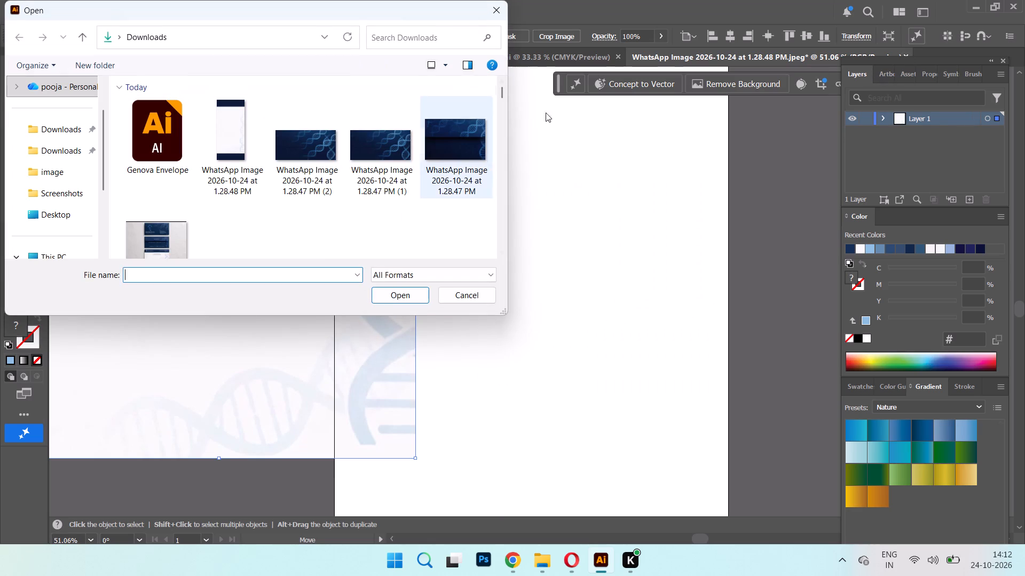
scroll(366, 220, "down", 3)
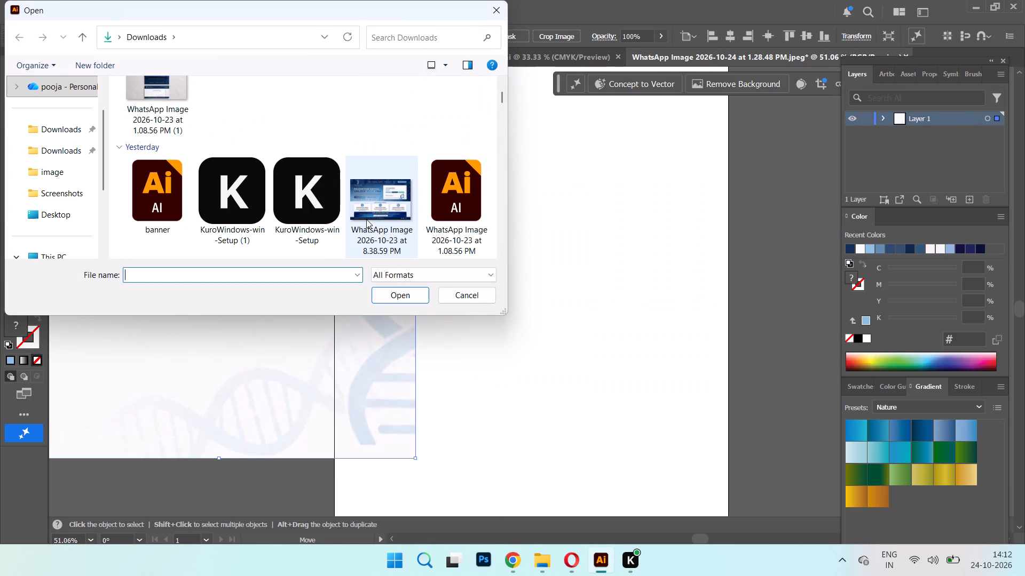
scroll(388, 191, "down", 1)
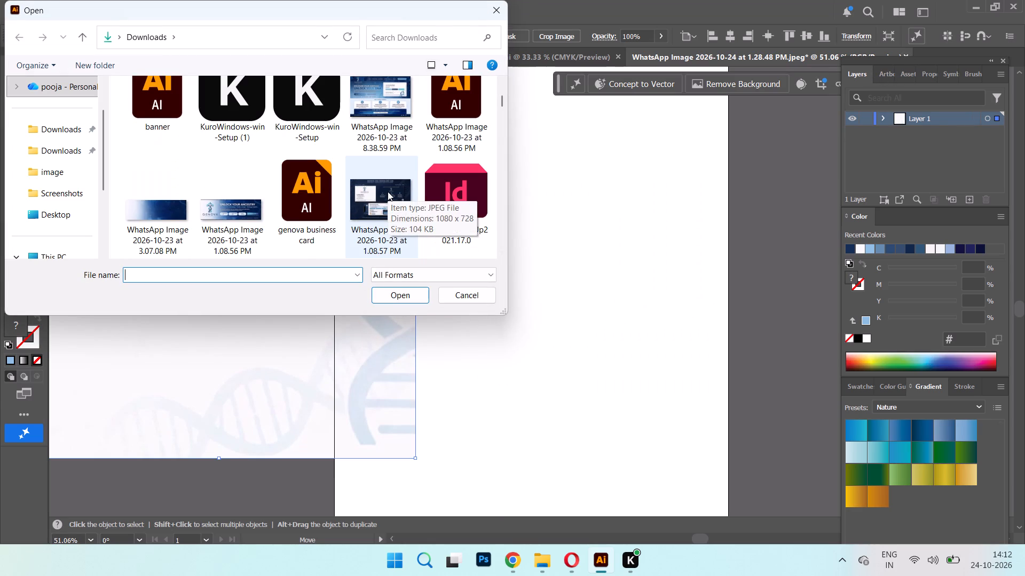
left_click(295, 195)
left_click(381, 296)
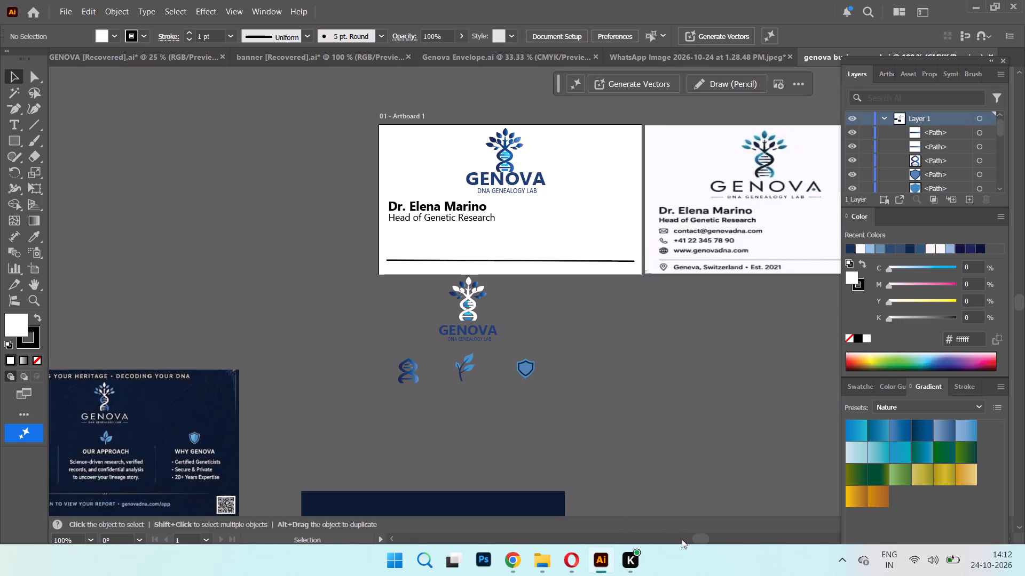
In the business card document, move the navy rectangle up behind the loose logo and icons, with the back-card reference beside it.
left_click_drag(692, 539, 681, 540)
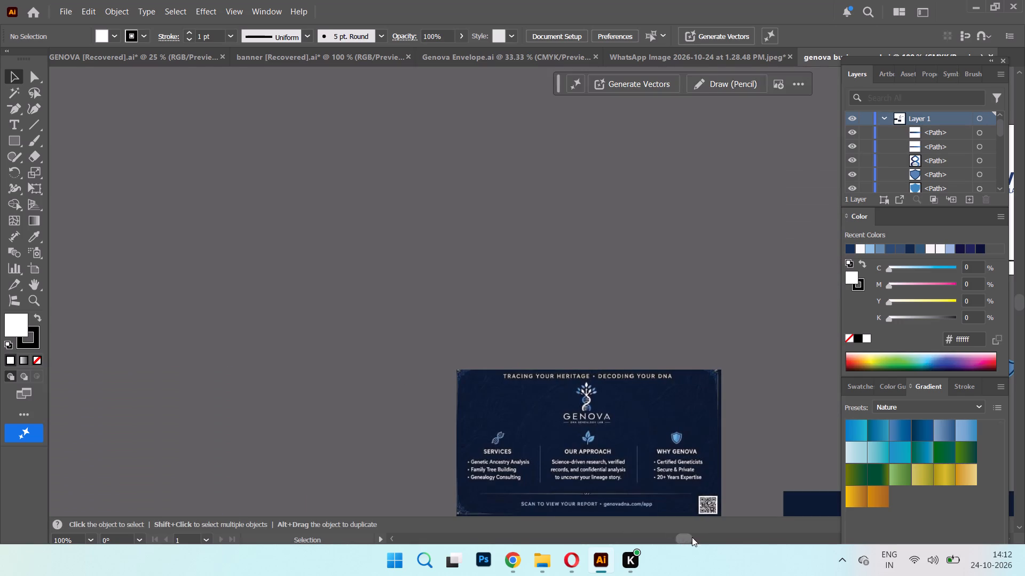
left_click_drag(692, 536, 678, 537)
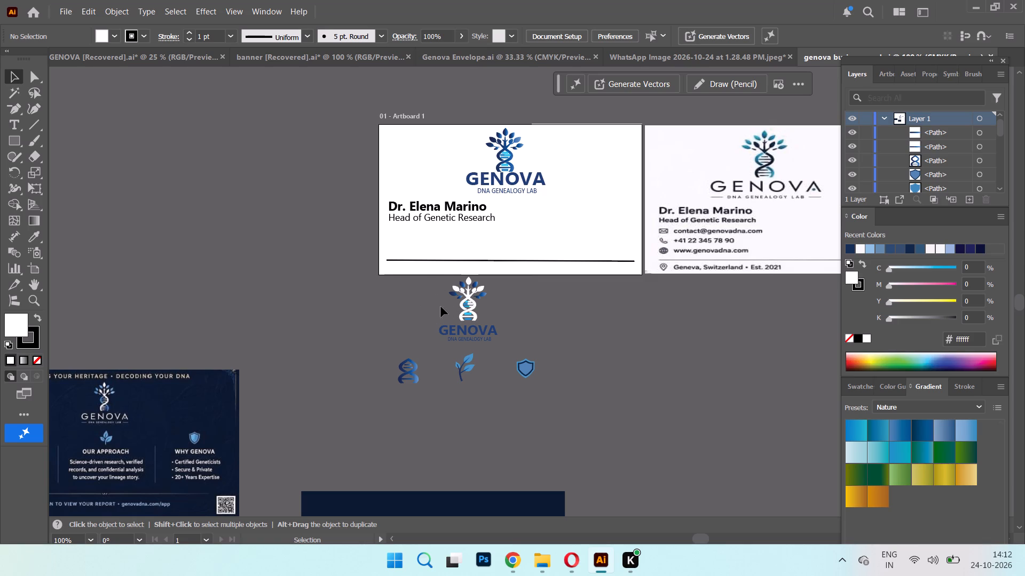
left_click_drag(150, 433, 206, 376)
left_click_drag(227, 330, 238, 316)
left_click(247, 310)
left_click_drag(179, 381, 366, 334)
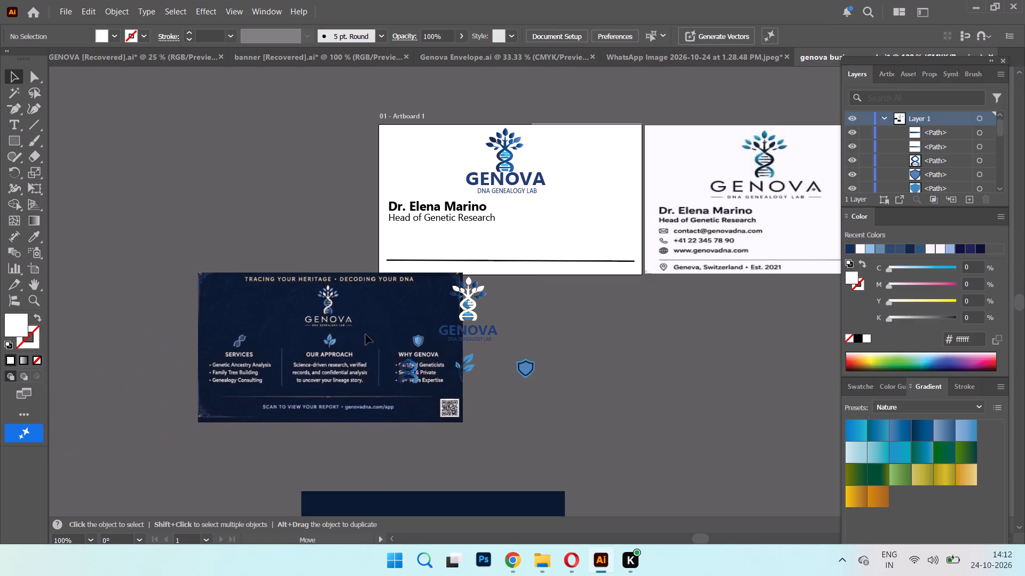
left_click_drag(366, 334, 372, 366)
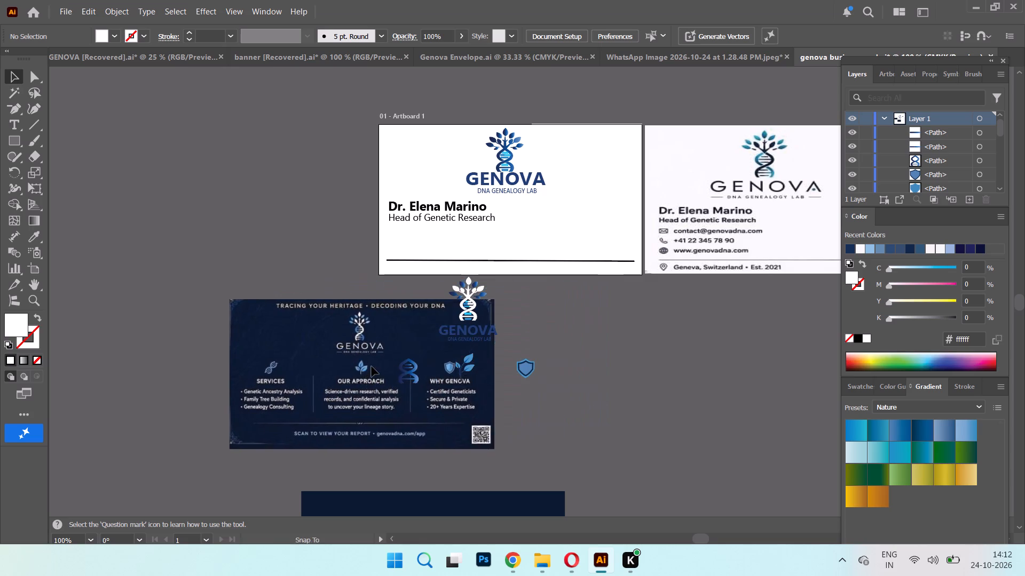
left_click_drag(372, 366, 256, 363)
left_click_drag(414, 502, 474, 305)
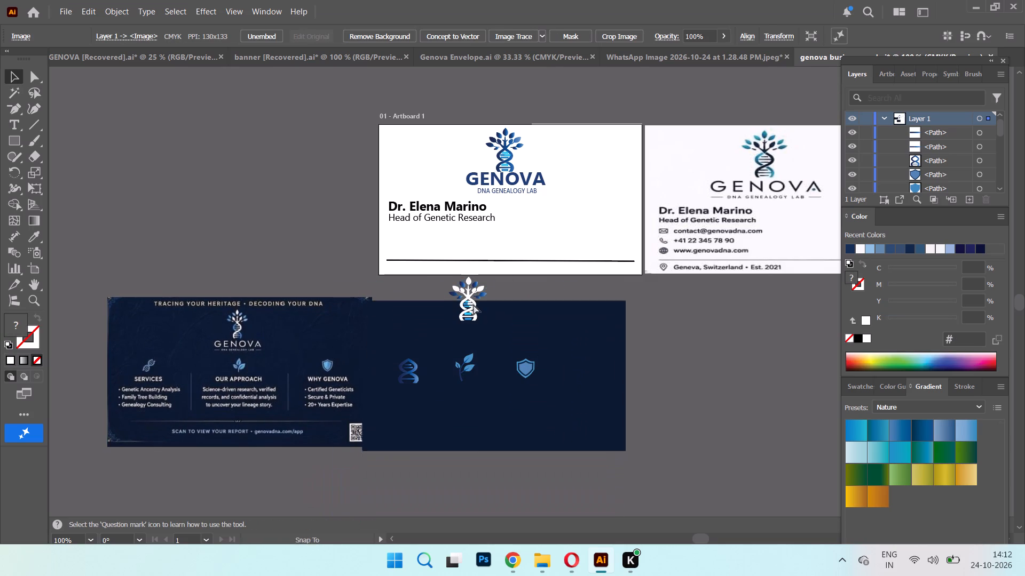
left_click_drag(474, 305, 440, 281)
left_click_drag(294, 365, 168, 351)
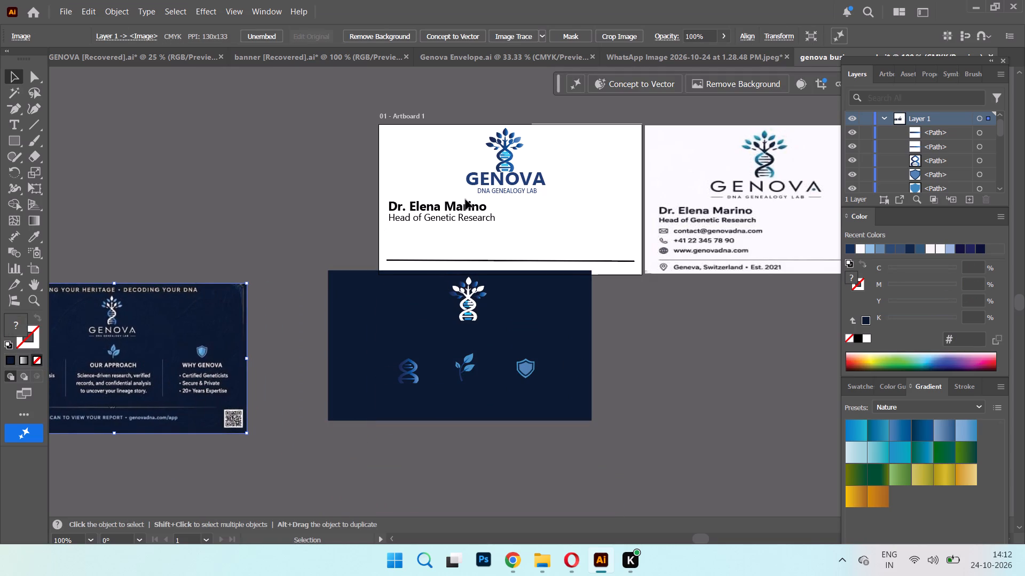
Shift the loose logo and three icons to centre them below the artboard, and align the navy rectangle behind them directly under the card.
left_click_drag(389, 324, 390, 501)
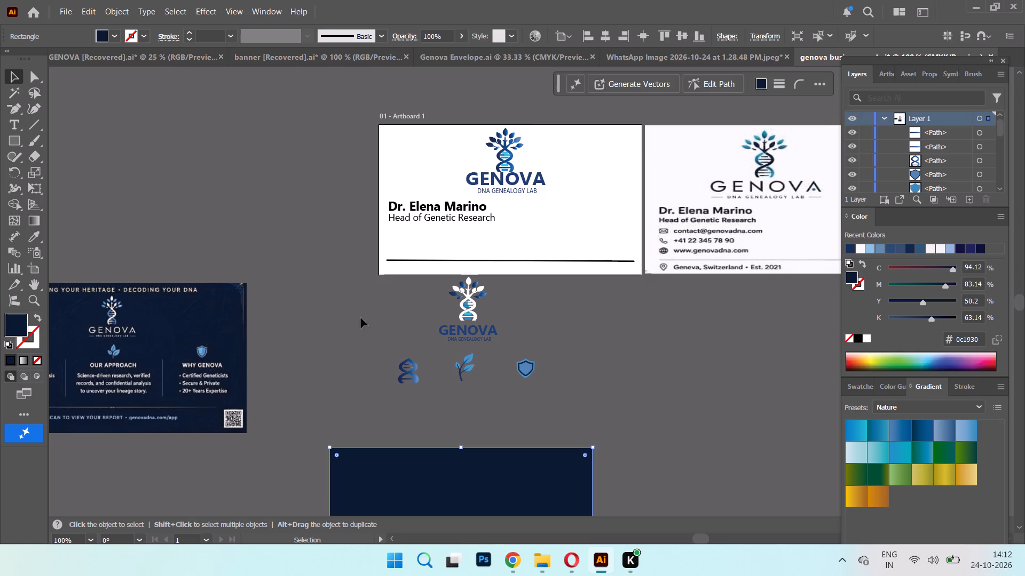
left_click_drag(379, 279, 679, 409)
left_click_drag(679, 409, 680, 409)
left_click_drag(523, 369, 561, 388)
left_click_drag(532, 460, 576, 290)
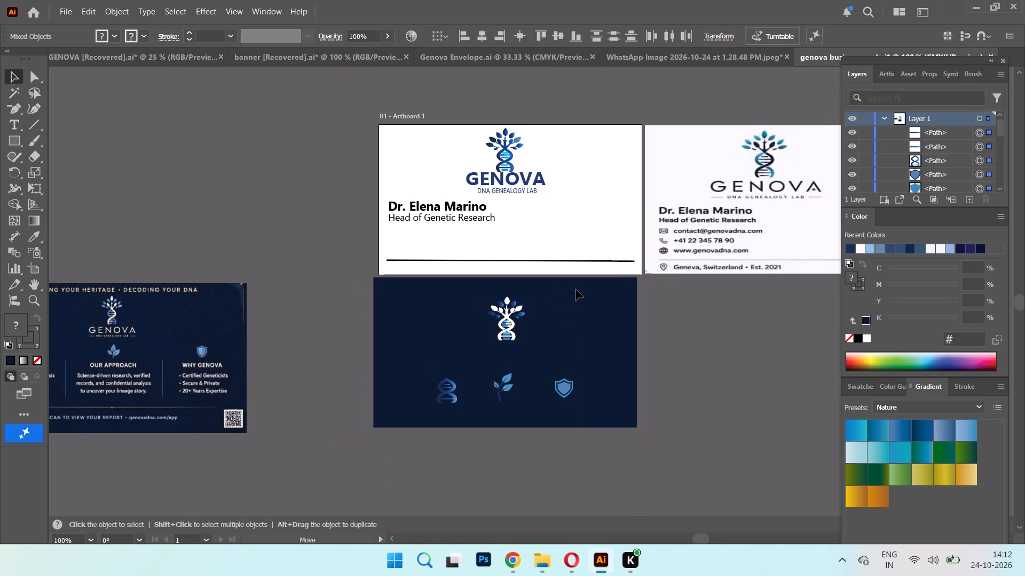
left_click_drag(576, 290, 581, 291)
left_click(311, 404)
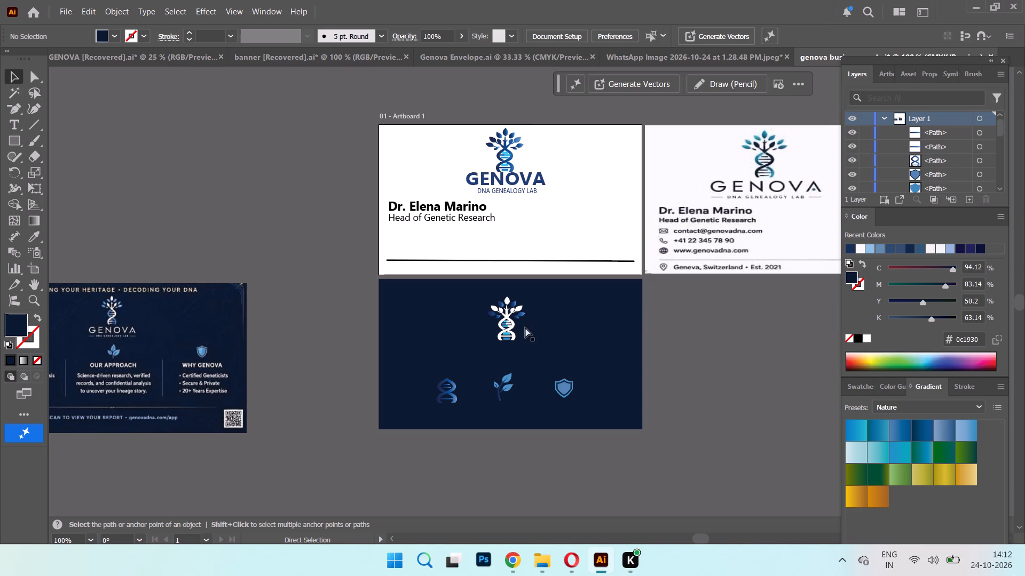
Ungroup the tree-and-DNA logo mark over the navy rectangle.
left_click(511, 329)
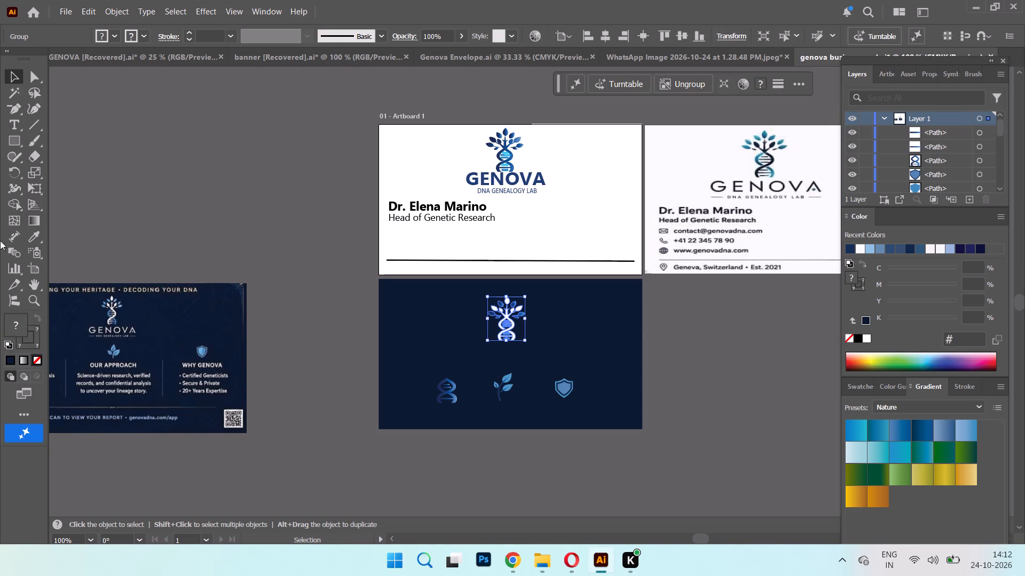
left_click(213, 220)
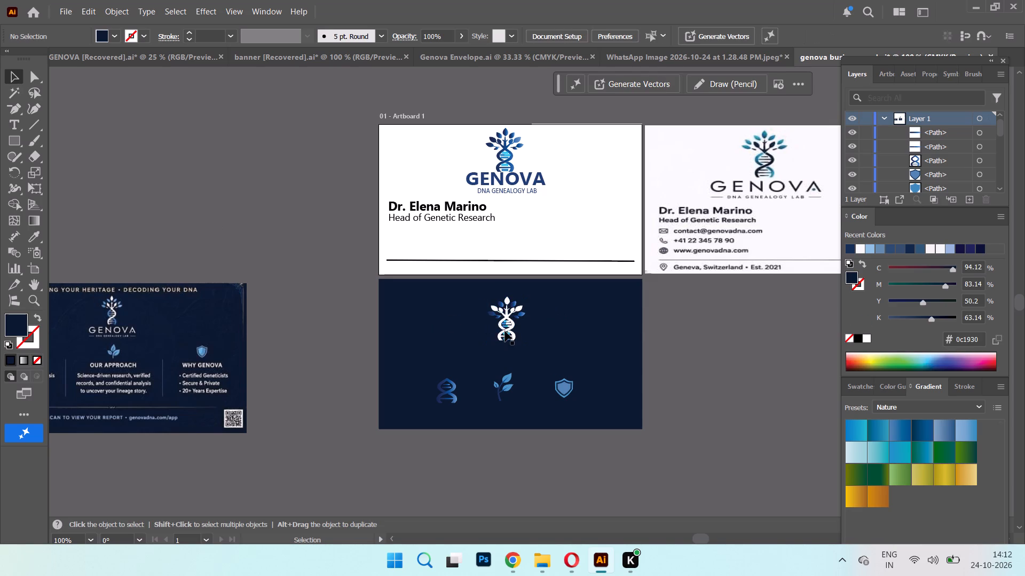
left_click(506, 331)
left_click(680, 83)
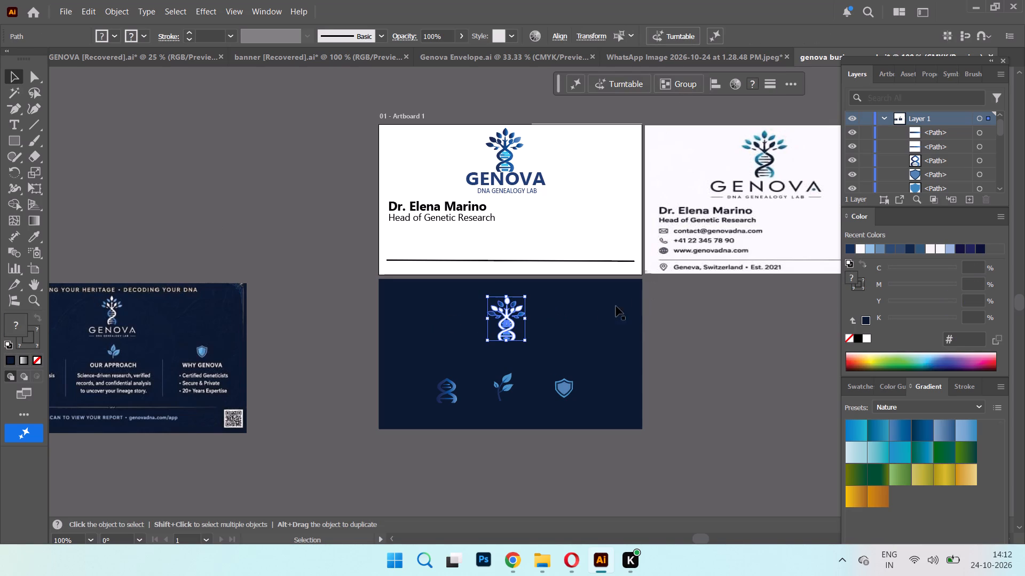
Clear the navy rectangle from the logo and recolour the white DNA-tree path's end gradient stop to #183a66, sampled from the reference card.
left_click_drag(600, 311, 595, 423)
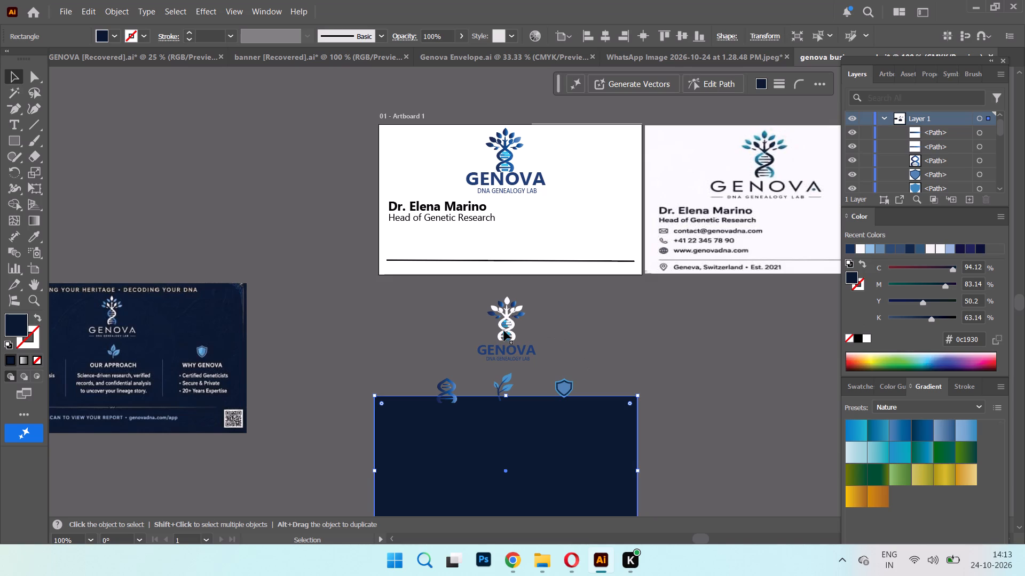
left_click(504, 331)
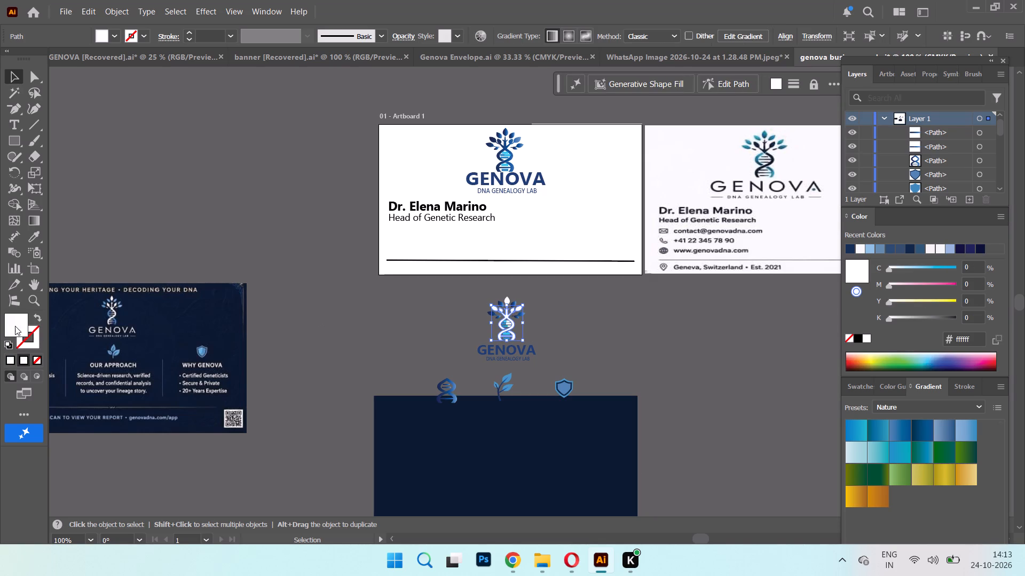
left_click(114, 35)
left_click(91, 66)
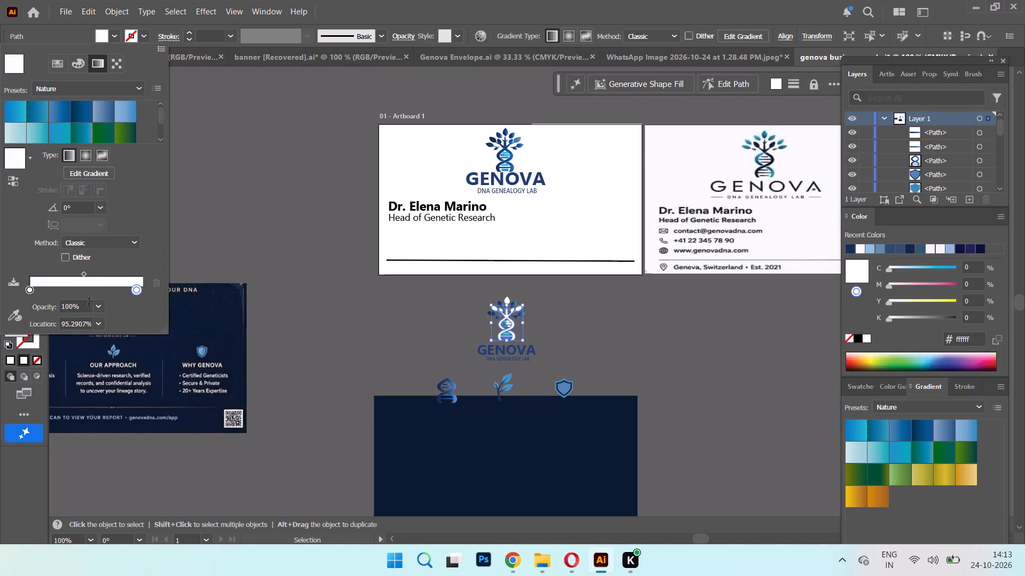
left_click(11, 313)
left_click_drag(204, 321, 258, 338)
left_click_drag(179, 322, 111, 305)
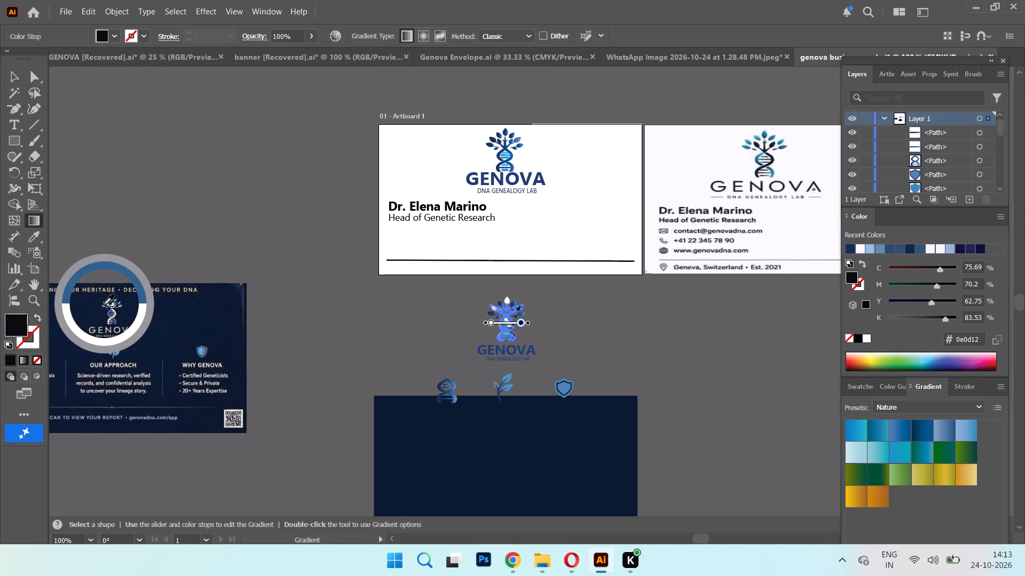
left_click(110, 311)
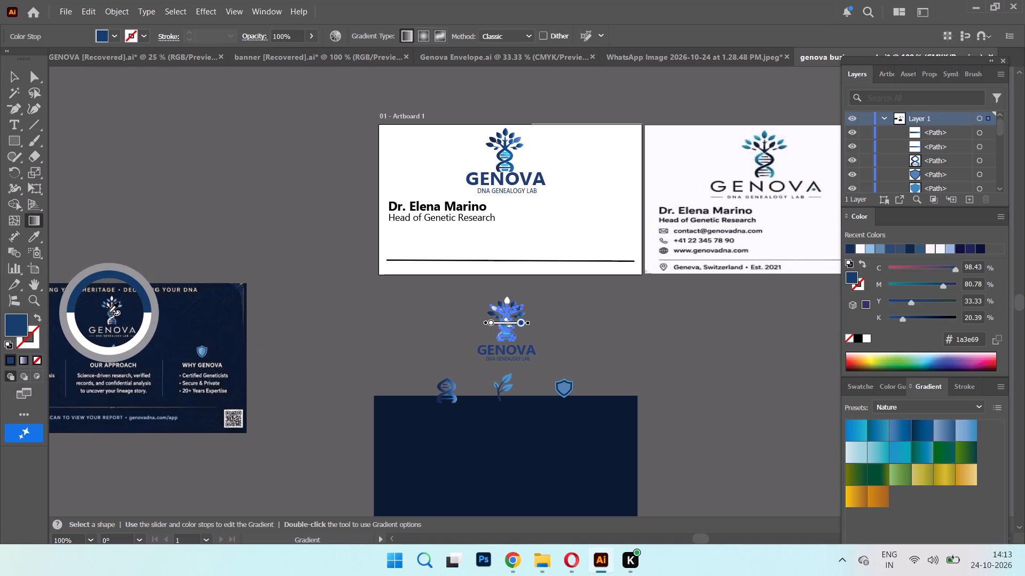
left_click(109, 313)
left_click(21, 72)
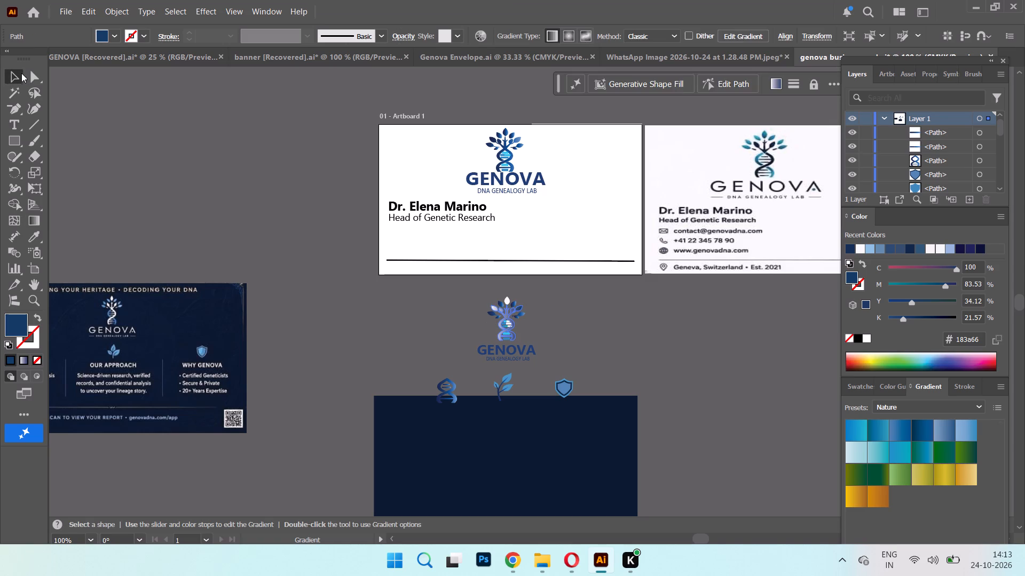
left_click(169, 127)
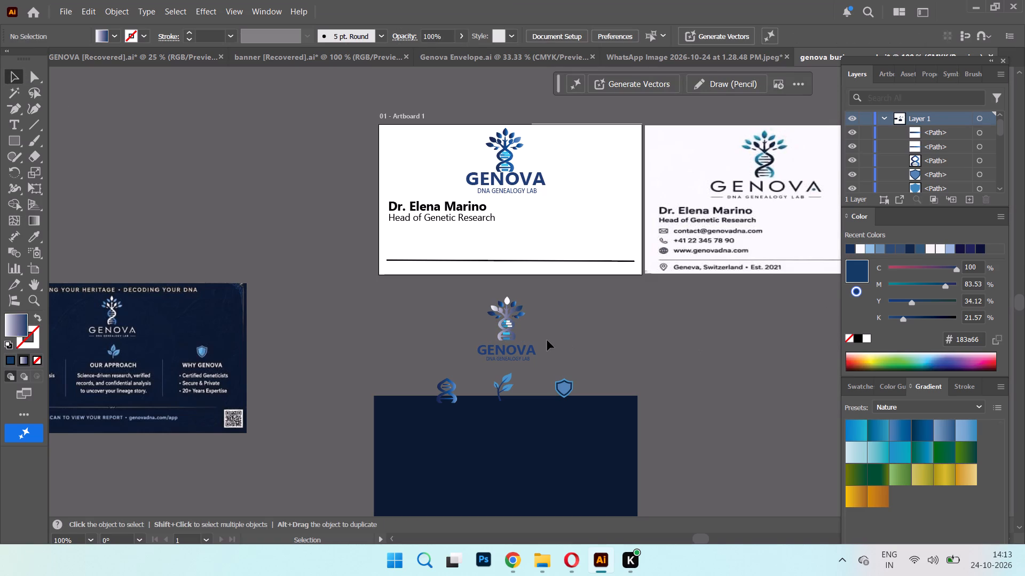
Move the navy back-card reference image next to the loose logo and icons.
left_click_drag(157, 335, 302, 323)
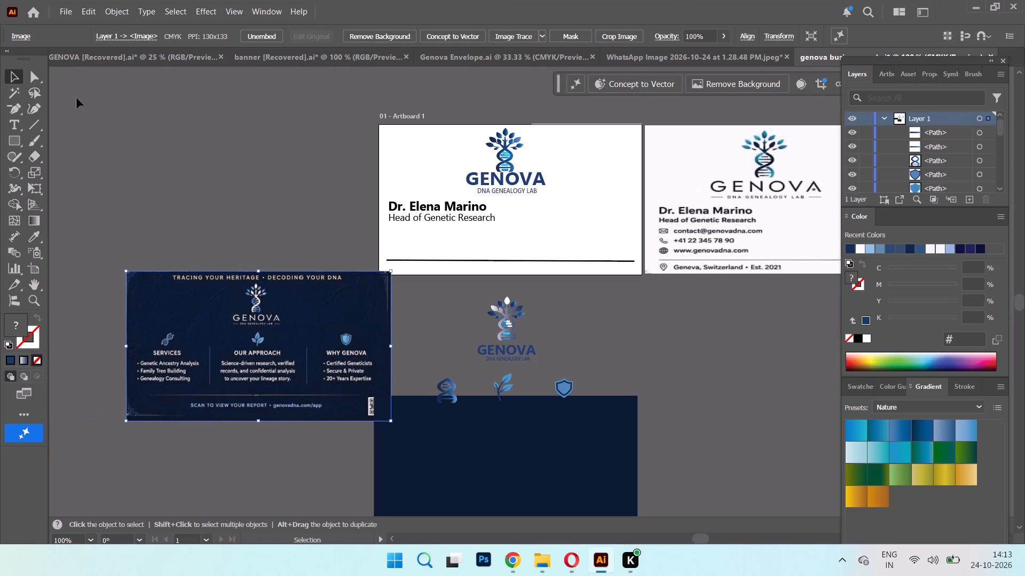
Reverse the loose DNA-tree path's gradient, placing the navy stop at about 51% and the near-white stop at about 98%.
left_click(501, 325)
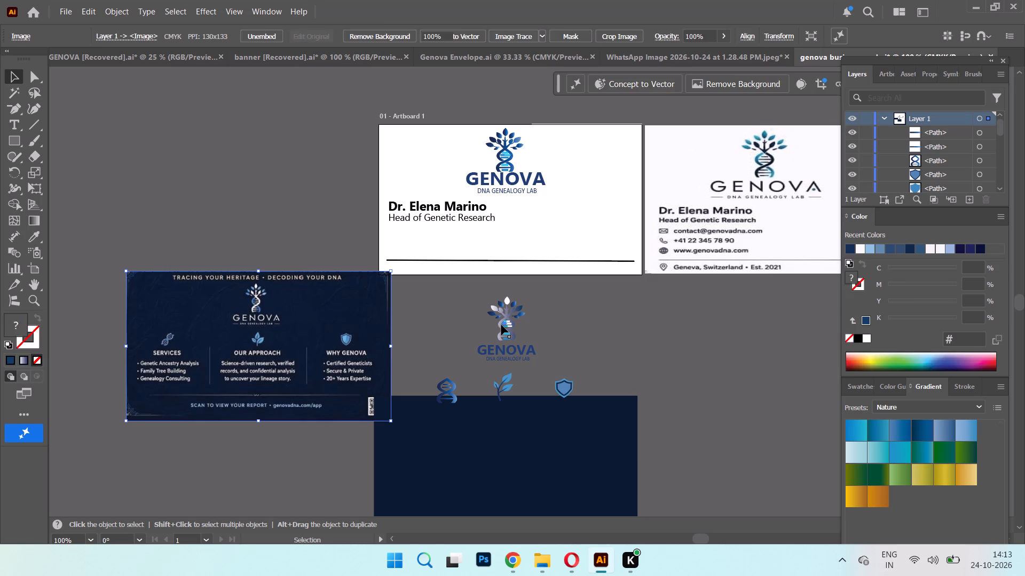
left_click(515, 311)
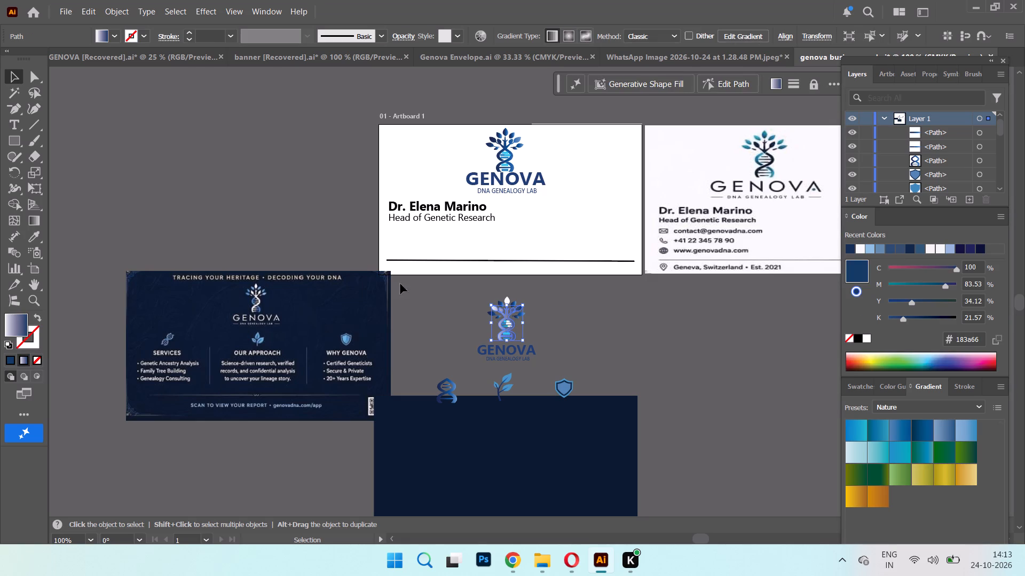
left_click(115, 33)
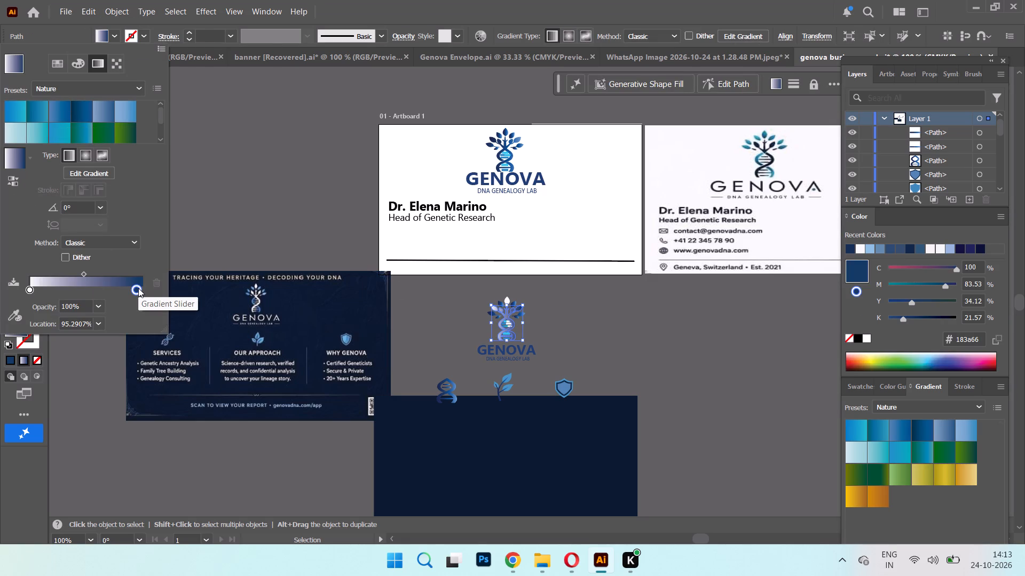
left_click_drag(136, 288, 100, 284)
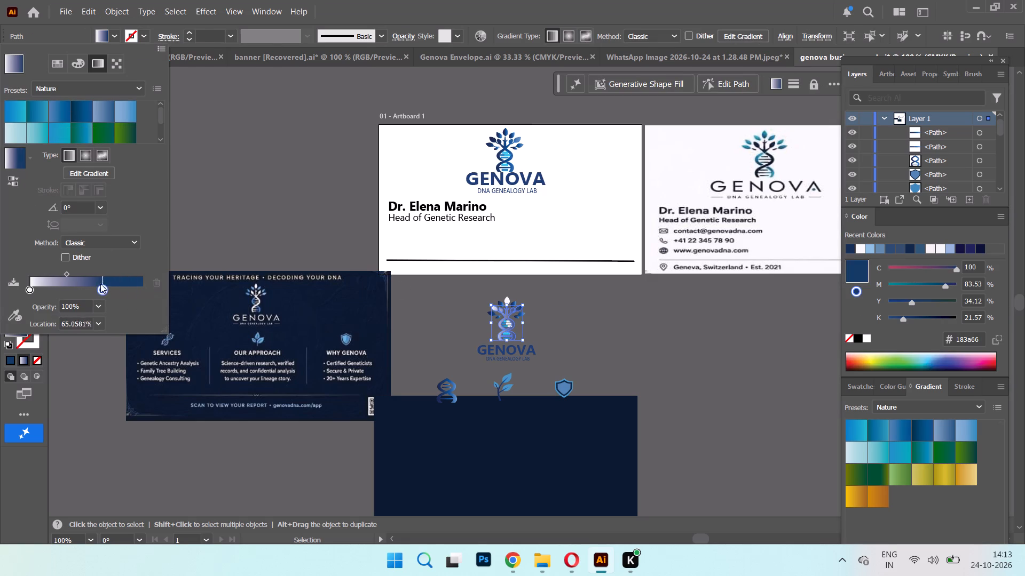
left_click_drag(100, 284, 85, 283)
left_click(30, 289)
left_click_drag(30, 290, 40, 292)
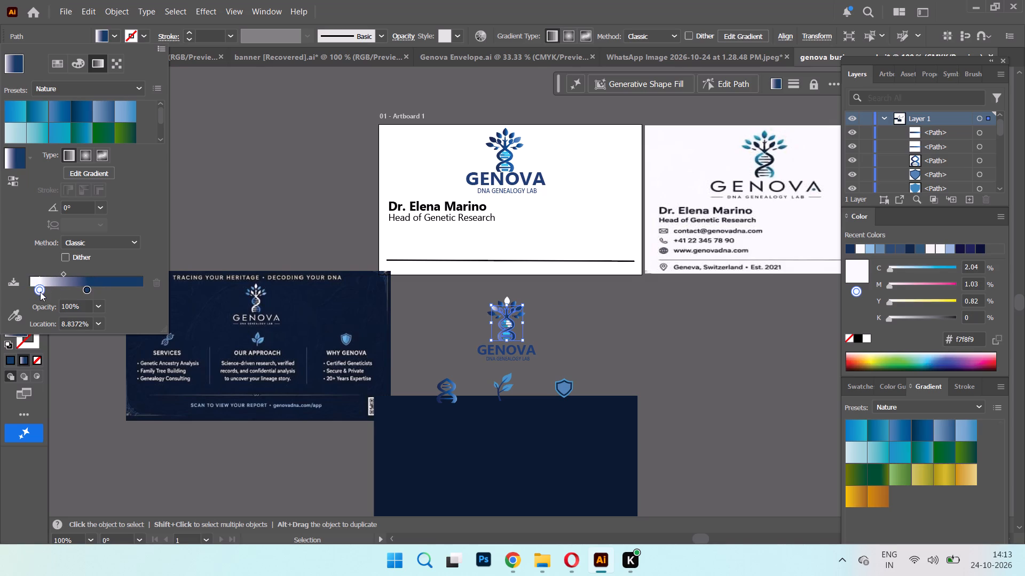
left_click_drag(40, 292, 143, 291)
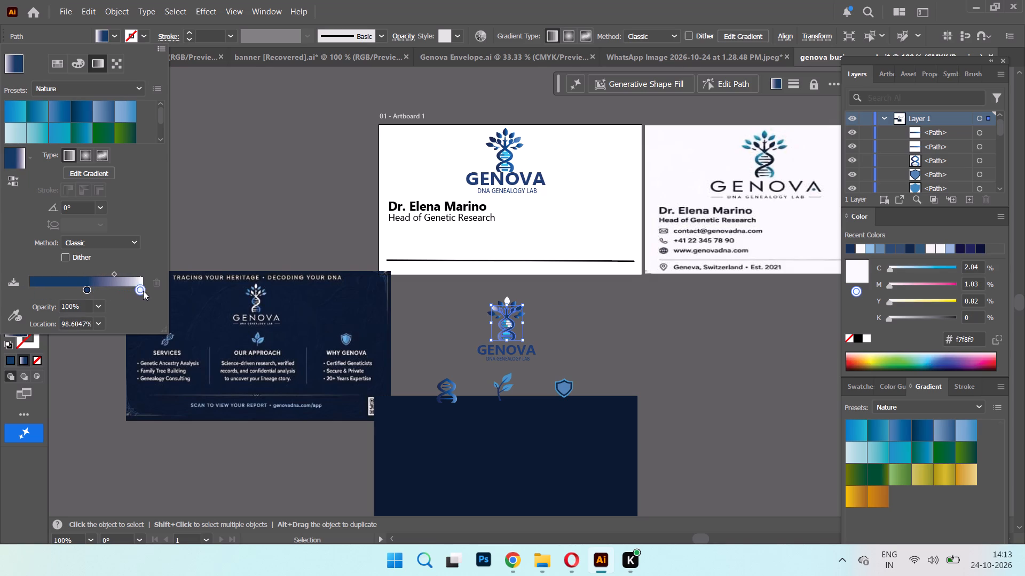
left_click_drag(143, 291, 143, 290)
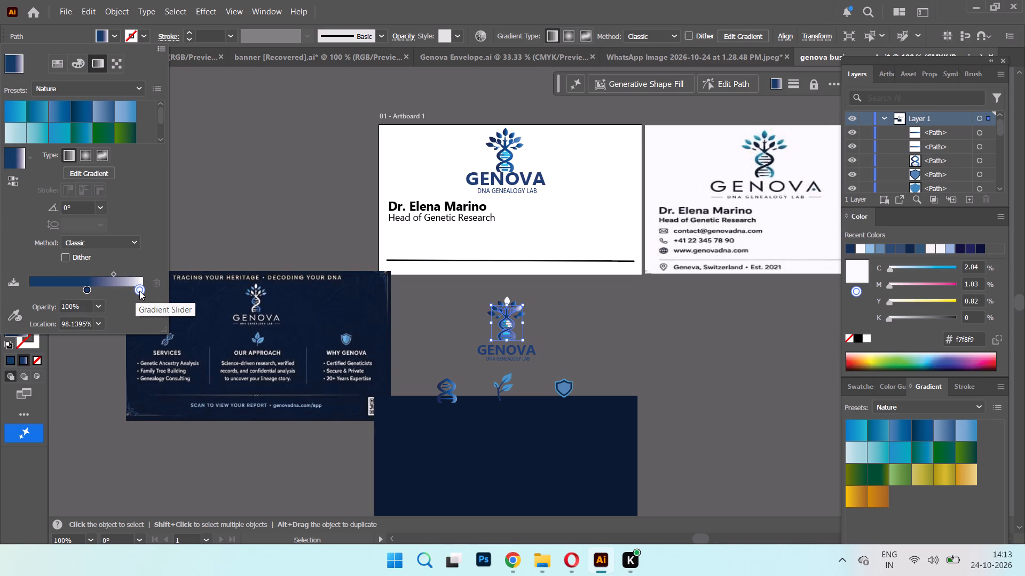
left_click(139, 291)
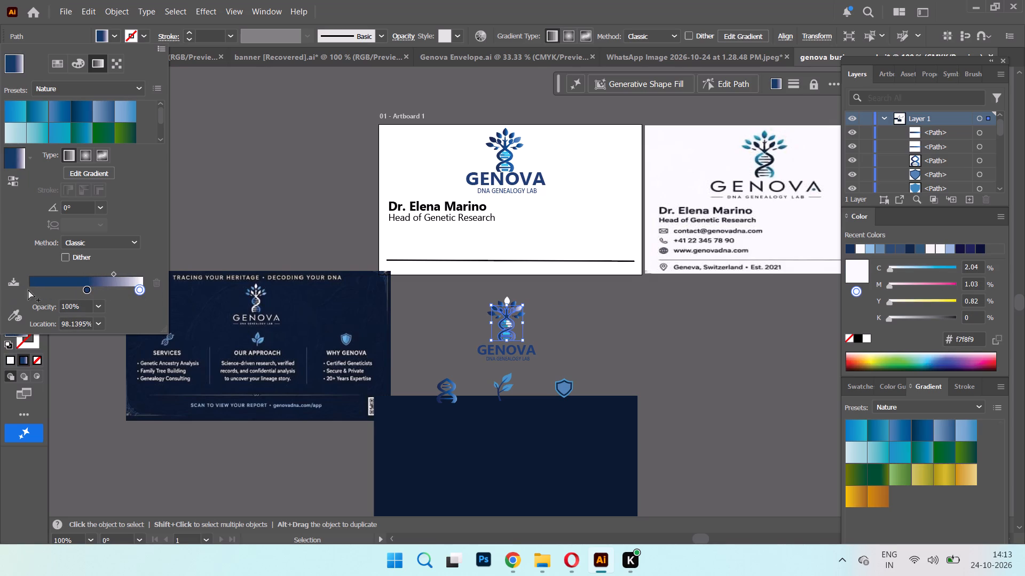
Add a gradient stop at about 4% on the DNA-tree path and colour it #ffffff, sampled from the reference card's logo.
left_click(33, 287)
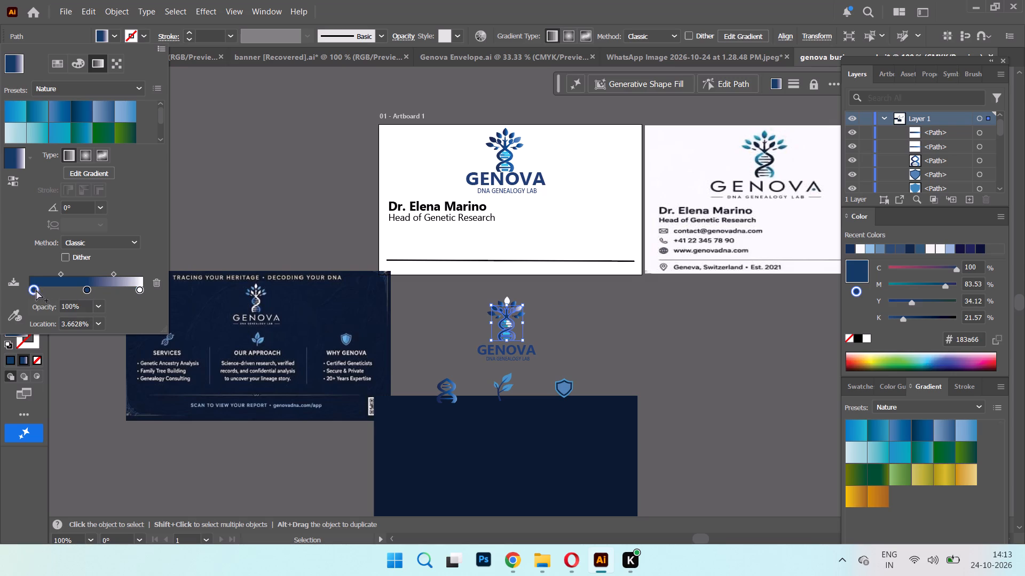
left_click(13, 312)
left_click(255, 286)
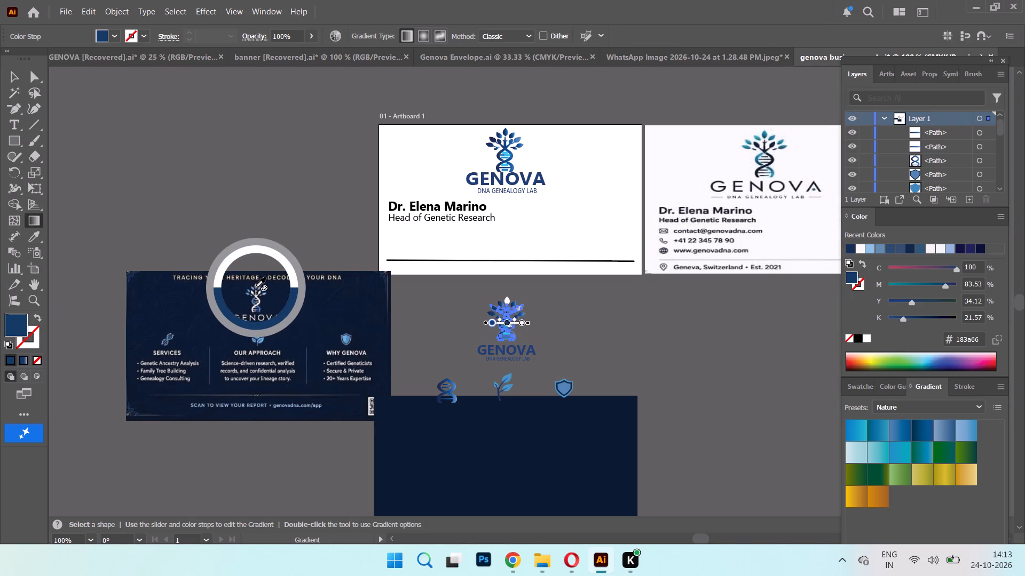
left_click(256, 287)
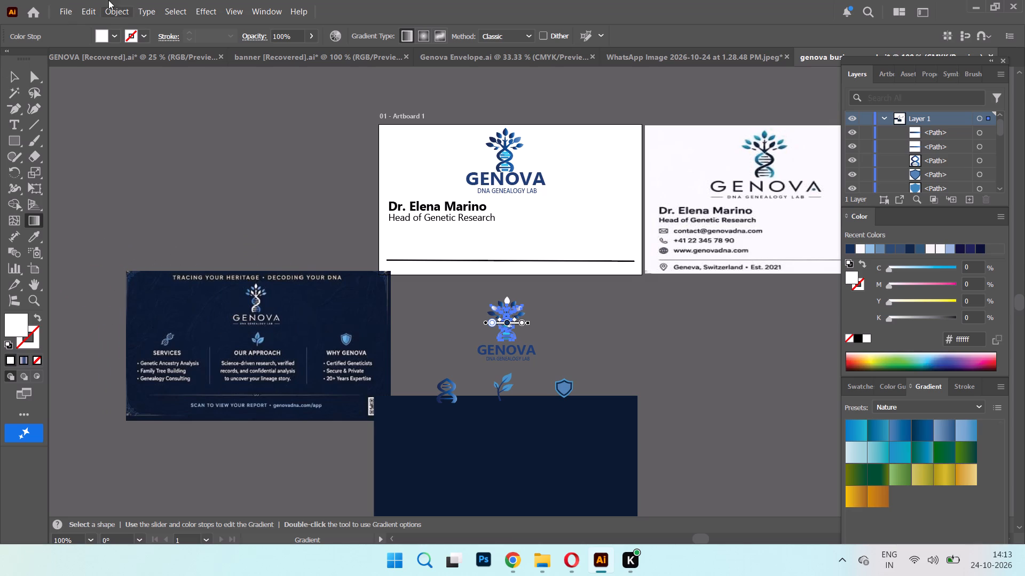
Set the gradient's middle stop to #183a66 by sampling the top leaf of the logo on the artboard.
left_click(109, 36)
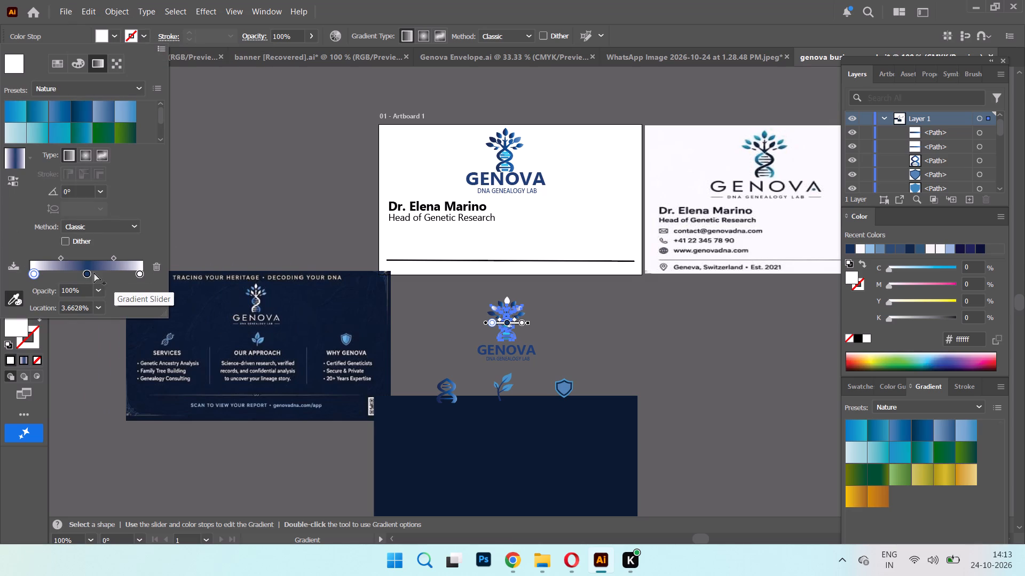
left_click(85, 274)
left_click(15, 300)
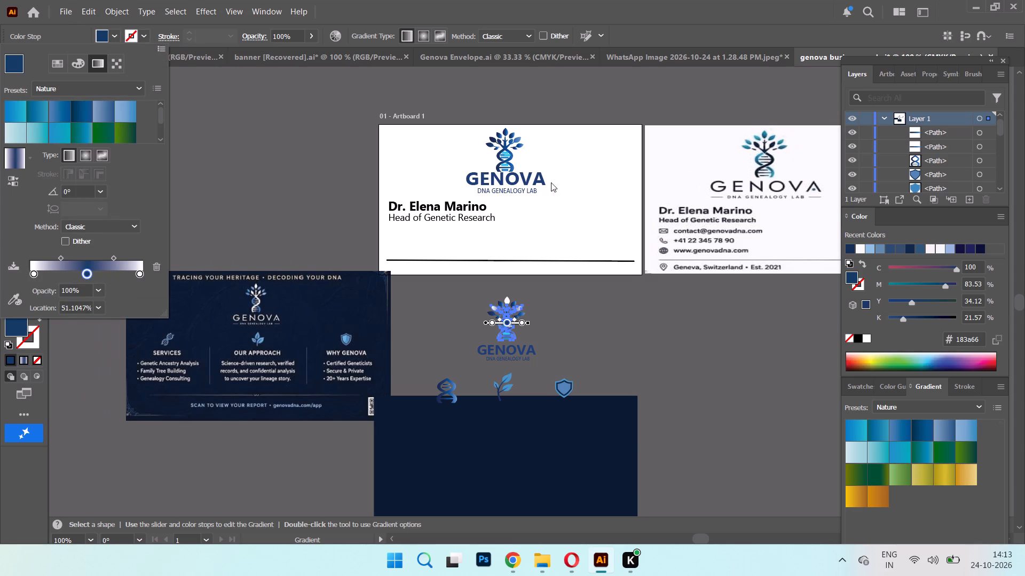
left_click(506, 131)
left_click(506, 131)
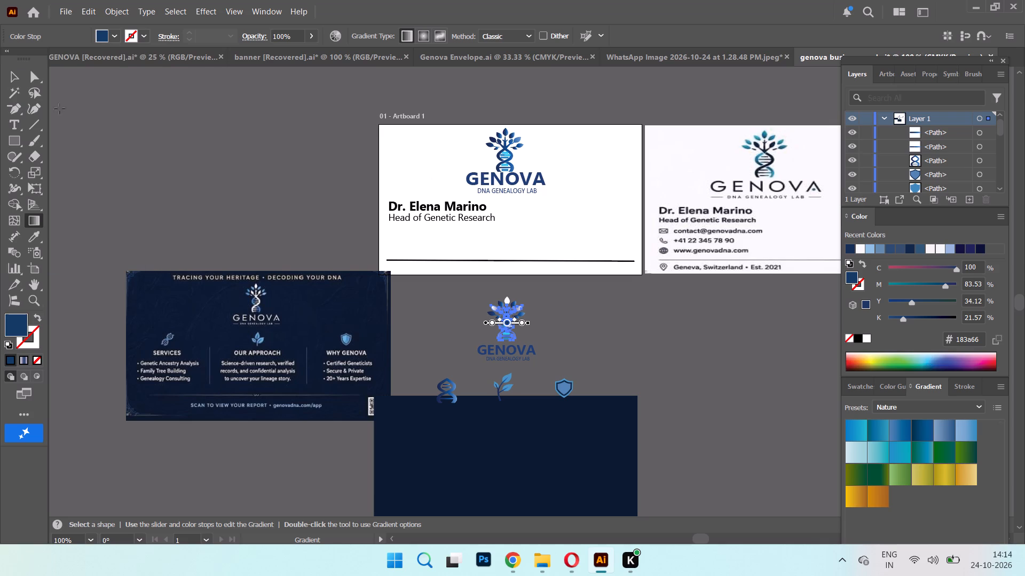
left_click(17, 75)
left_click(192, 124)
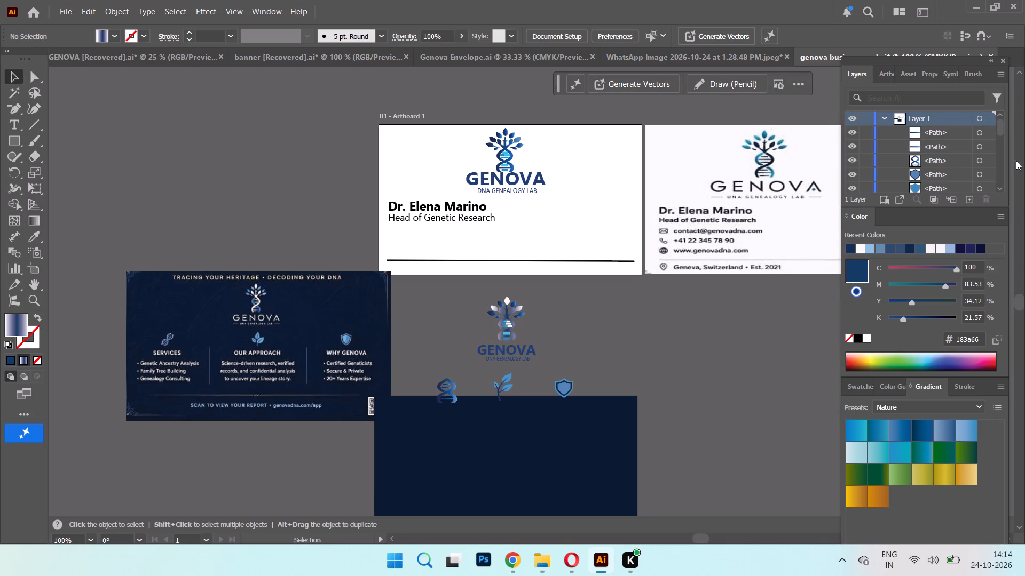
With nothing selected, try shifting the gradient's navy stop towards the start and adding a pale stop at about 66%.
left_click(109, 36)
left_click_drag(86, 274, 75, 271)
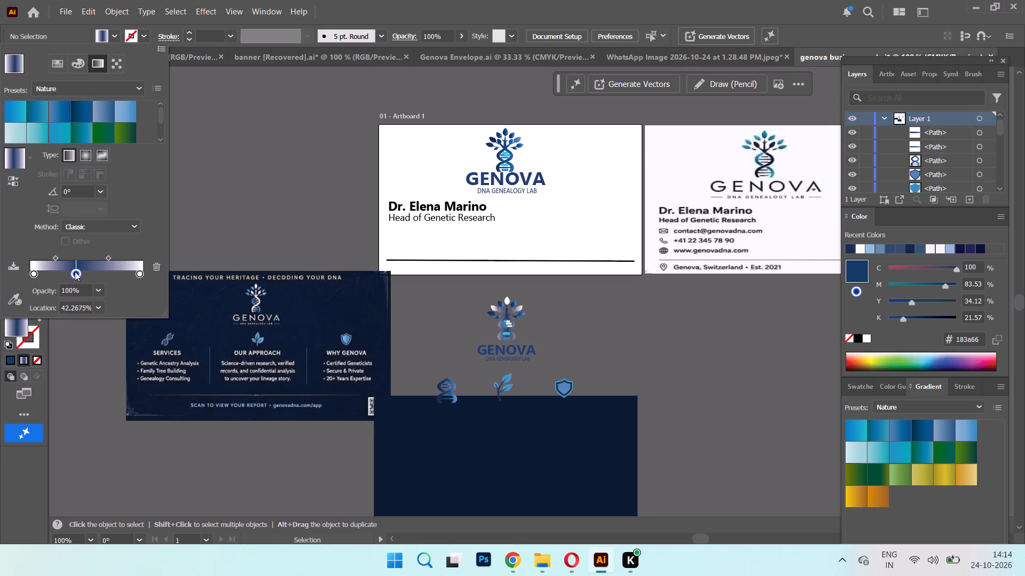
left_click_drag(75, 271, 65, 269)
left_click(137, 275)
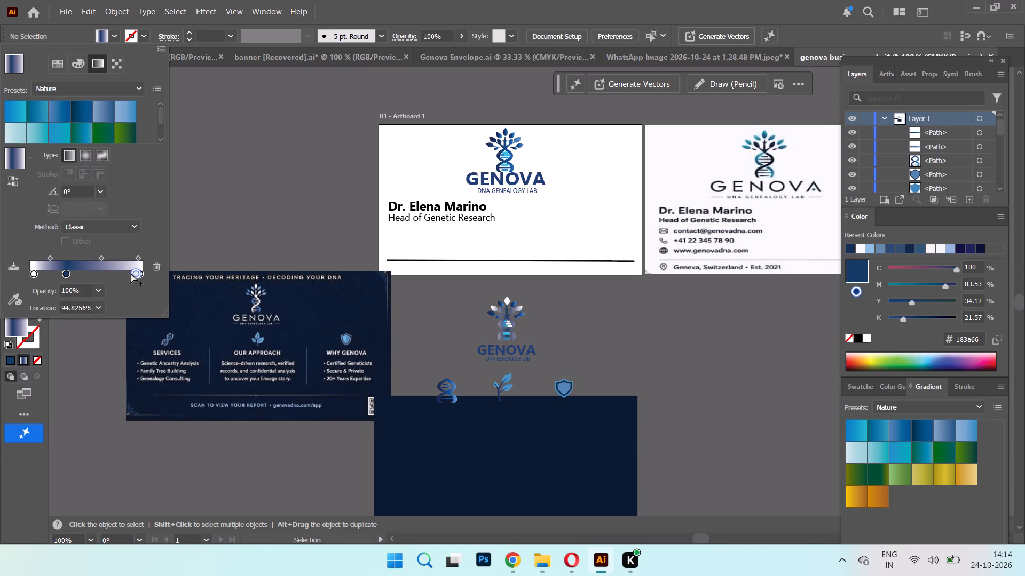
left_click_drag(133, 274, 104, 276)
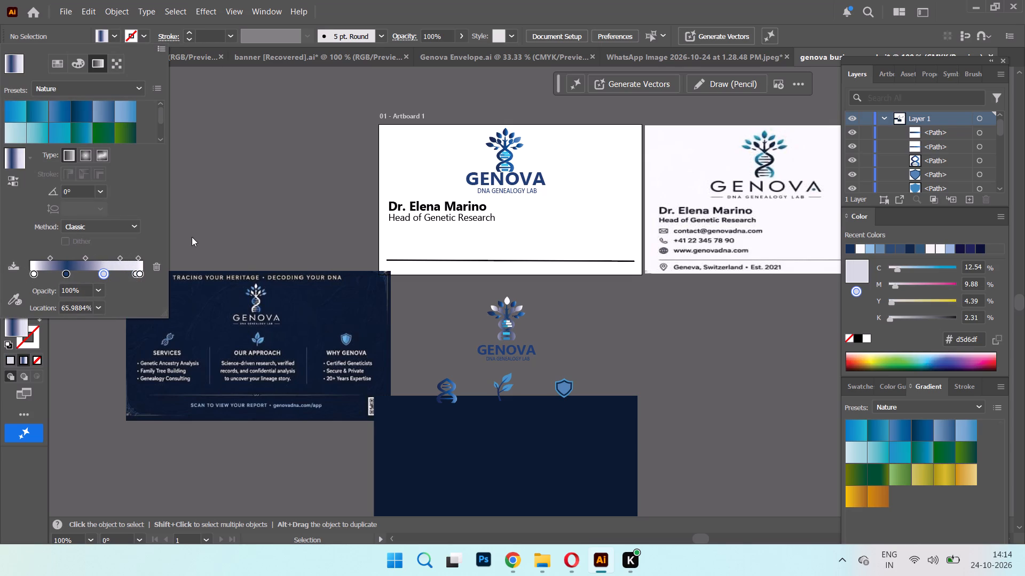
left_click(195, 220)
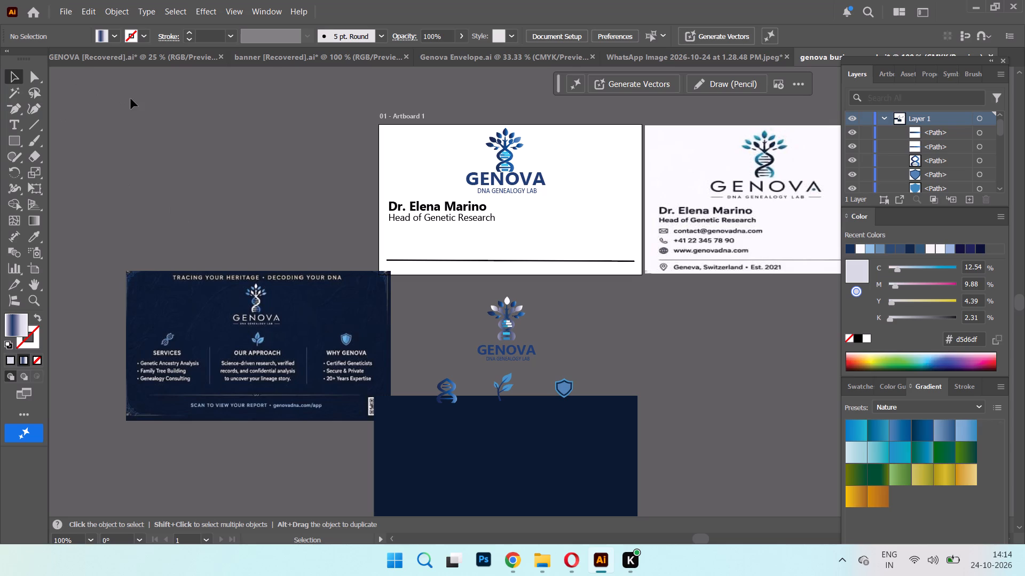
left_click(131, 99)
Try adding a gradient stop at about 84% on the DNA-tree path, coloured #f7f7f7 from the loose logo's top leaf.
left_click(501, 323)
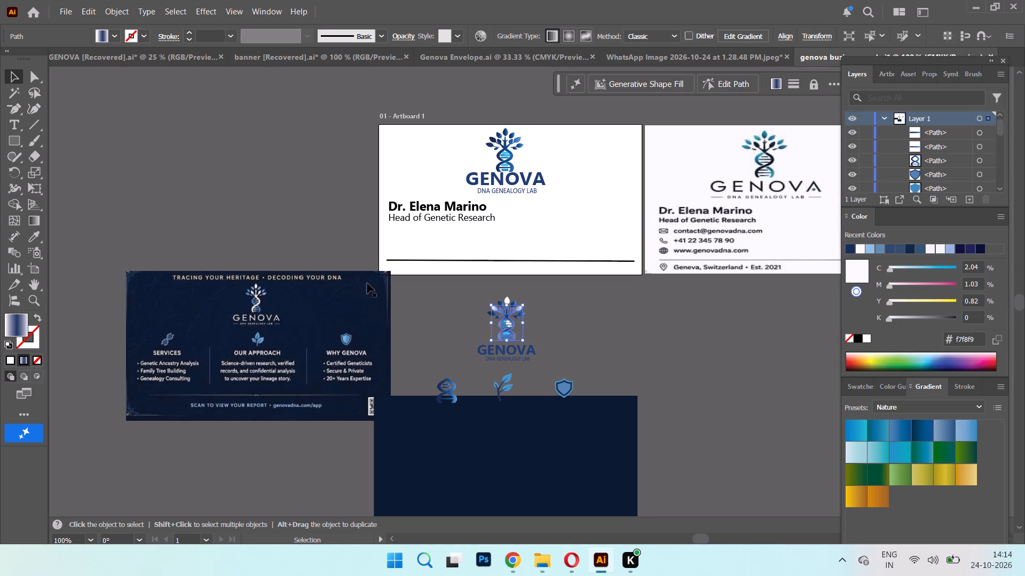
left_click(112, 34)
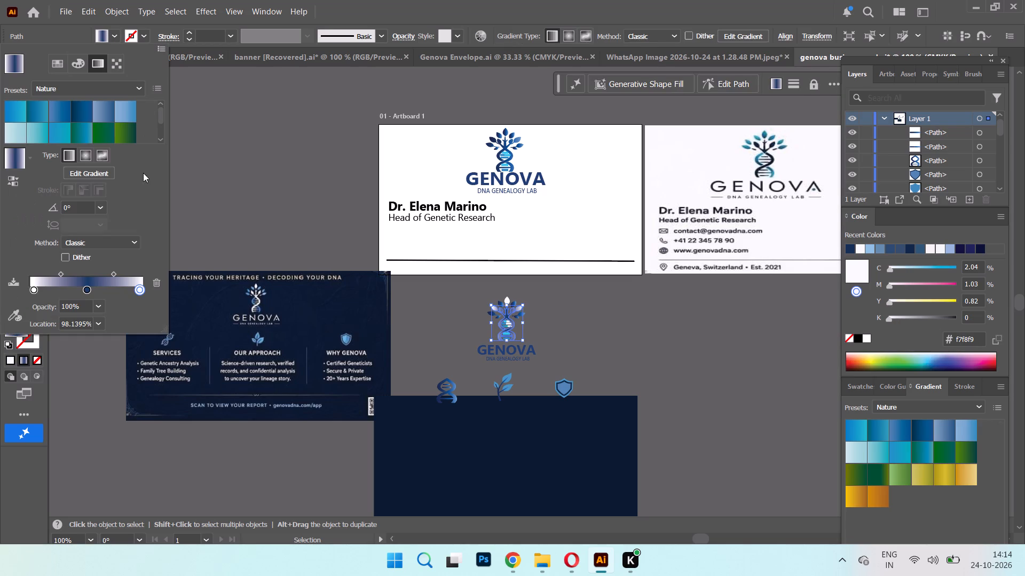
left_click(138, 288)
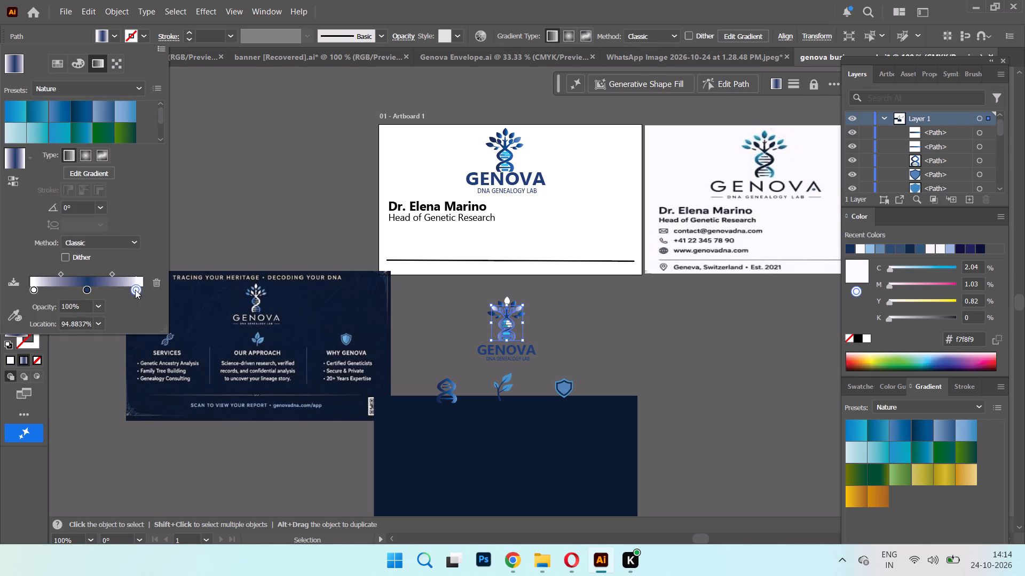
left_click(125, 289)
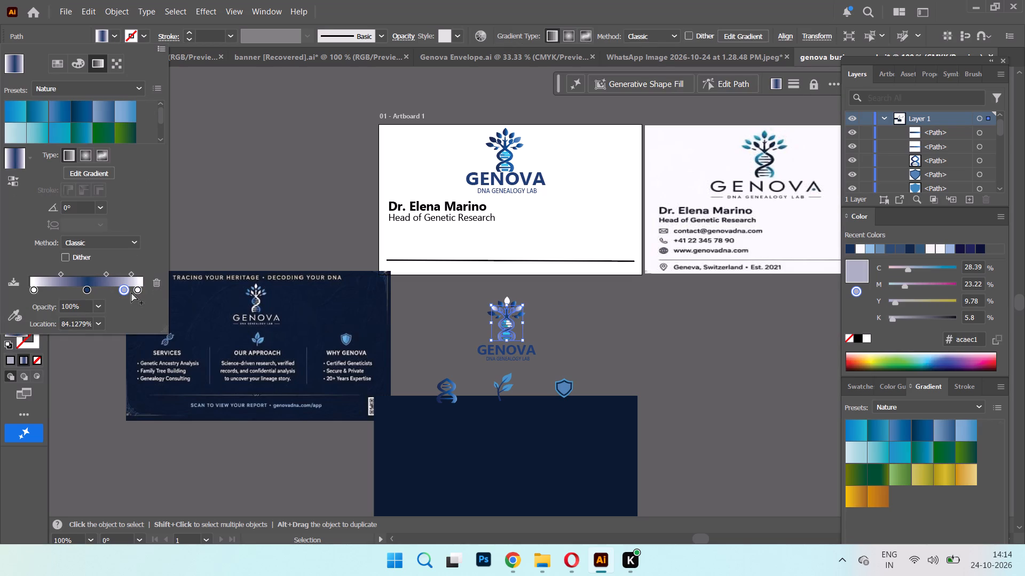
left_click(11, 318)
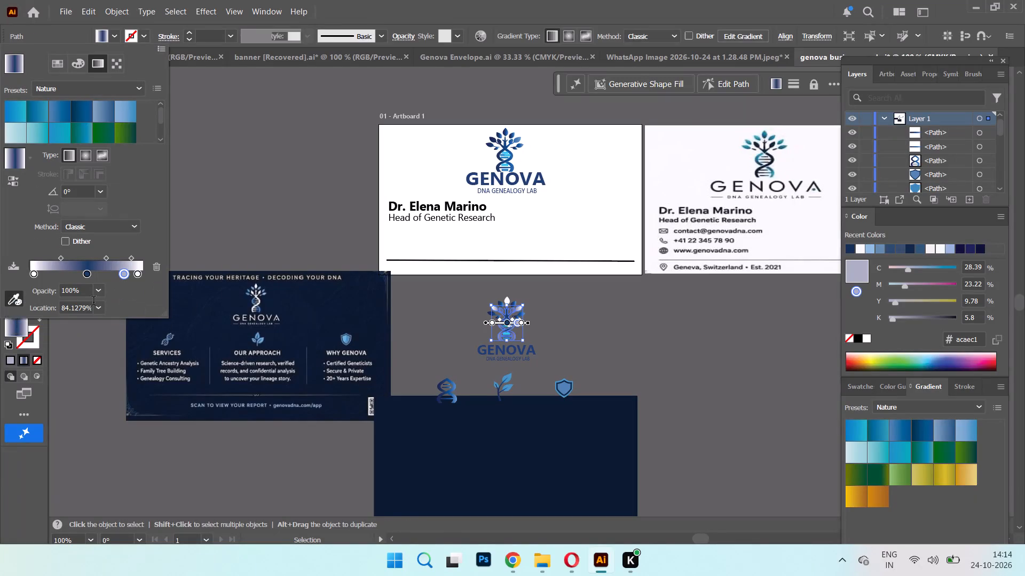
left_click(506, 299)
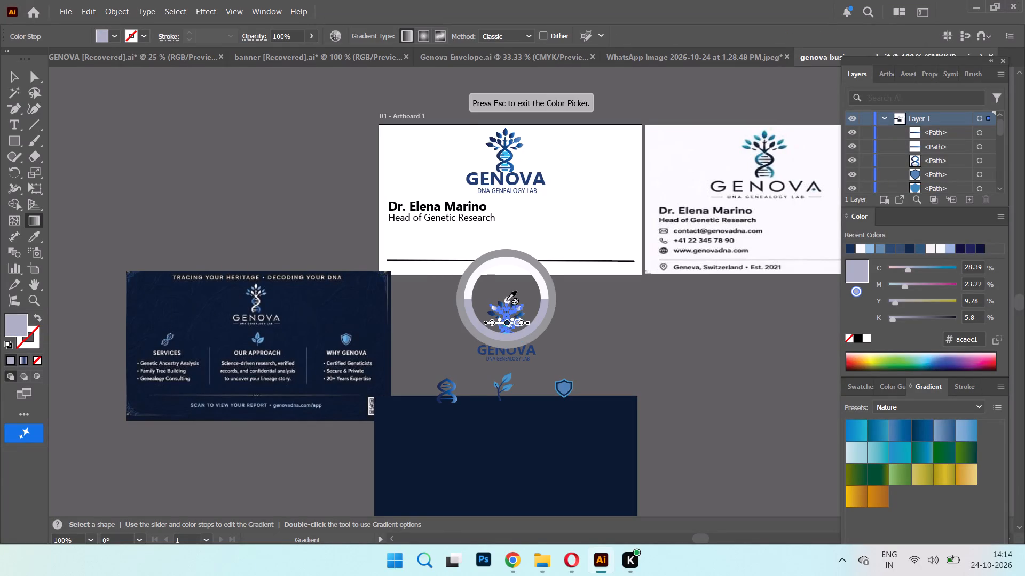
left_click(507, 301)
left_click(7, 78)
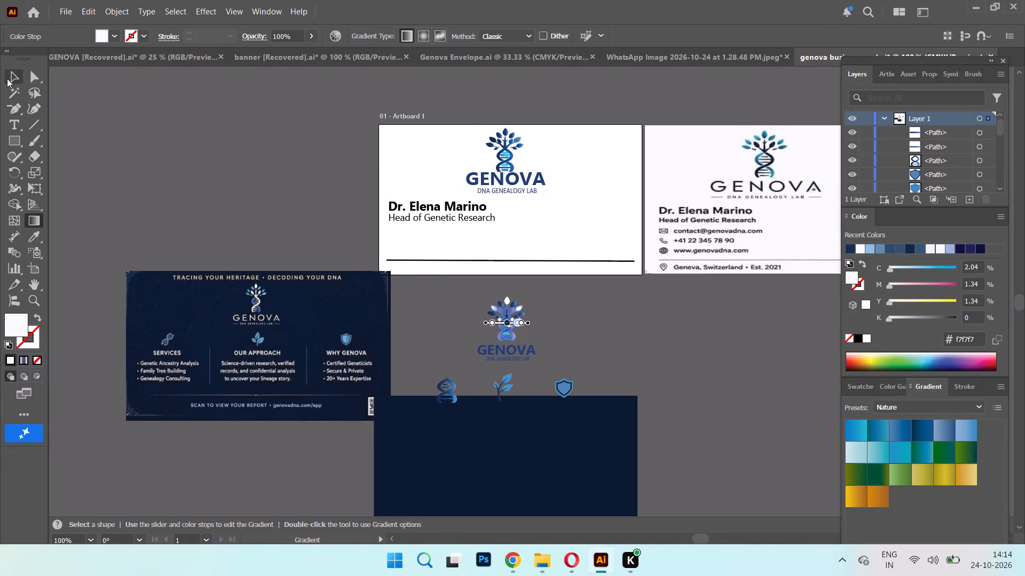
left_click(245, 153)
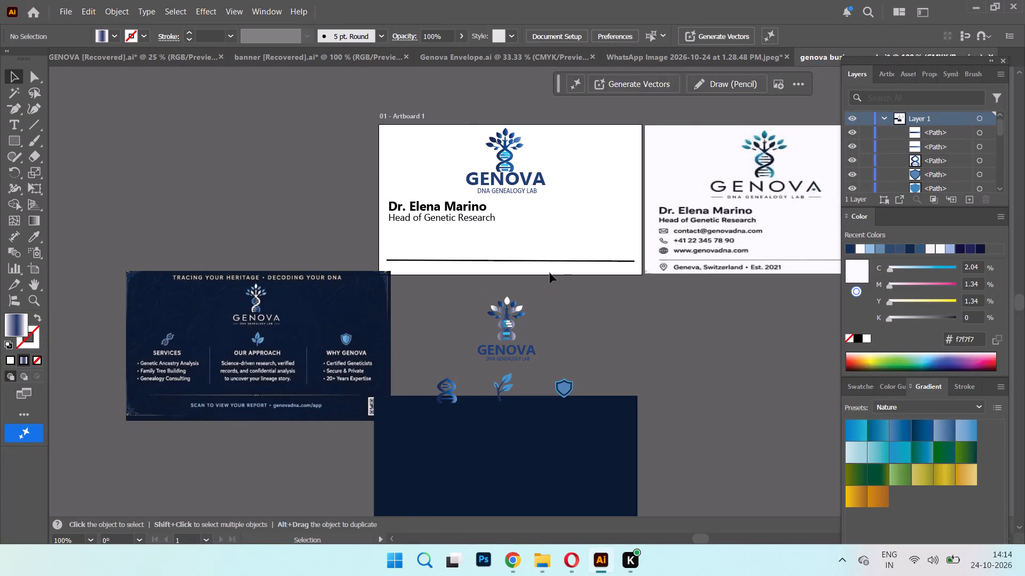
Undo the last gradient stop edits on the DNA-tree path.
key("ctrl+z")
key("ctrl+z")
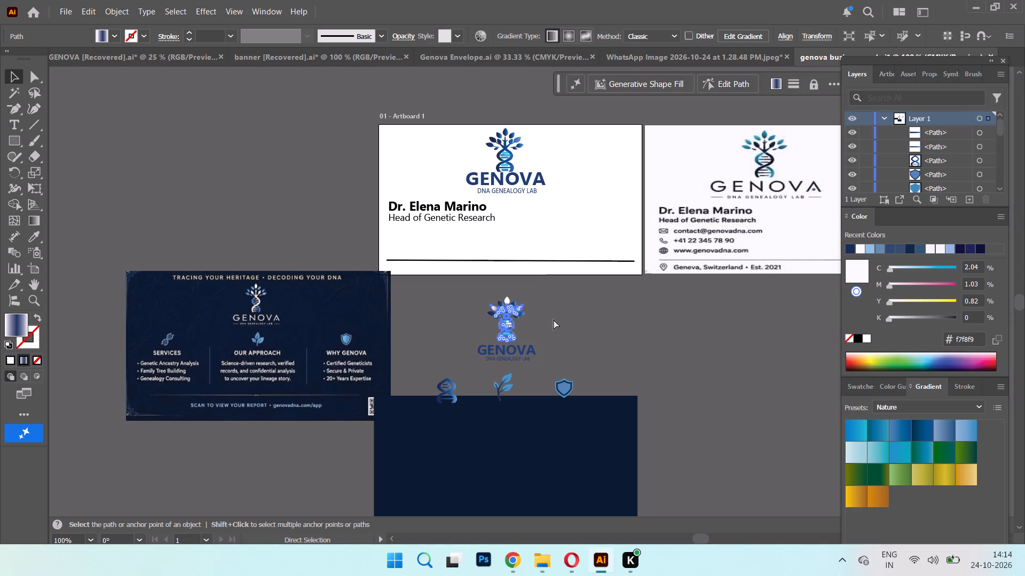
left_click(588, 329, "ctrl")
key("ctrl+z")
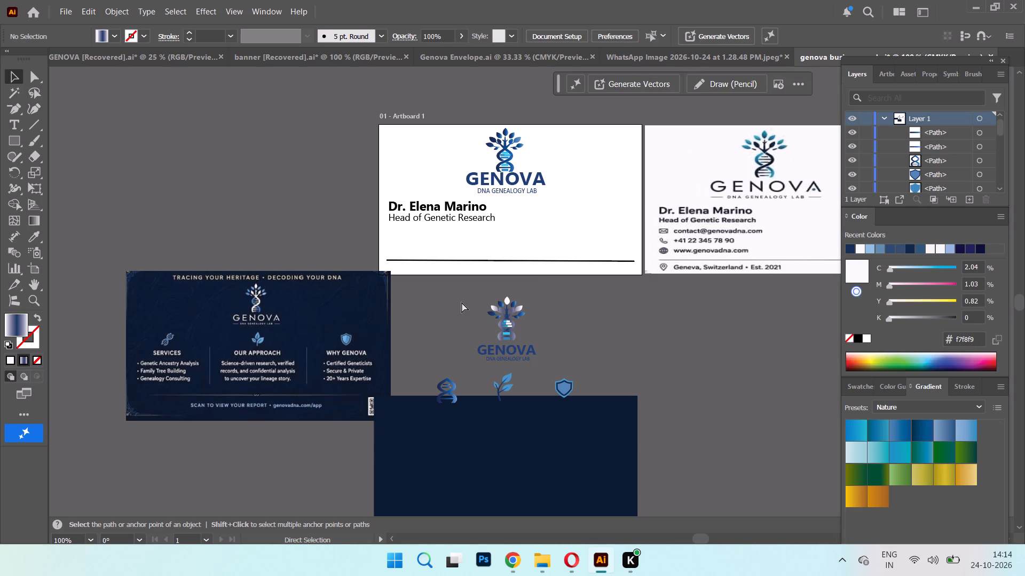
Undo the gradient edits and the reference image move until the loose logo's DNA-tree path has its plain white fill again.
key("ctrl+z")
key("ctrl+z")
key("ctrl+z")
key("ctrl+z")
key("ctrl+z")
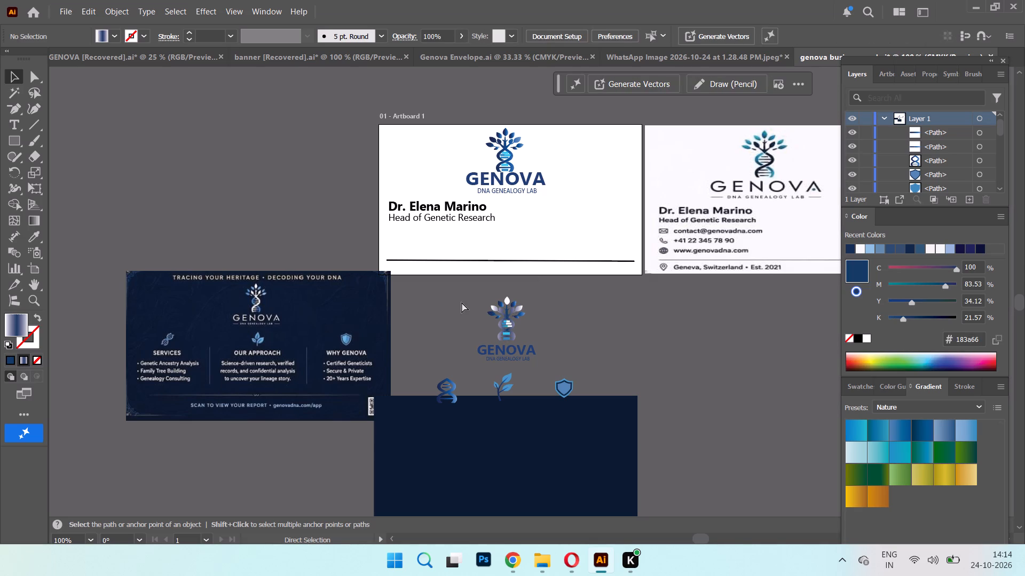
key("ctrl+z")
key("ctrl+z")
key("ctrl+z")
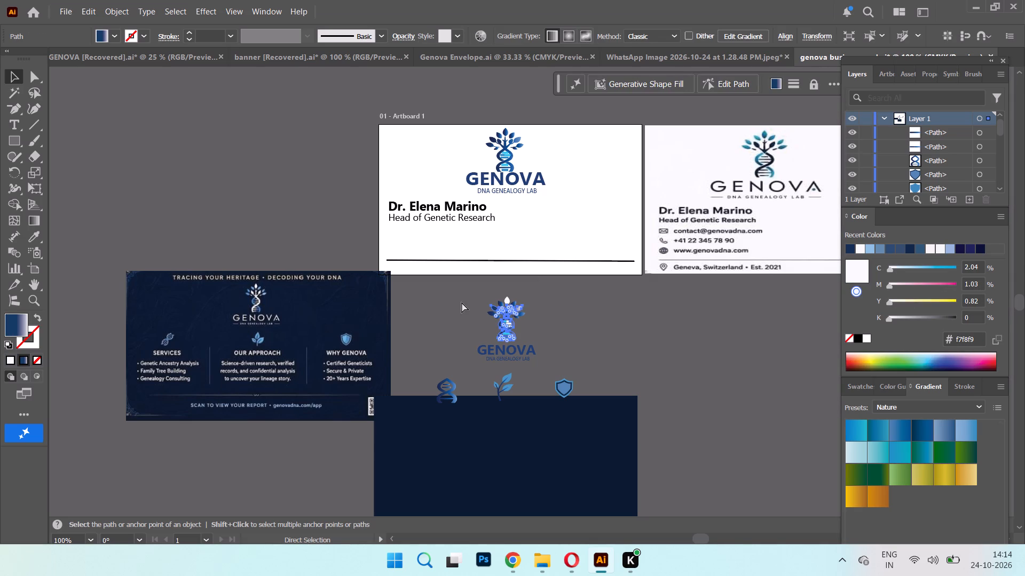
key("ctrl+z")
left_click(572, 321, "ctrl")
key("ctrl+z")
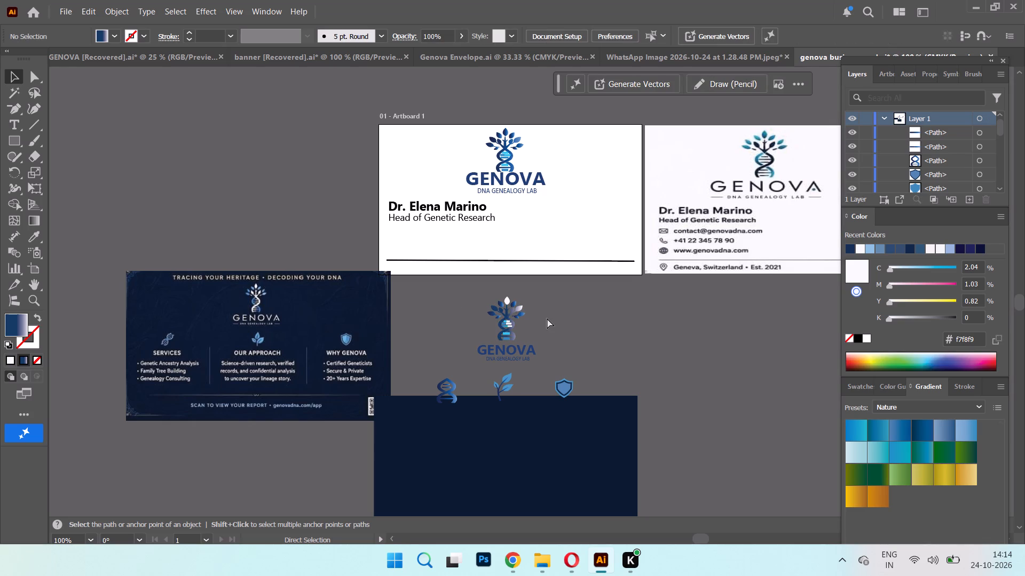
key("ctrl+z")
key("ctrl+z")
key("ctrl+z")
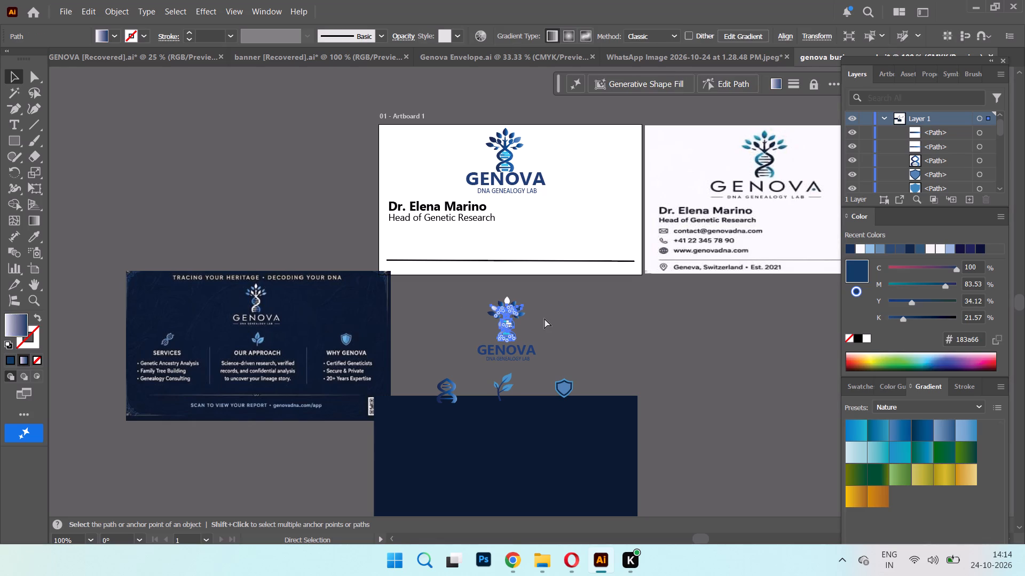
key("ctrl+z")
key("ctrl+z")
key("ctrl+z")
key("ctrl+z")
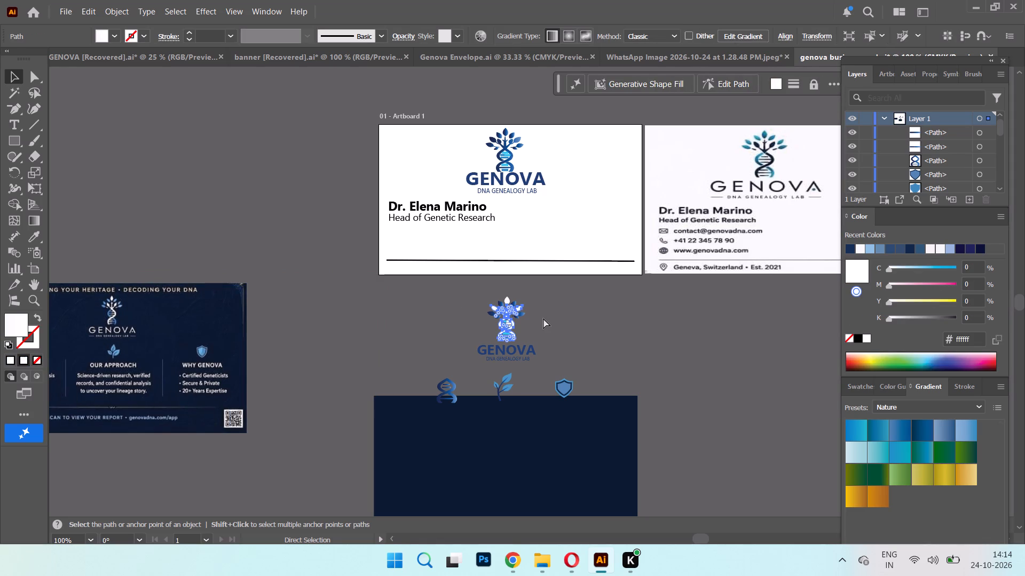
left_click(559, 324)
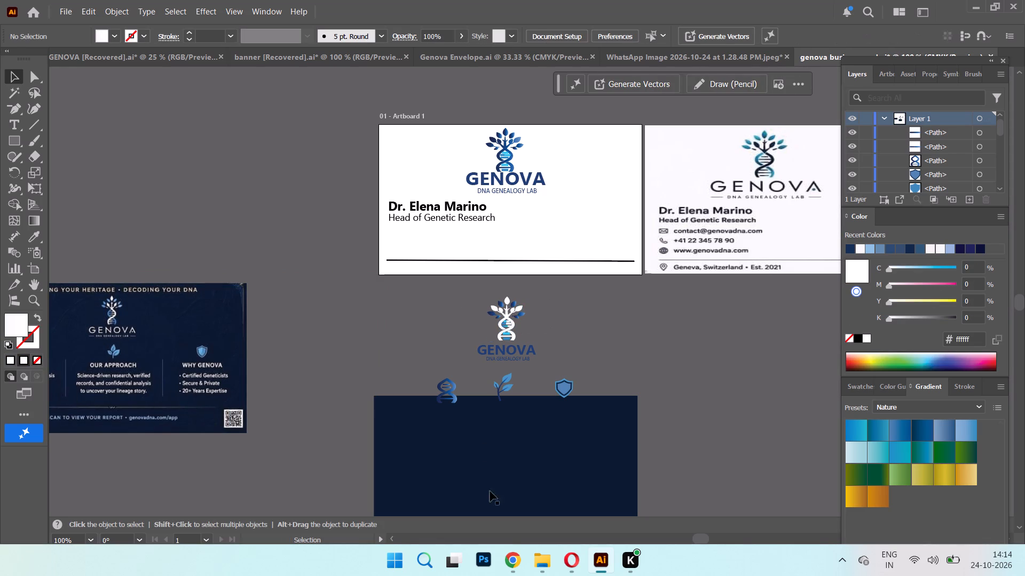
Move the navy rectangle up behind the loose logo and three icons, just below the business card artboard.
left_click_drag(495, 484, 500, 372)
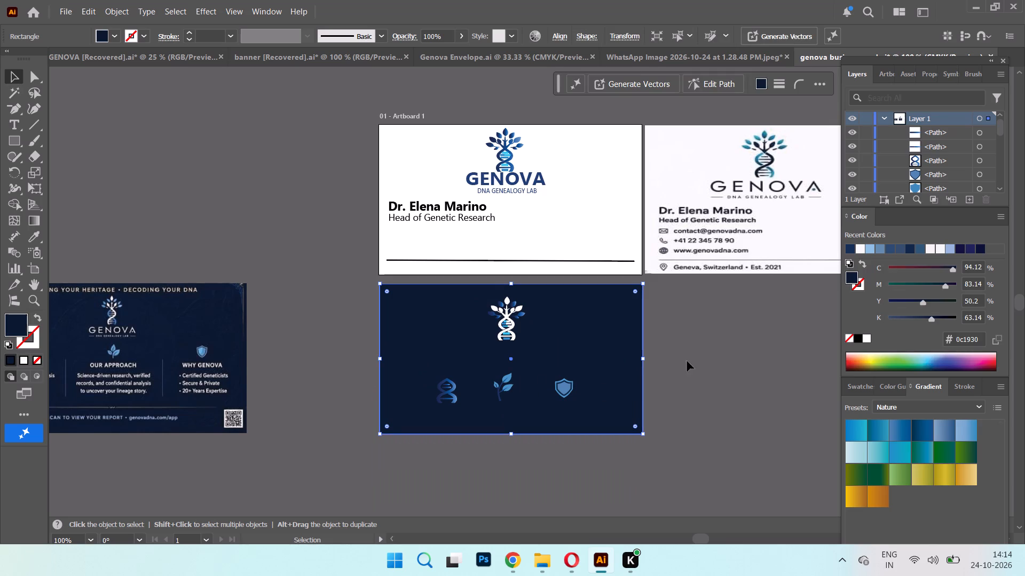
left_click(699, 350)
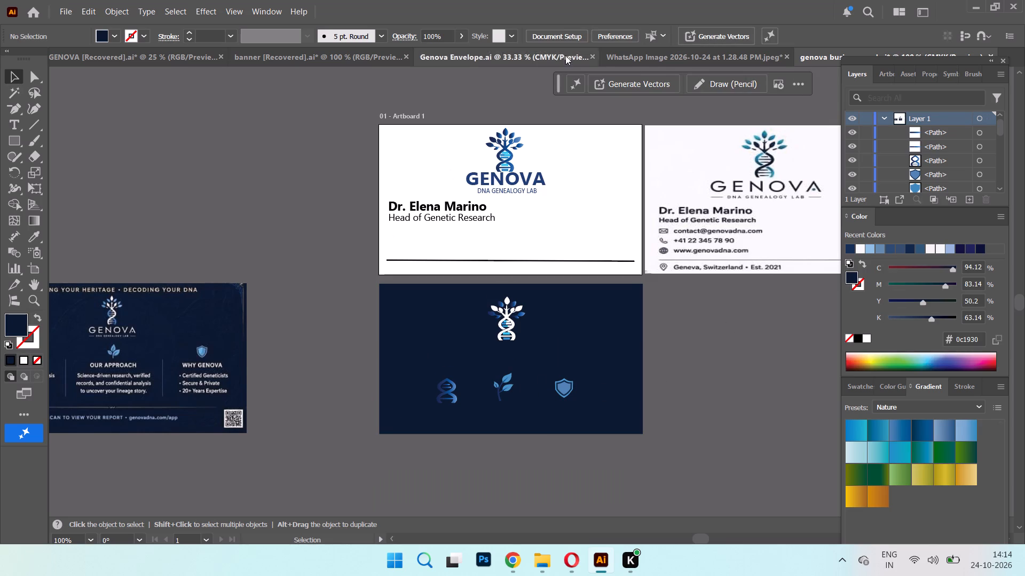
Close the WhatsApp Image JPEG document without saving its changes.
left_click(667, 59)
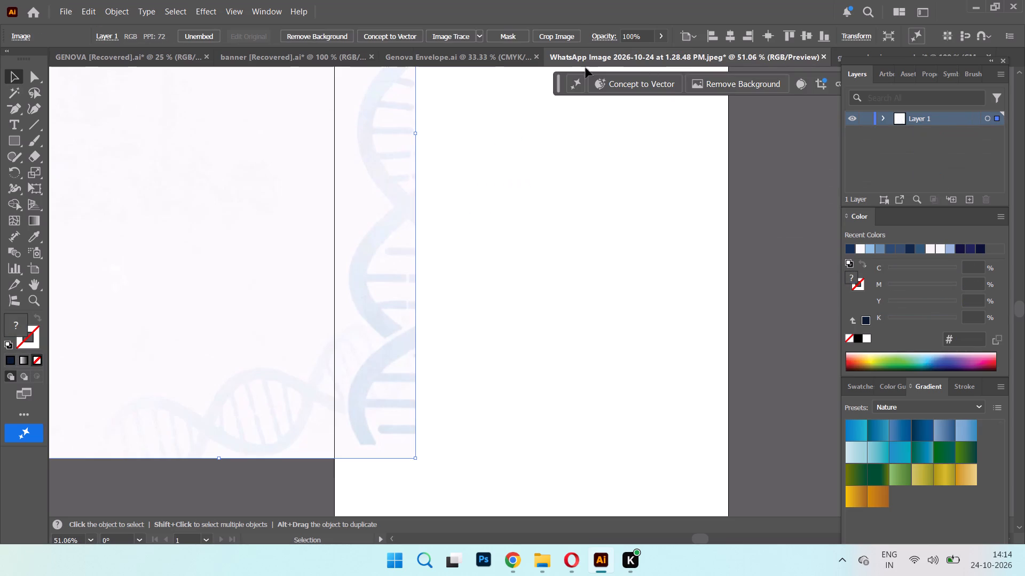
left_click(823, 53)
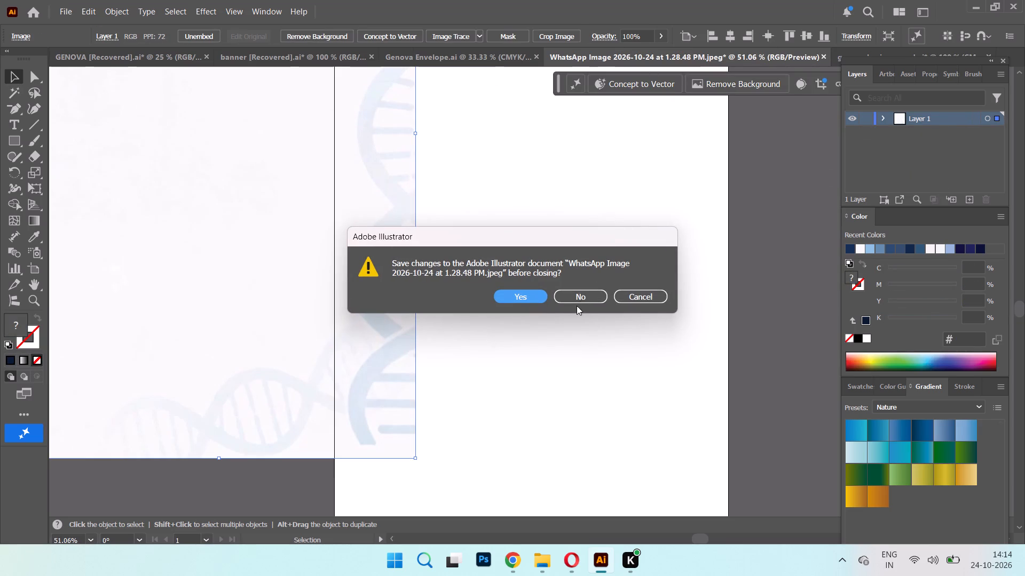
left_click(583, 297)
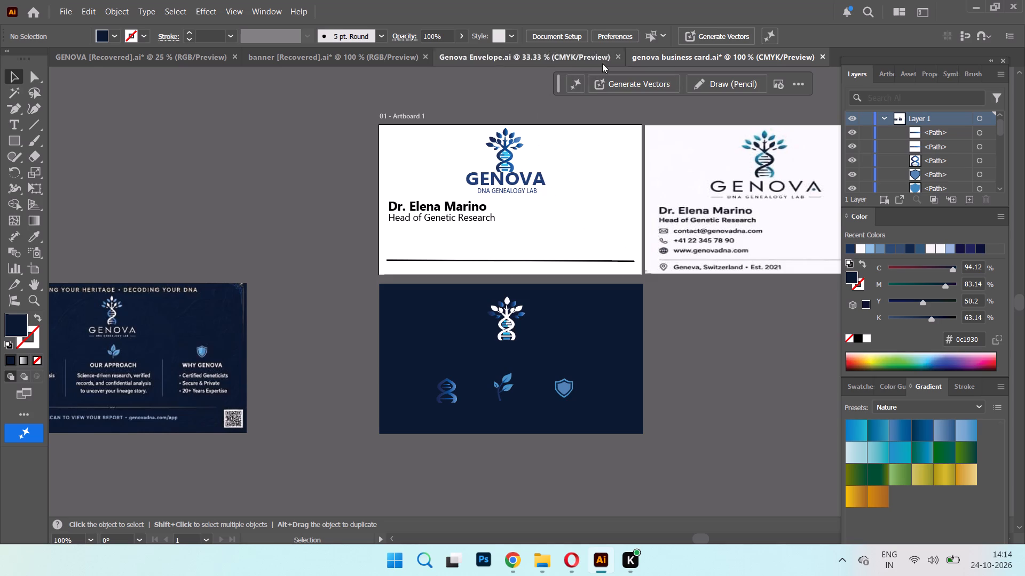
Switch to the Genova Envelope document.
left_click(551, 53)
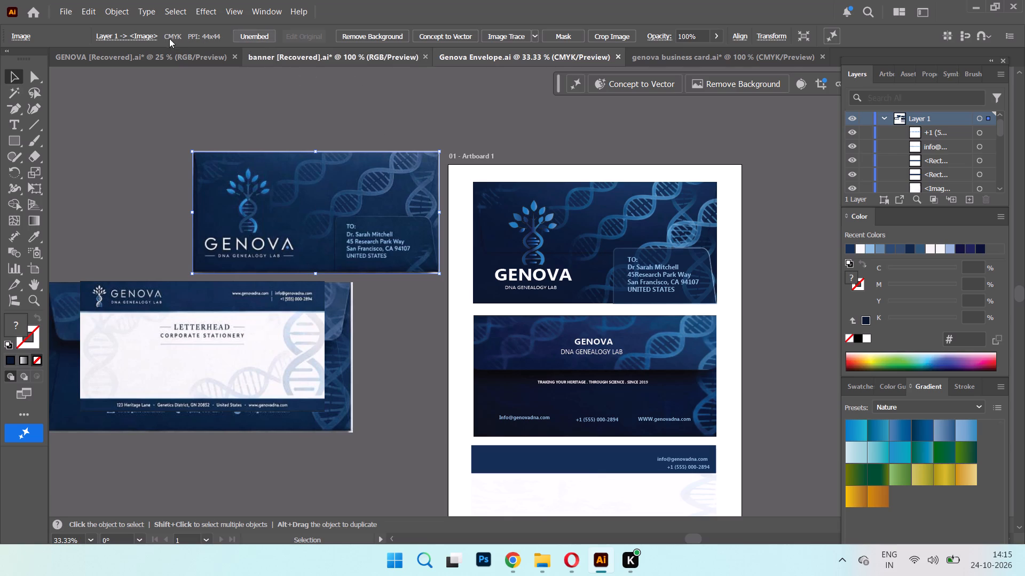
Switch to the GENOVA brand sheet document and examine the logo on its navy image for reference.
left_click(176, 53)
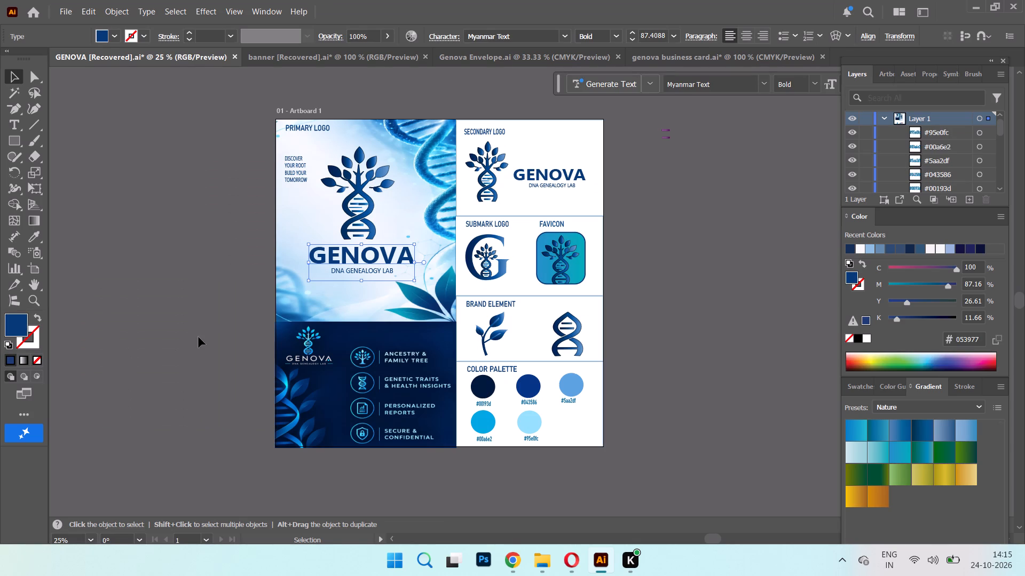
left_click(307, 348)
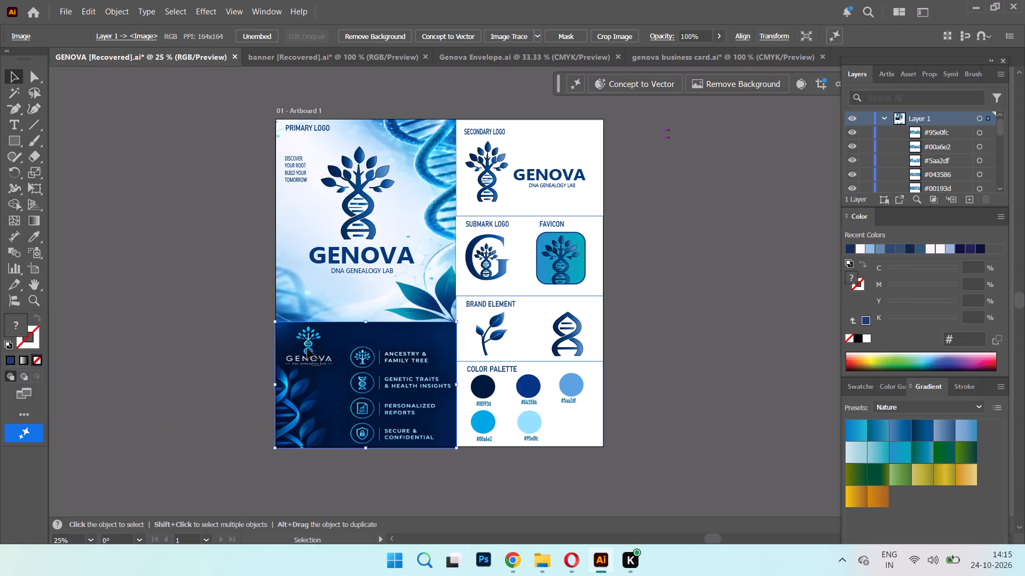
left_click(310, 346)
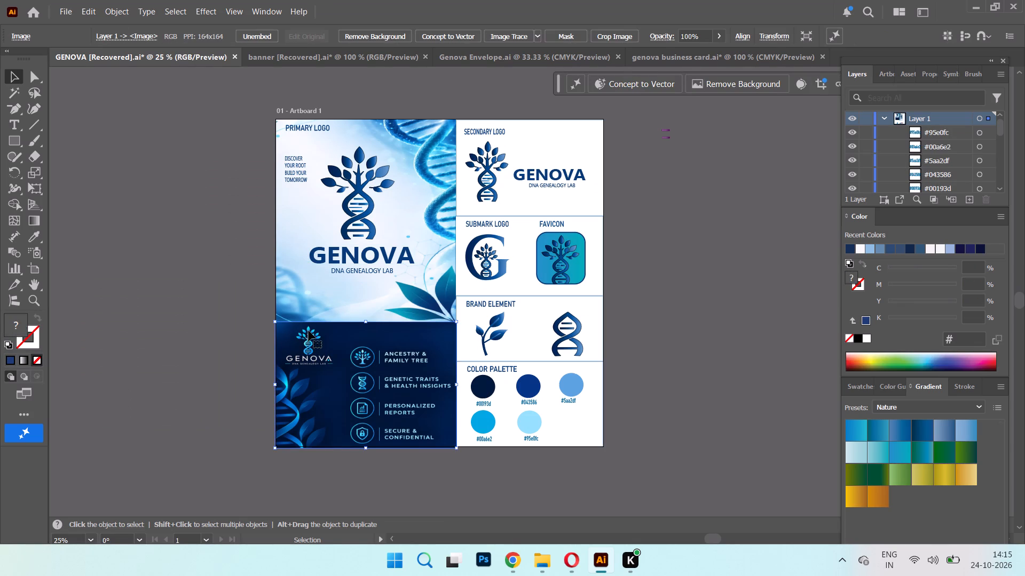
left_click(309, 331)
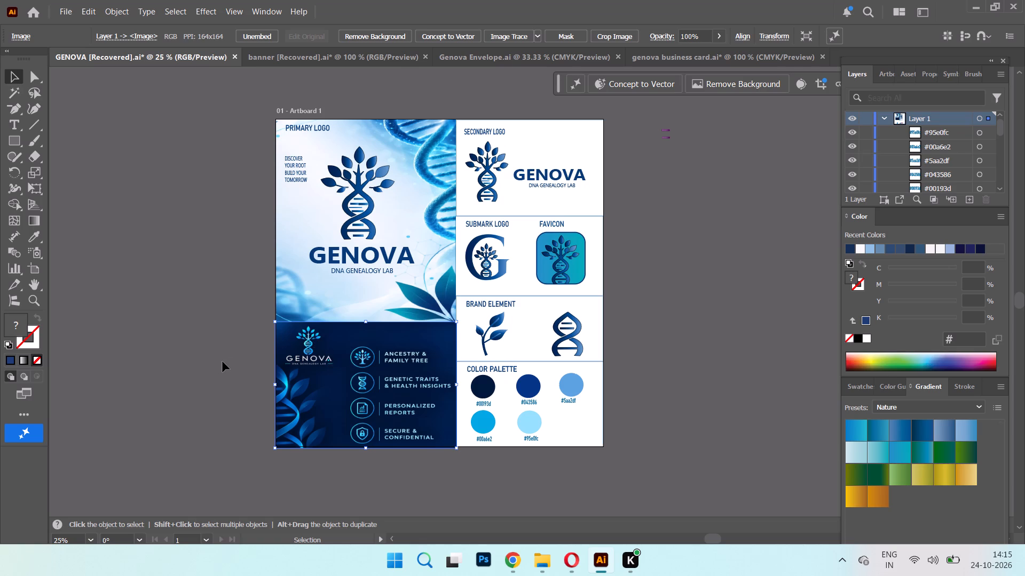
left_click(215, 363)
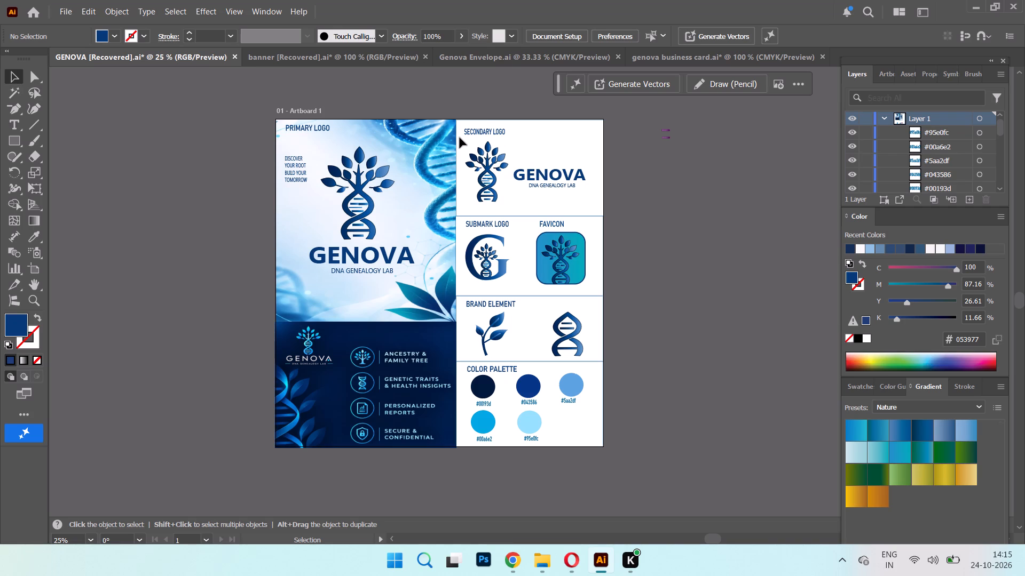
Change the brand sheet's section headings and the tagline beside the primary logo to the Myriad Pro font.
left_click(487, 126)
left_click(490, 131)
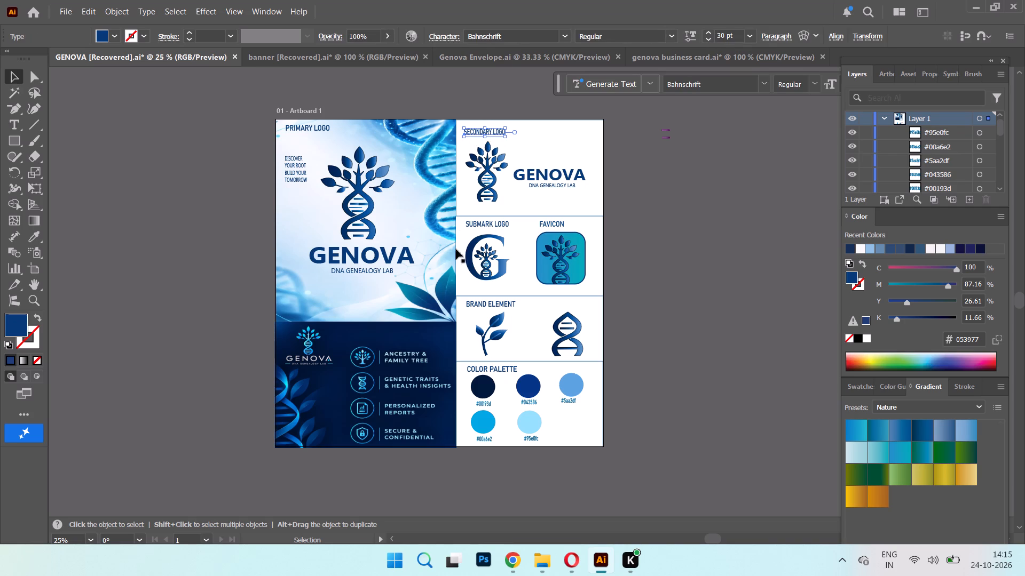
left_click(296, 127, "shift")
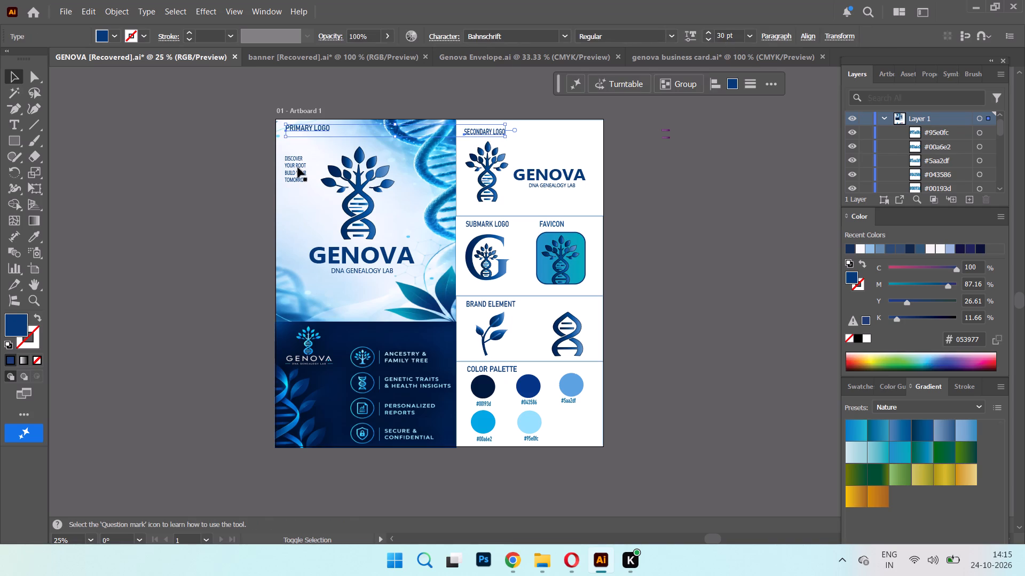
left_click(296, 170, "shift")
left_click(483, 225, "shift")
left_click(545, 223, "shift")
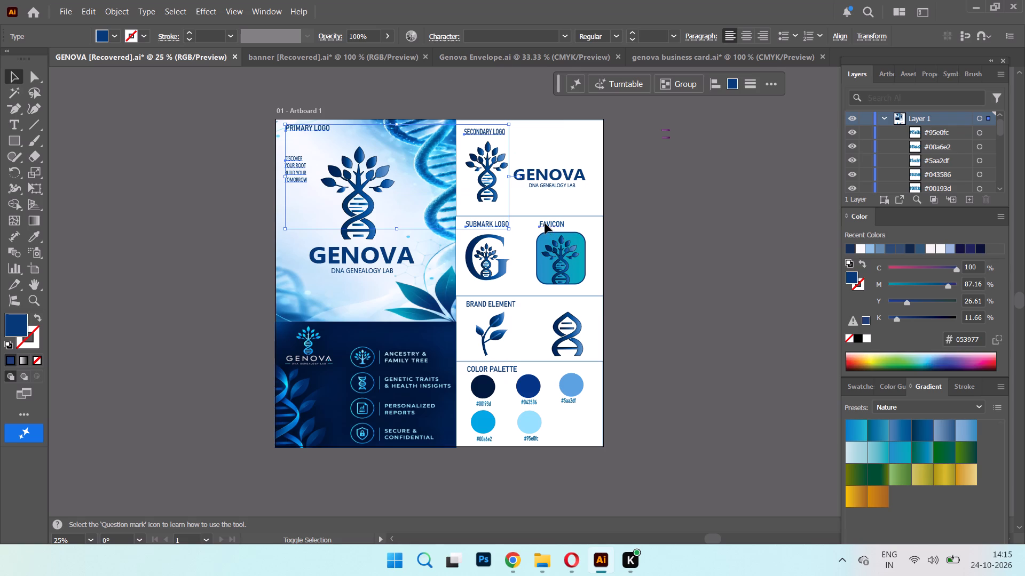
left_click(472, 303, "shift")
left_click(487, 369, "shift")
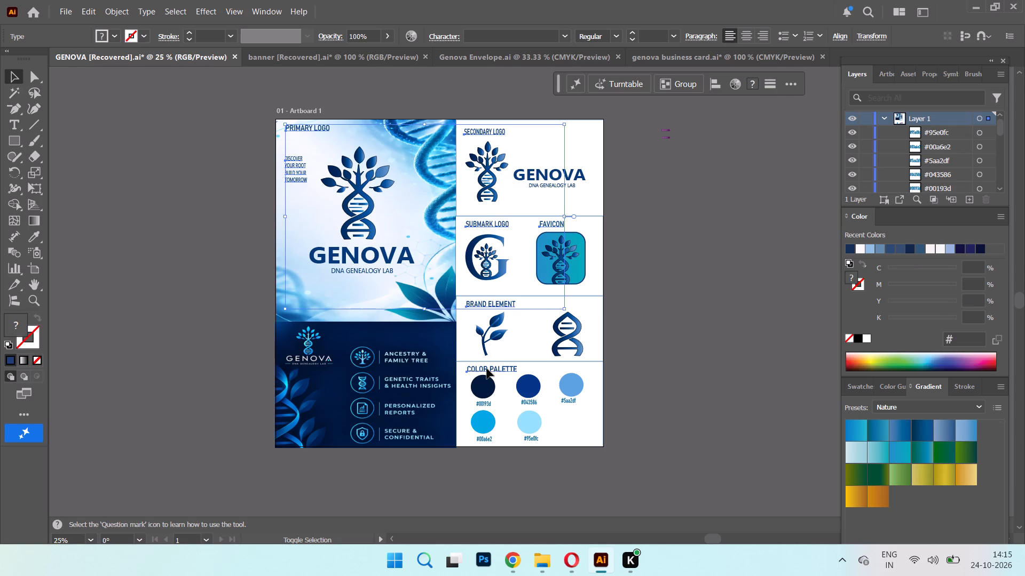
left_click(565, 38)
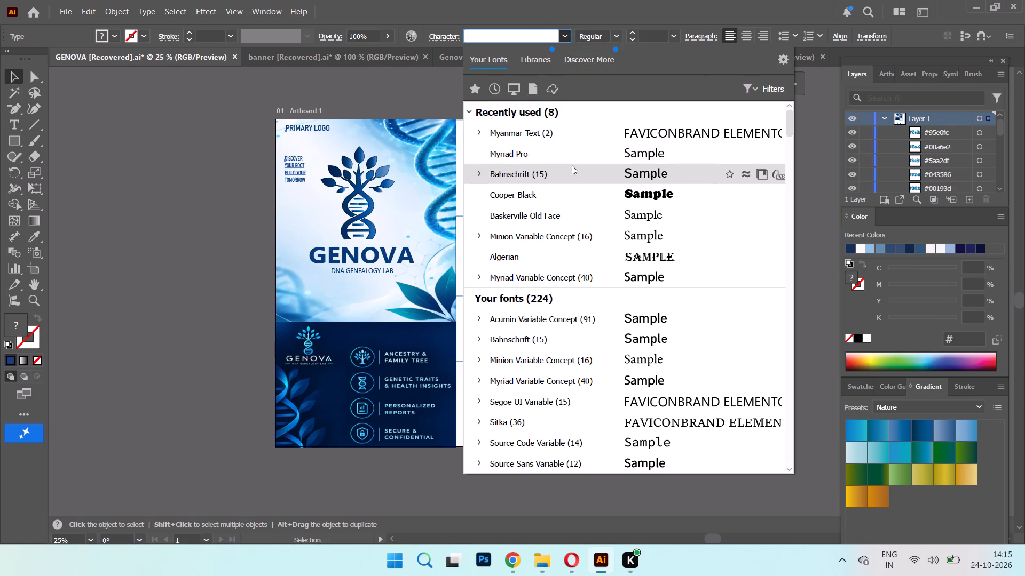
left_click(572, 152)
left_click(179, 199)
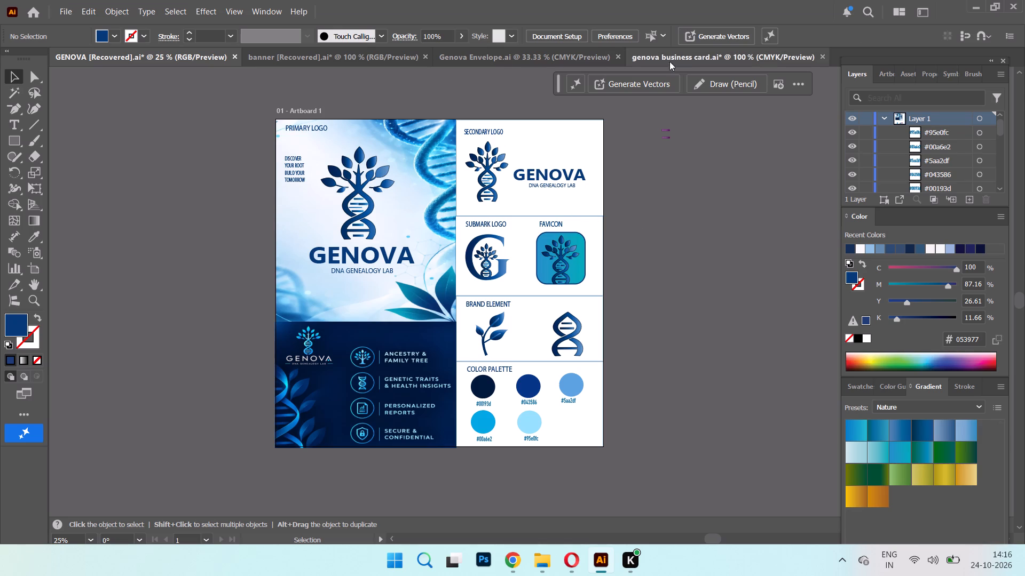
In the business card document, shift the front-card reference image slightly away from the artboard.
left_click(699, 57)
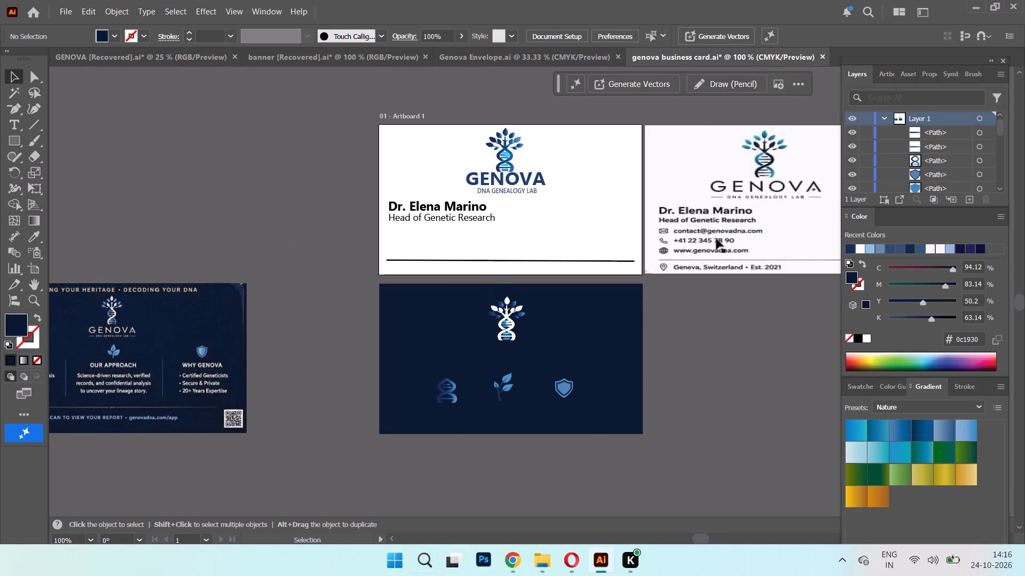
left_click_drag(717, 237, 729, 239)
left_click(630, 228)
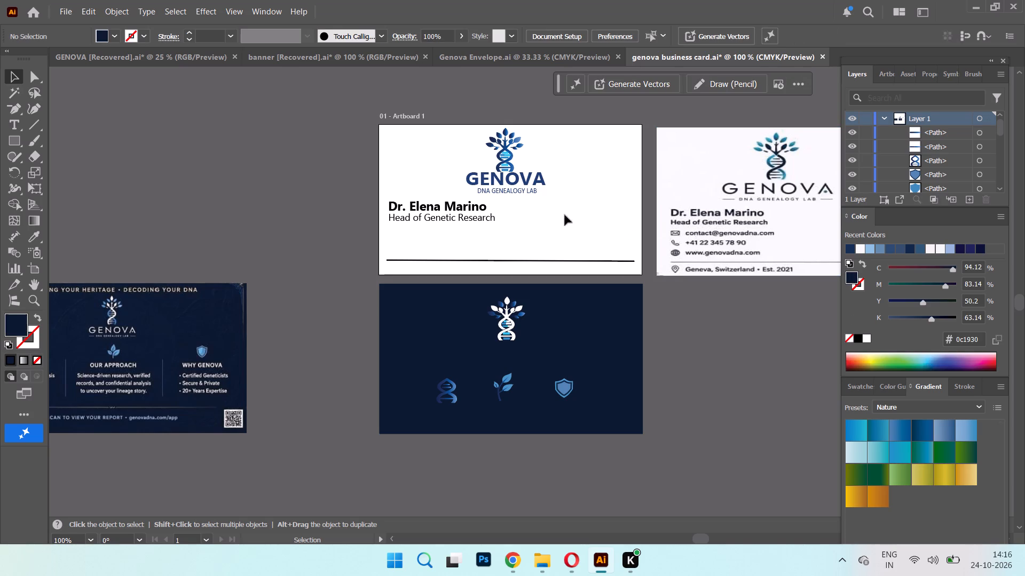
In the Genova Envelope document, move the letterhead reference beside the artboard and nudge the envelope-back reference up above it.
left_click(675, 55)
left_click(583, 55)
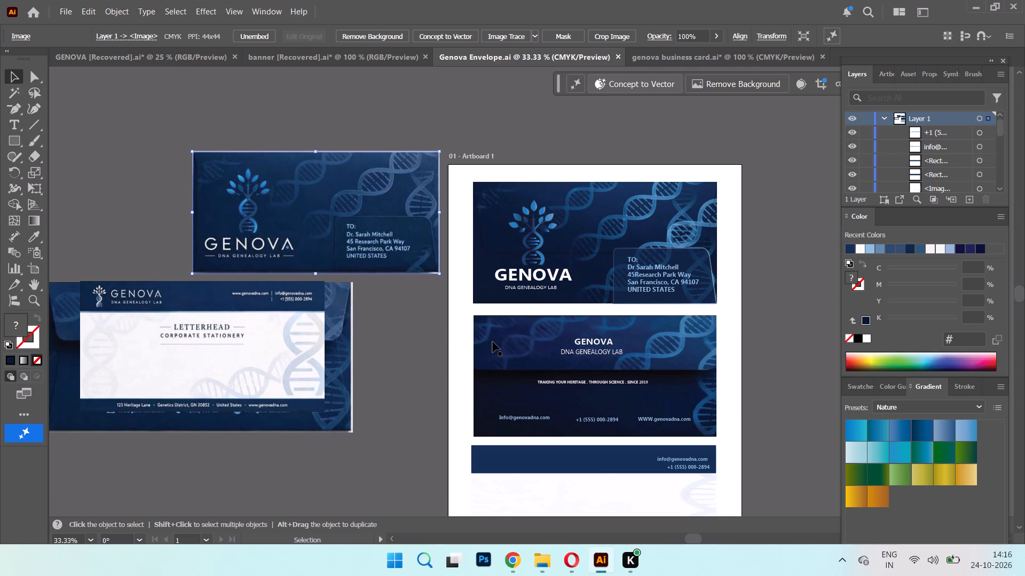
scroll(508, 341, "down", 4)
left_click_drag(258, 269, 671, 386)
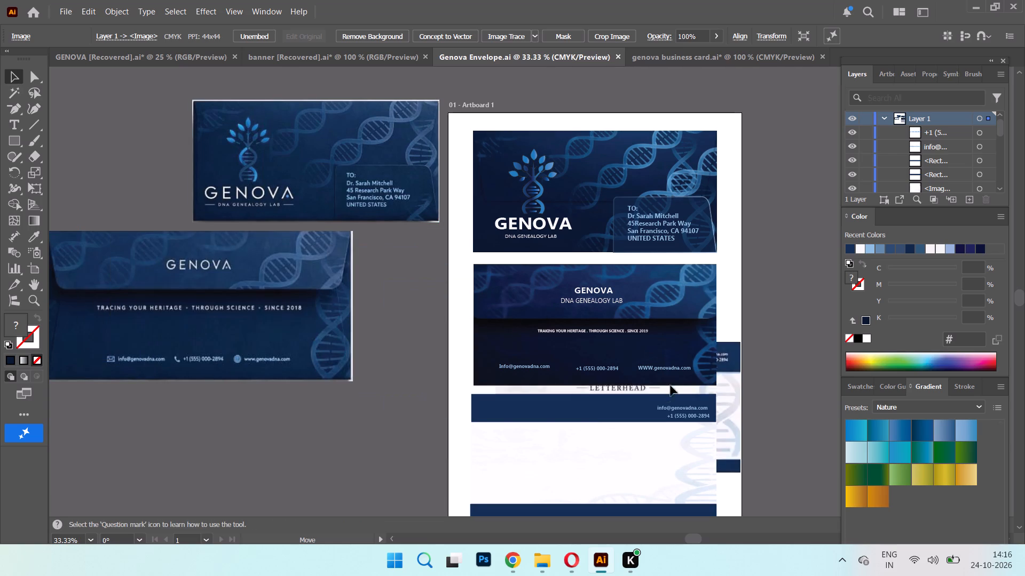
left_click_drag(671, 386, 380, 411)
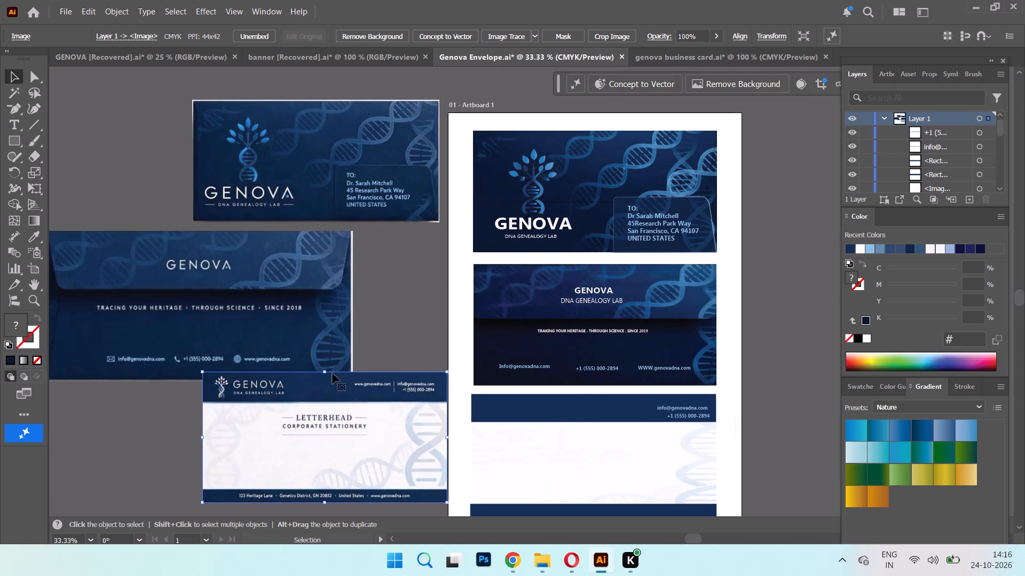
left_click_drag(322, 361, 322, 347)
Enlarge the letterhead reference image in height and width, keeping it beside the artboard below the envelope-back reference.
left_click(318, 393)
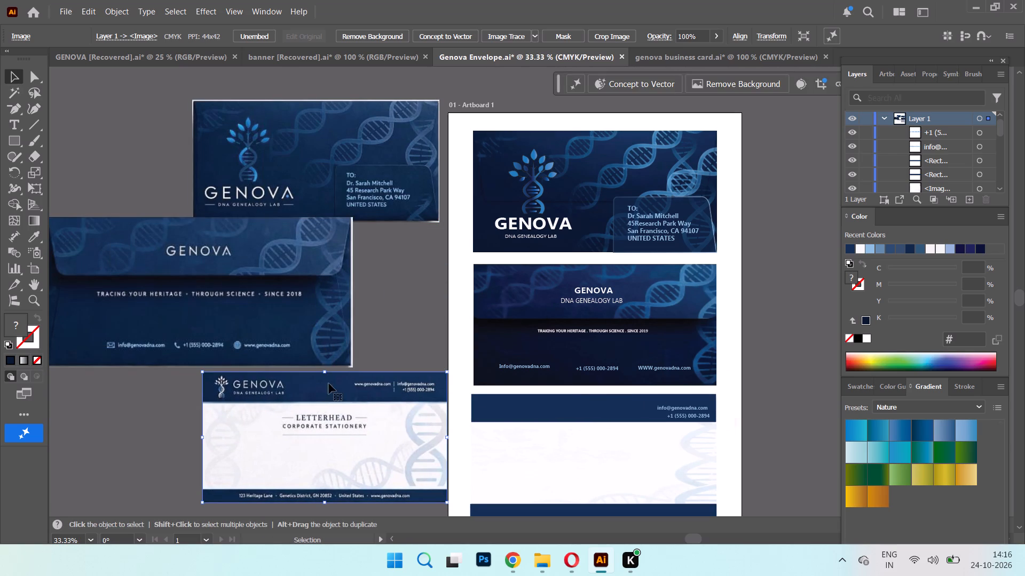
left_click_drag(327, 372, 327, 325)
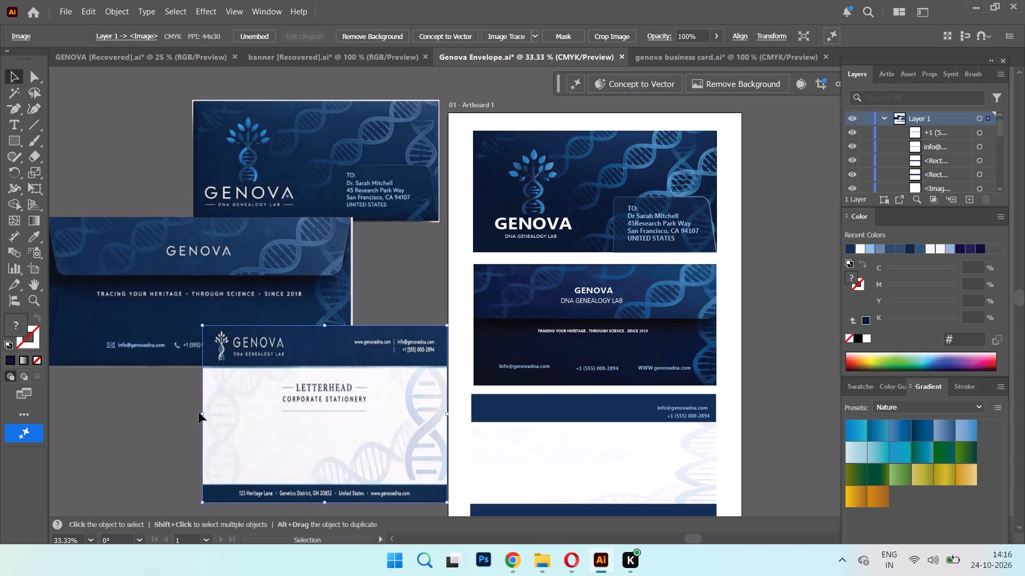
left_click_drag(202, 413, 132, 405)
left_click_drag(203, 409, 168, 401)
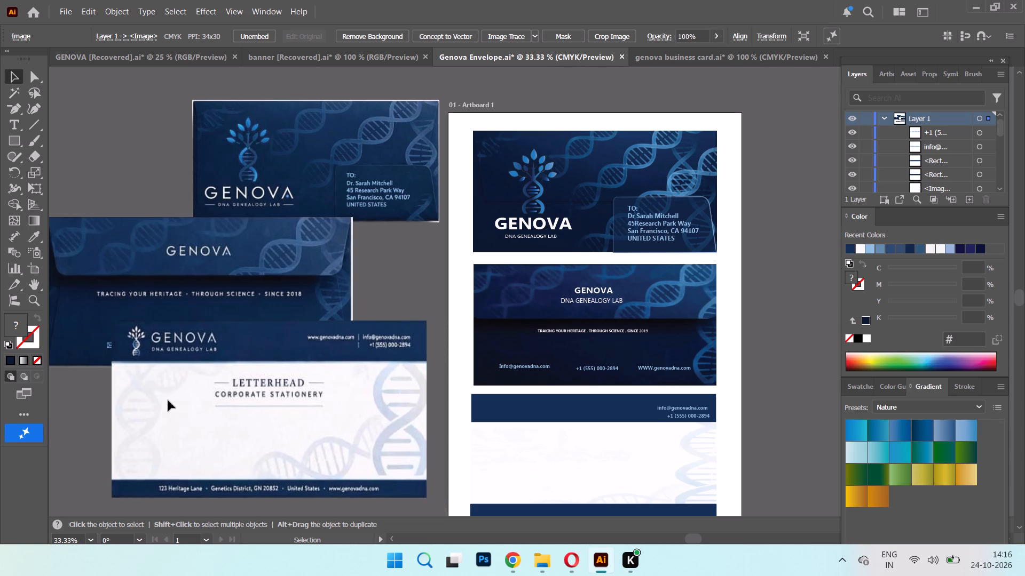
left_click_drag(168, 401, 152, 397)
left_click(767, 293)
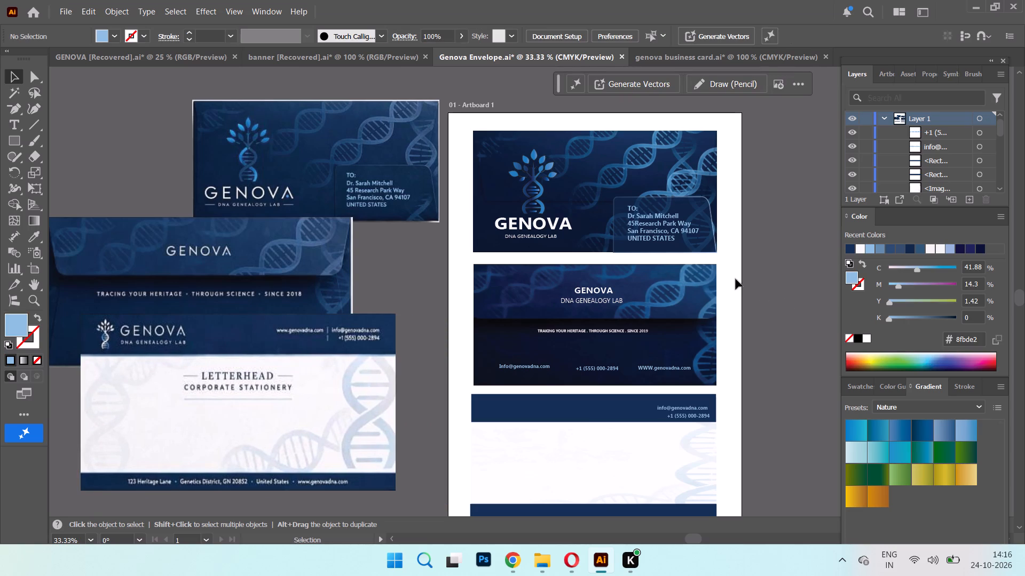
Set the envelope back's "DNA GENEALOGY LAB" line to 14 pt and centre it beneath the GENOVA wordmark.
left_click(594, 302)
left_click(675, 33)
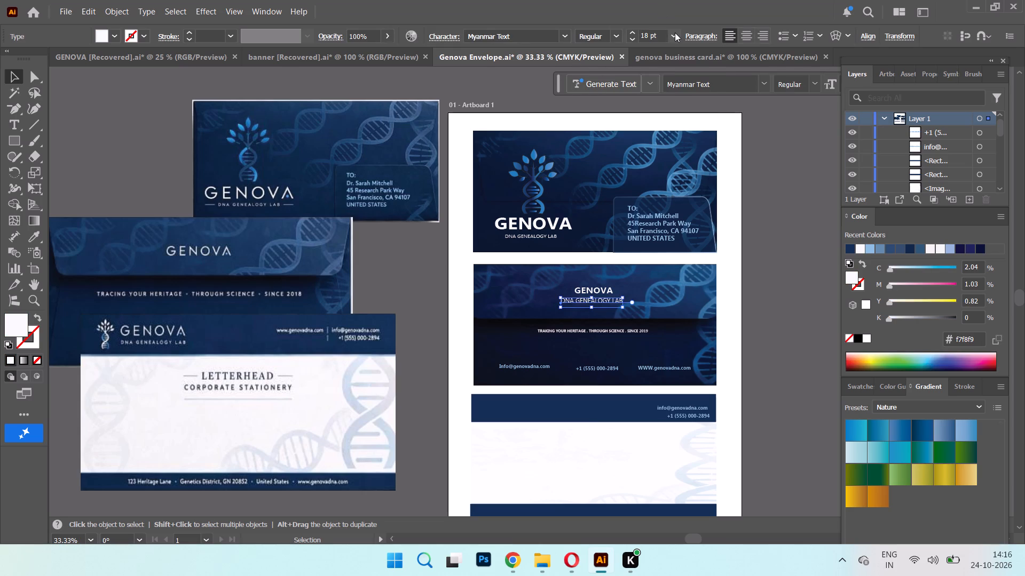
left_click(703, 170)
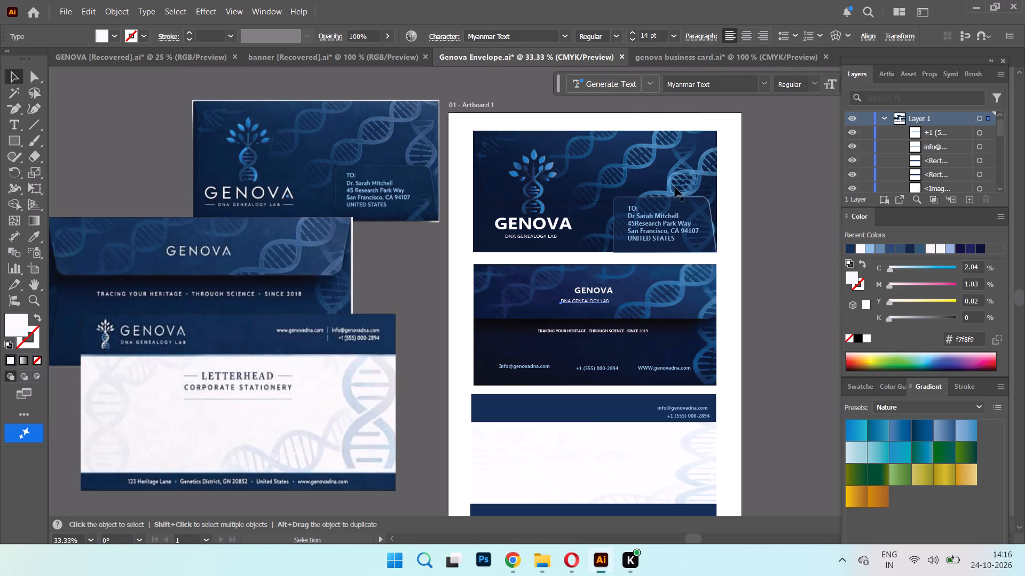
left_click_drag(590, 300, 600, 296)
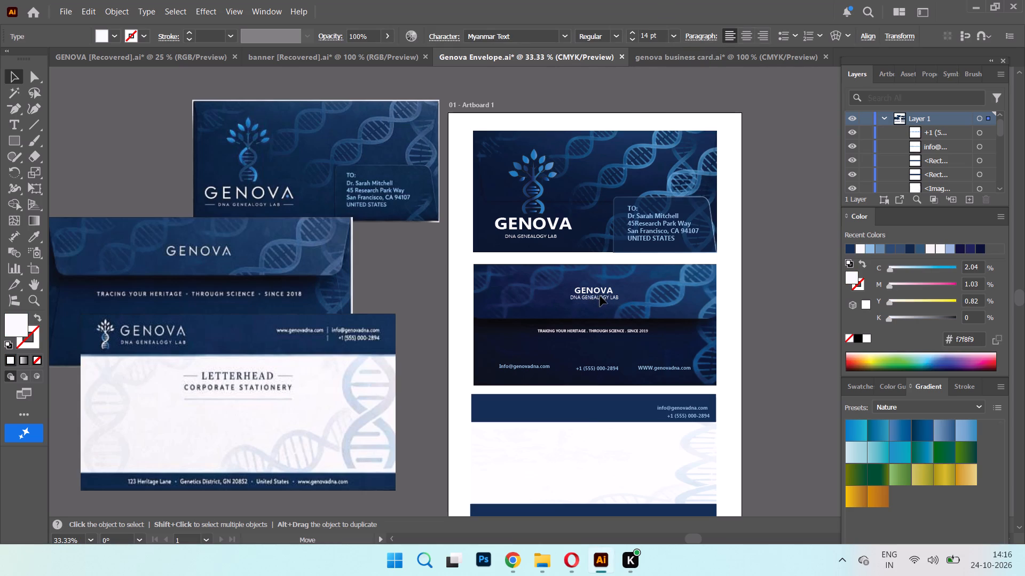
left_click_drag(600, 296, 599, 299)
left_click(598, 297)
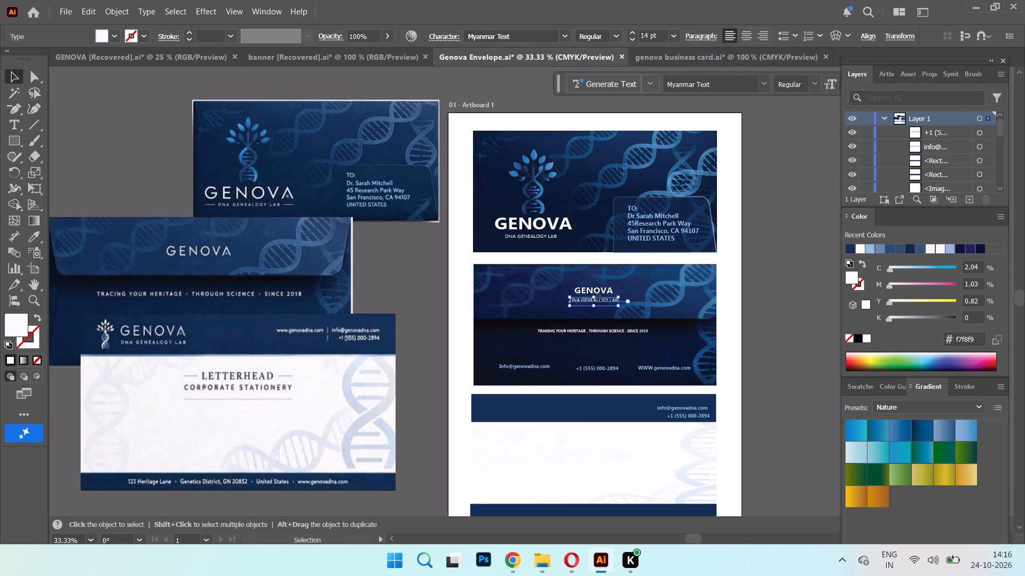
left_click(774, 274)
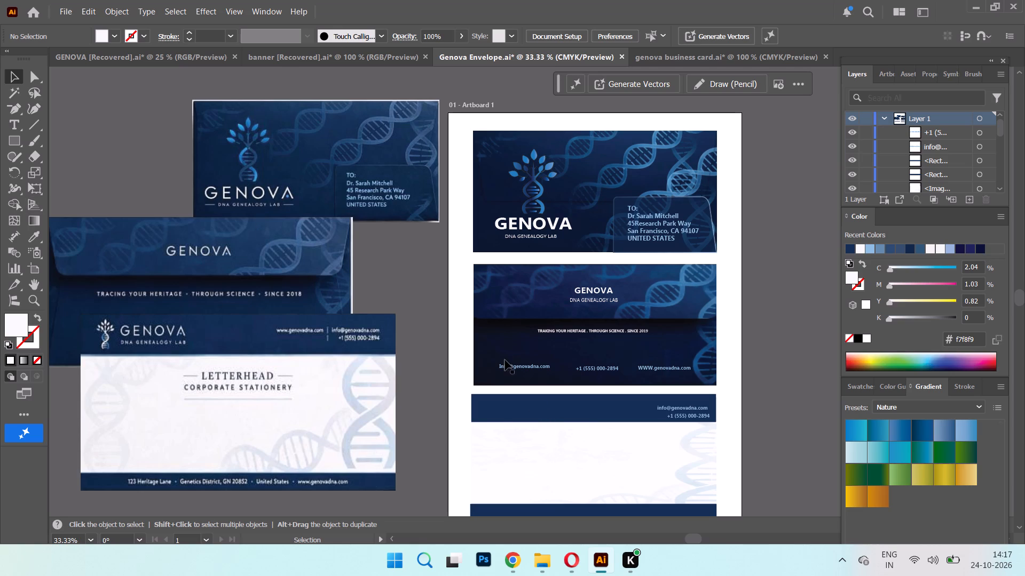
Scale the letterhead reference up further and move it over the envelope-back reference beside the artboard.
scroll(502, 385, "down", 3)
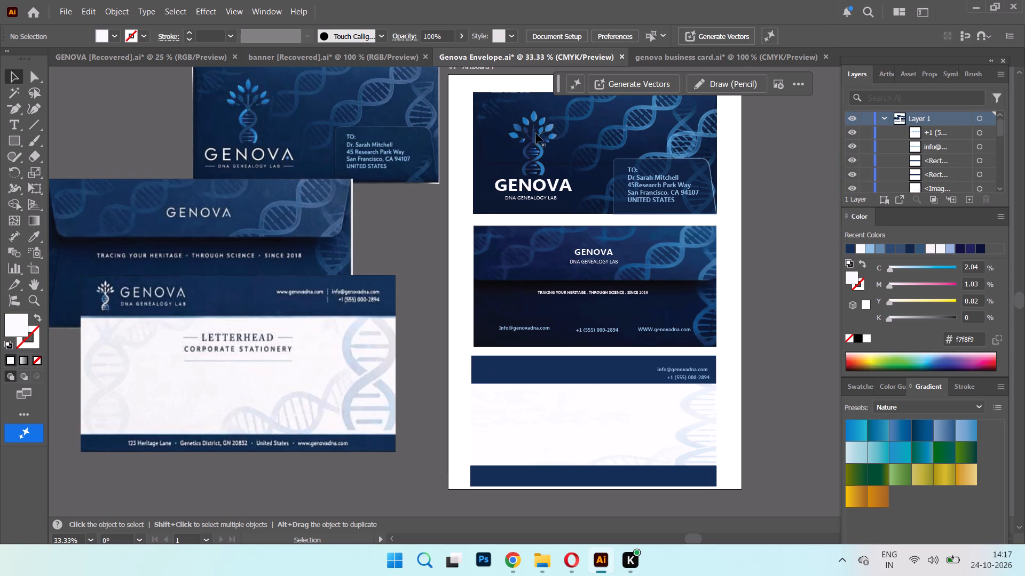
left_click(533, 135)
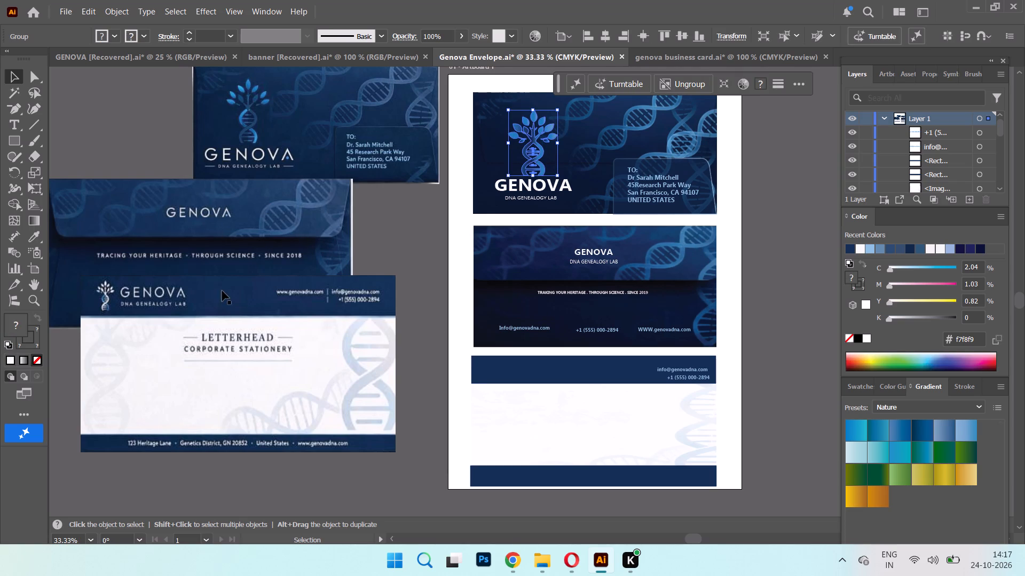
left_click_drag(138, 291, 253, 328)
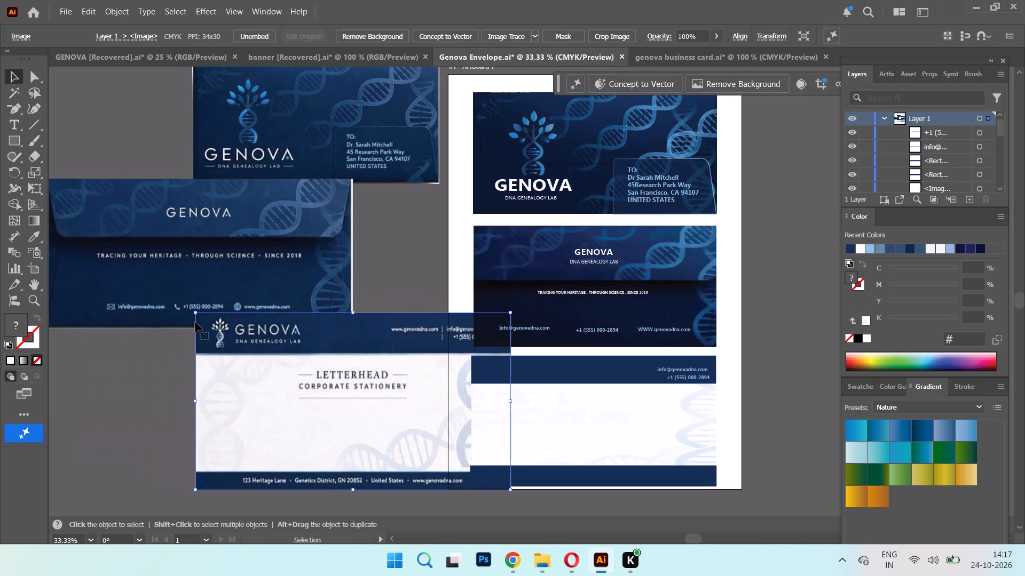
left_click_drag(197, 312, 106, 289)
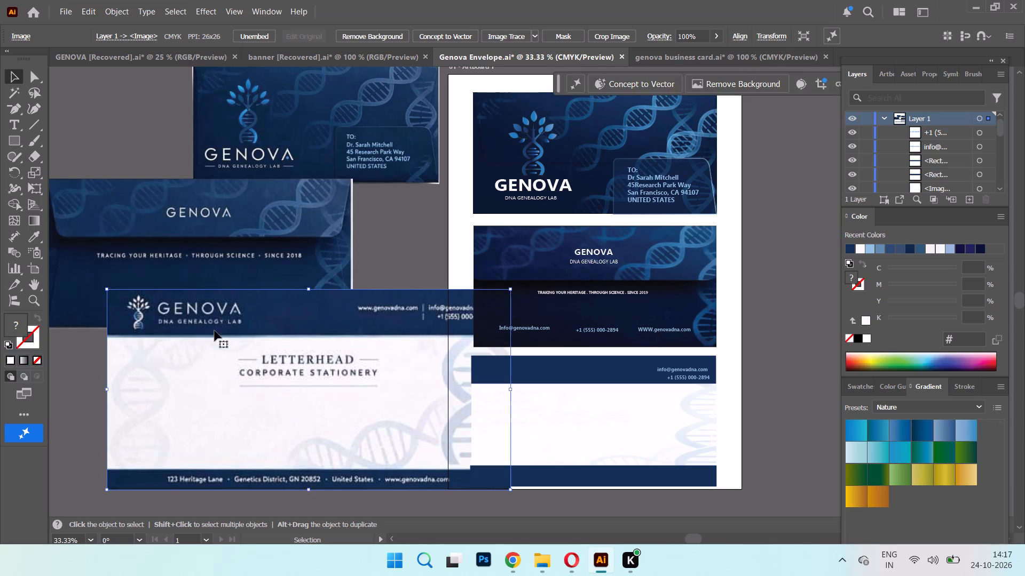
left_click_drag(215, 331, 178, 264)
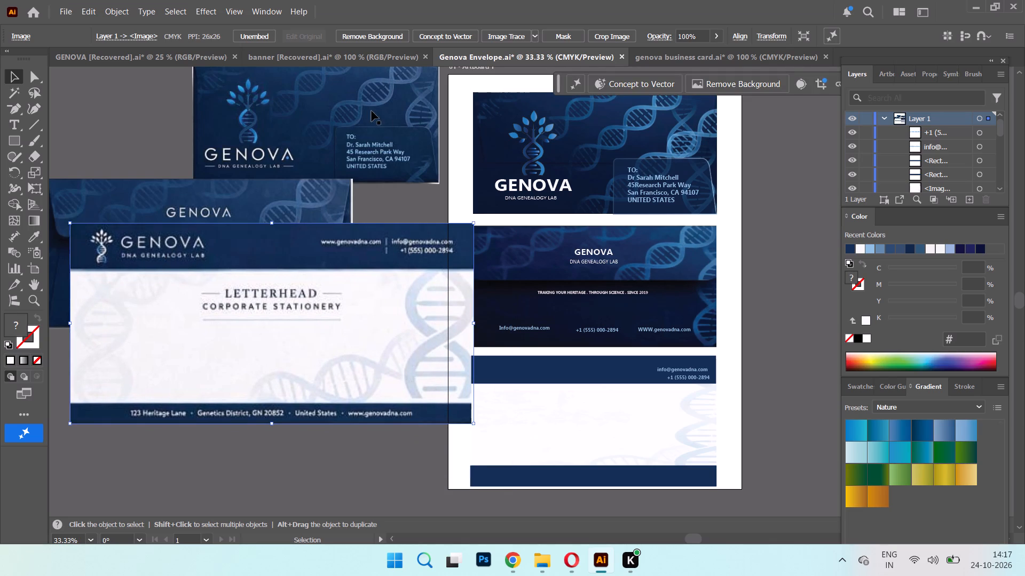
Examine the logo versions in the banner and business card documents, returning to the envelope document.
left_click(348, 54)
scroll(271, 282, "up", 7)
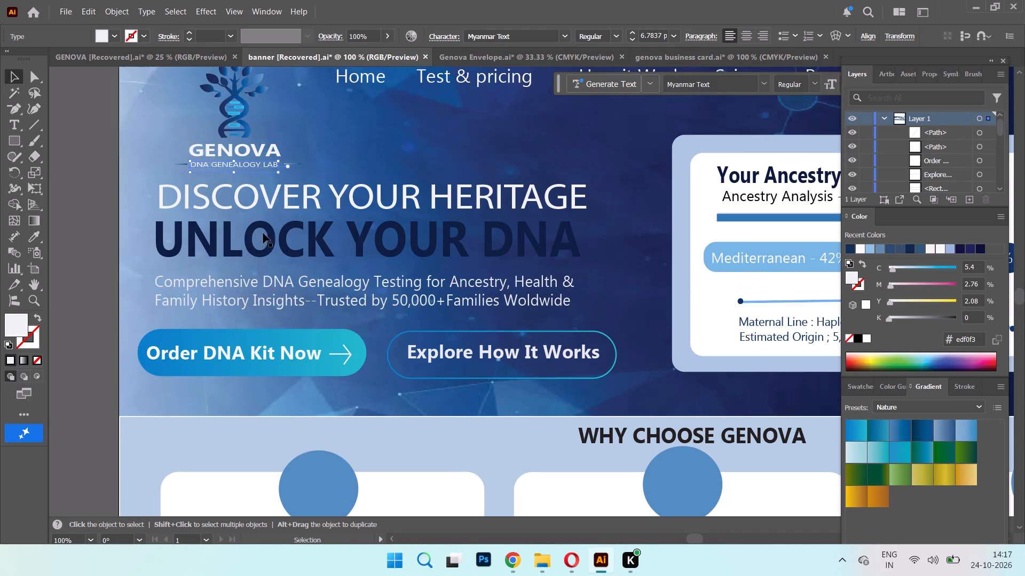
scroll(171, 220, "down", 1)
scroll(171, 219, "up", 5)
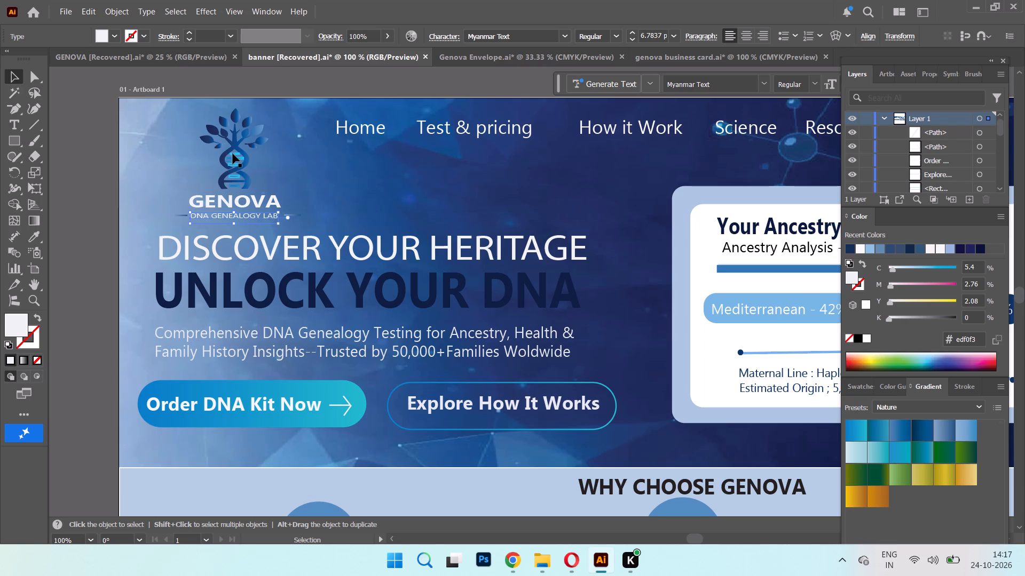
left_click(233, 154)
left_click(537, 53)
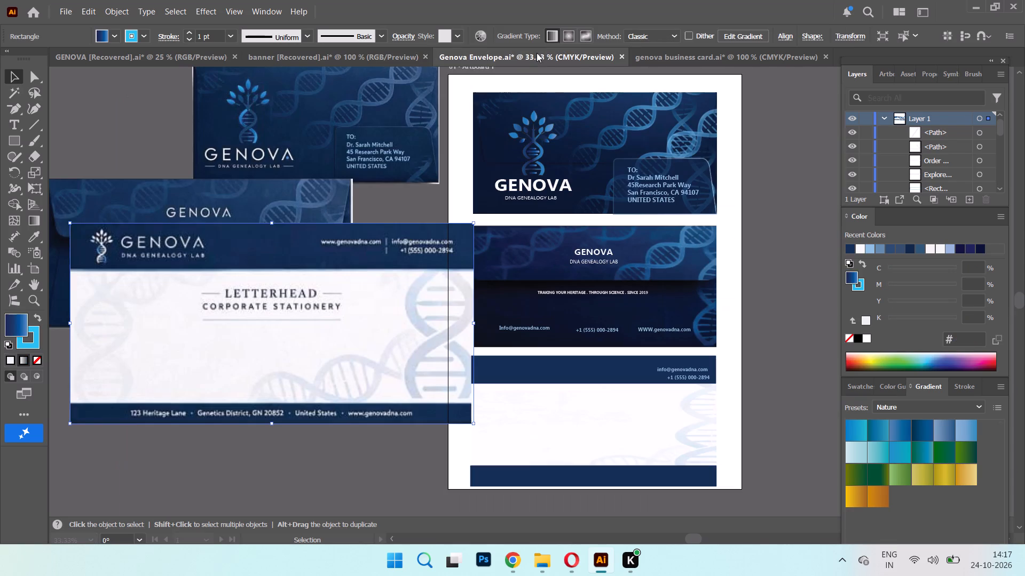
left_click(688, 55)
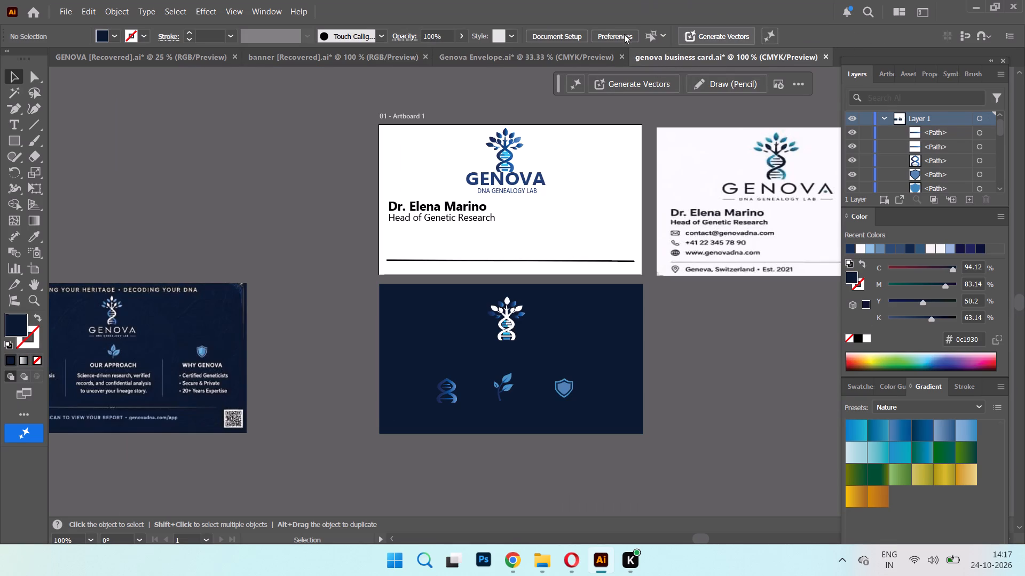
left_click(577, 56)
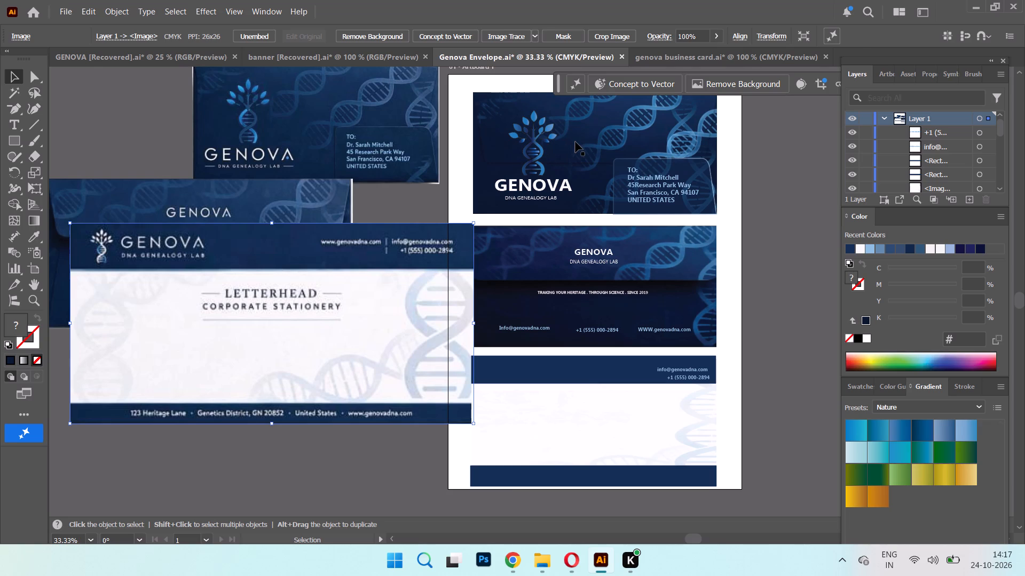
Copy the blue DNA-tree logo group from the envelope front and paste it into the banner document.
left_click(575, 142)
left_click(535, 140)
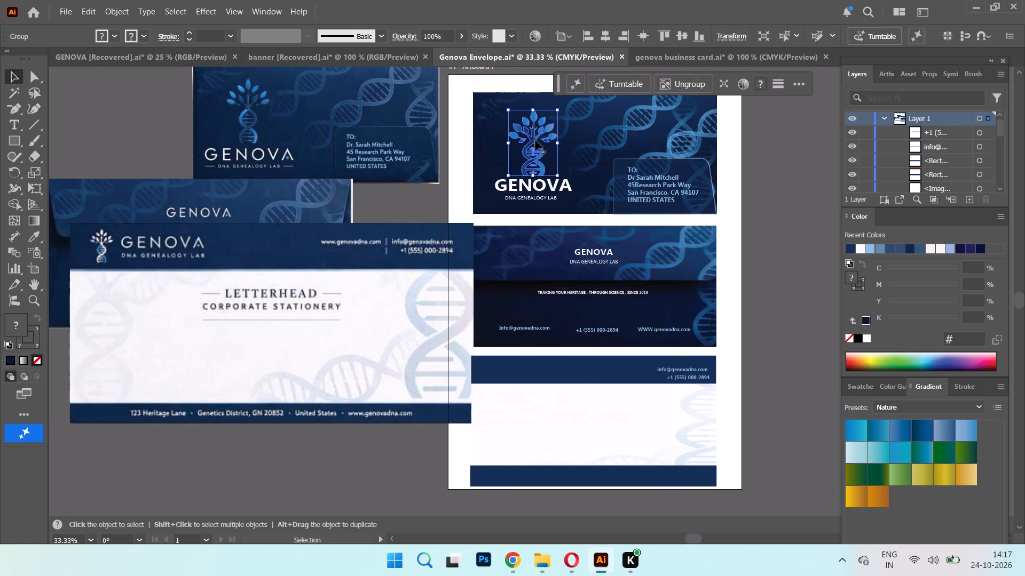
right_click(535, 140)
left_click(588, 118)
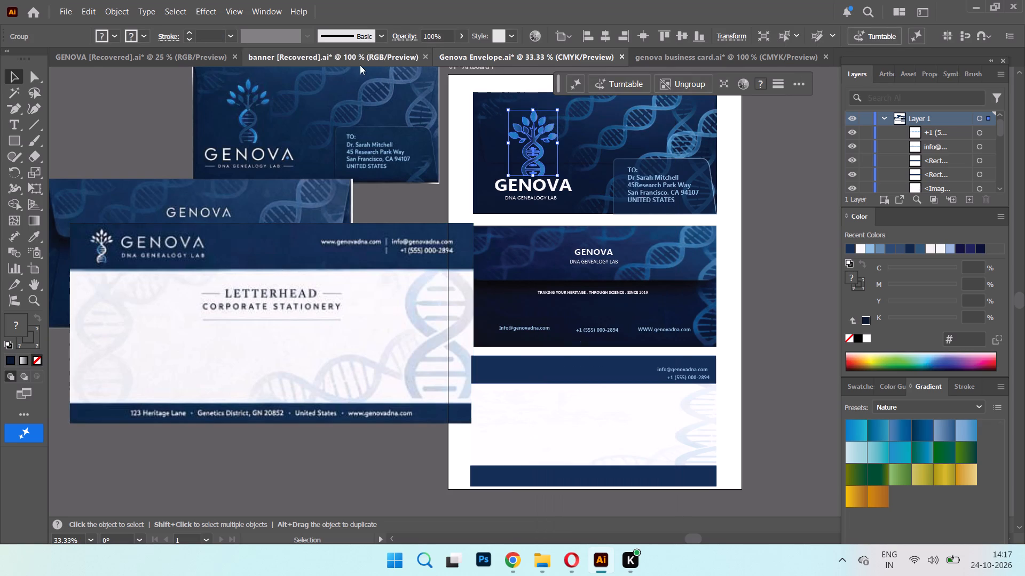
left_click(351, 59)
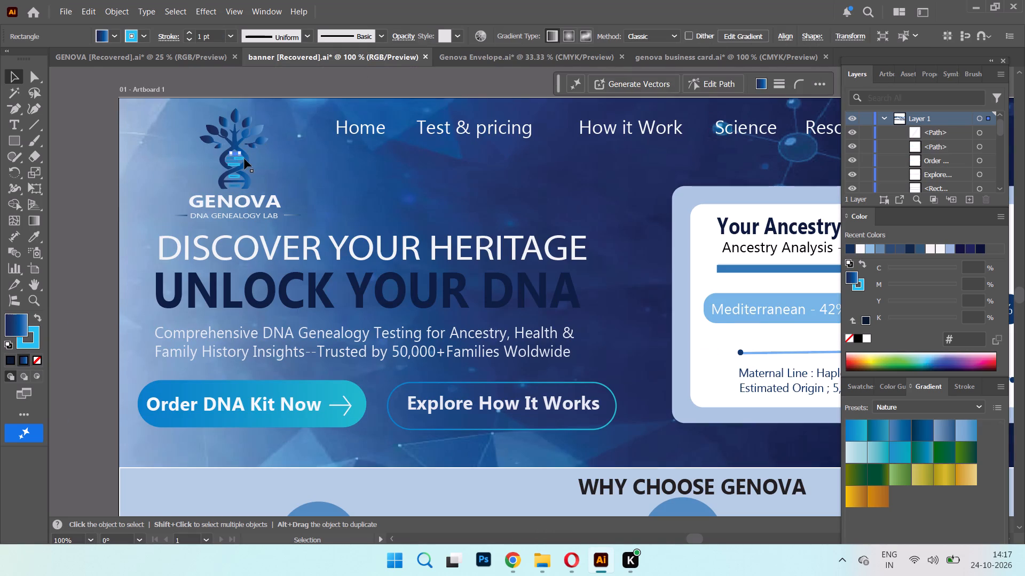
right_click(136, 91)
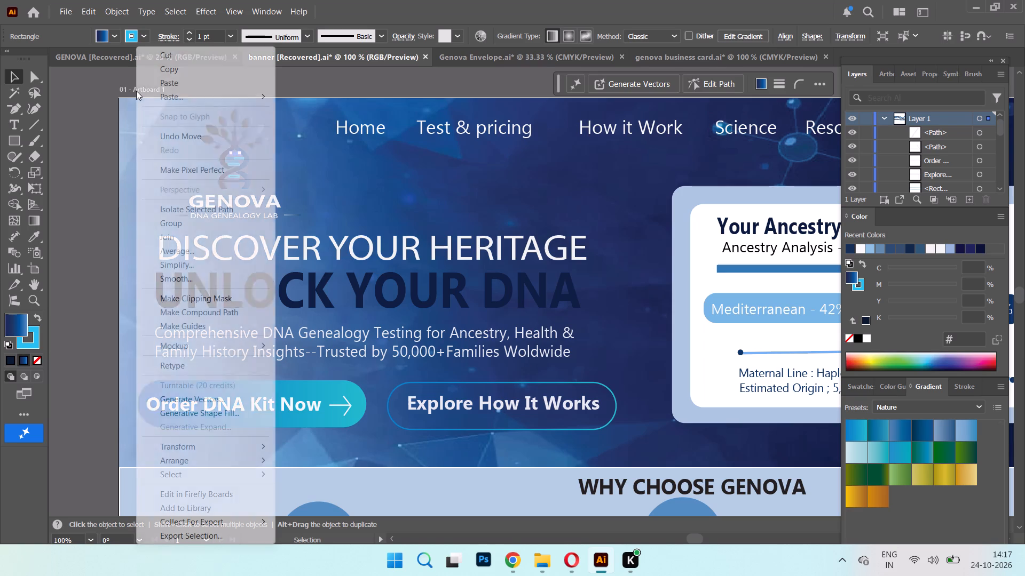
left_click(177, 83)
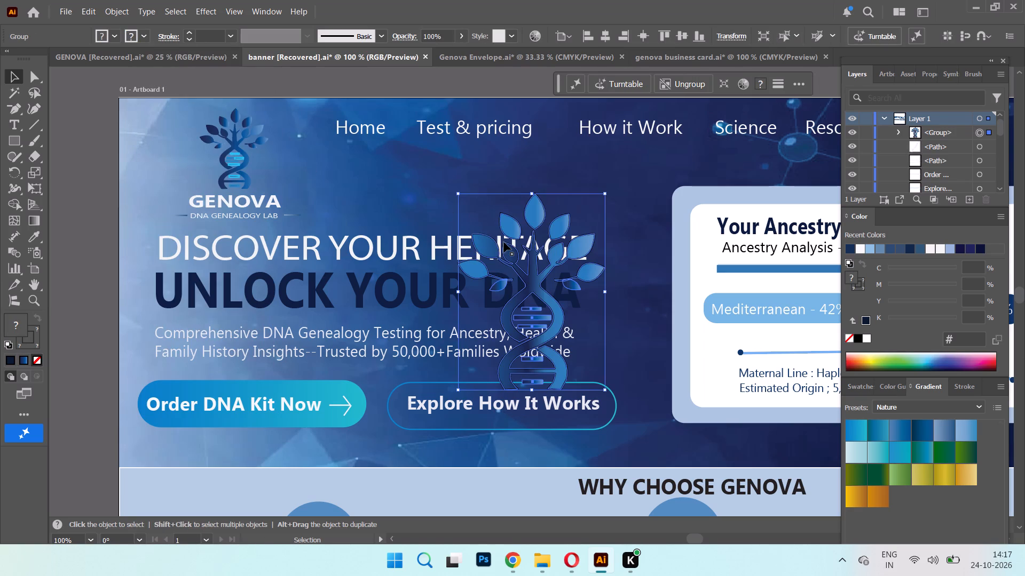
Scale the pasted DNA-tree logo down to about the header logo's size and place it beside that logo.
left_click_drag(504, 242, 328, 135)
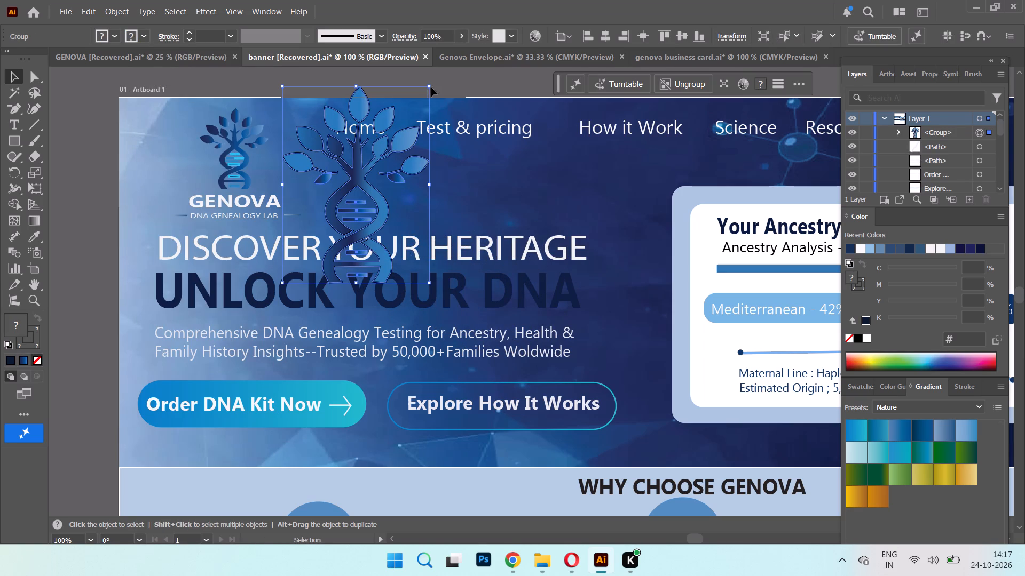
left_click_drag(428, 87, 340, 212)
left_click_drag(313, 246, 294, 151)
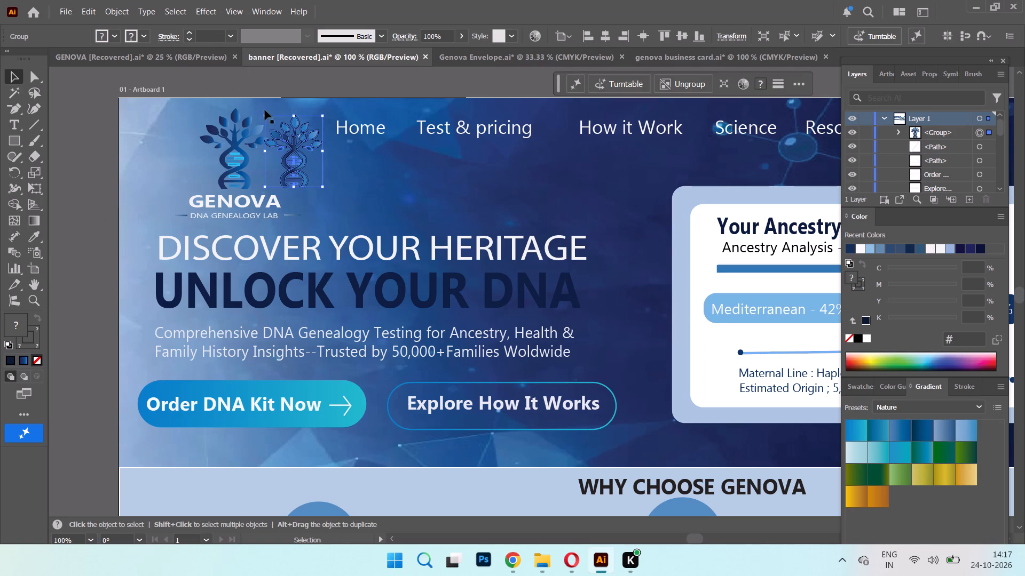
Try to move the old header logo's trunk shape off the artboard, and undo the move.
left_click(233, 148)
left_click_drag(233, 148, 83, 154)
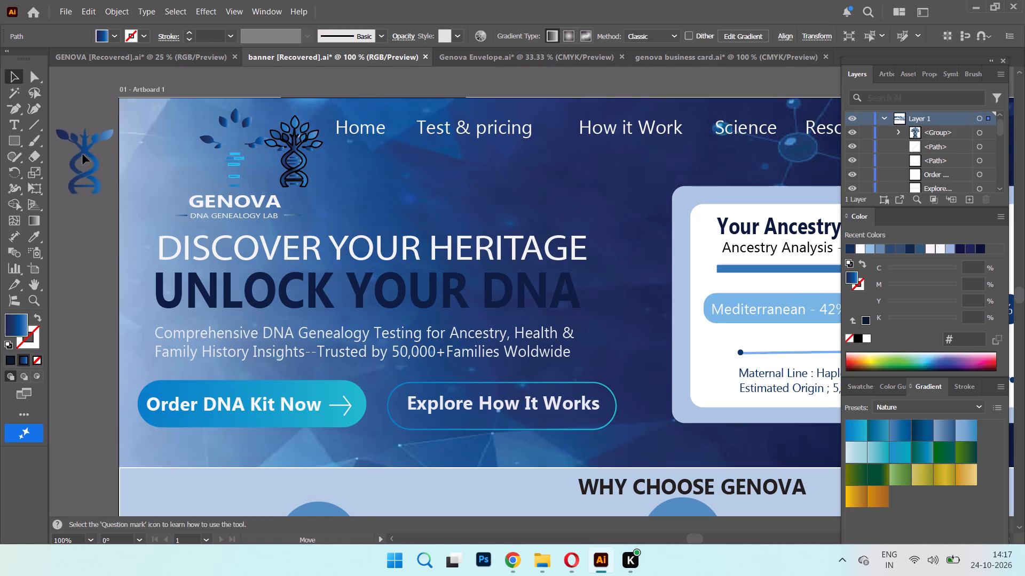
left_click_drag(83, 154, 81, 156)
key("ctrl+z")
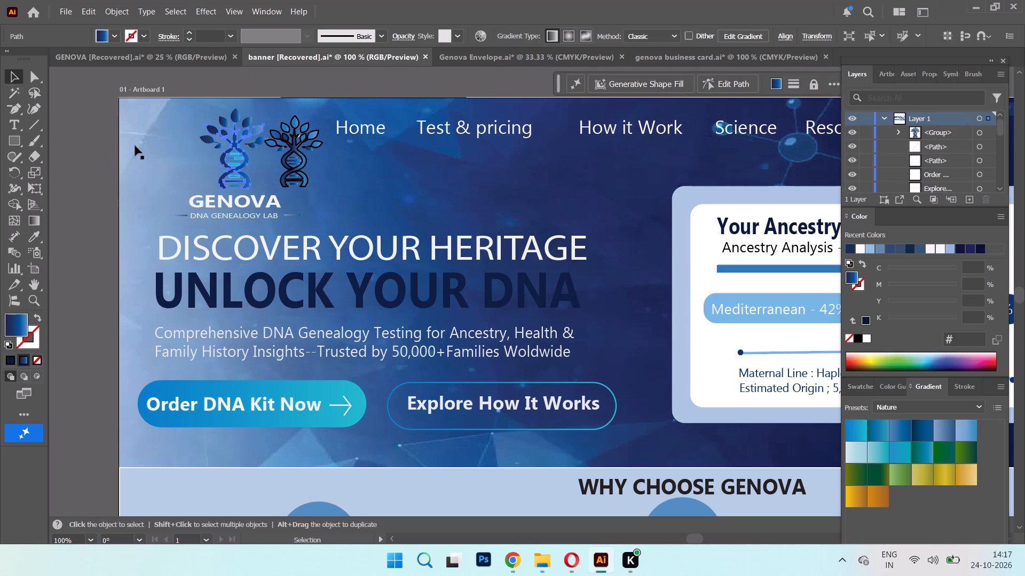
Select the old header logo's leaves, trunk and DNA rungs together, move them off the artboard and group them.
left_click(204, 140, "shift")
left_click(222, 121, "shift")
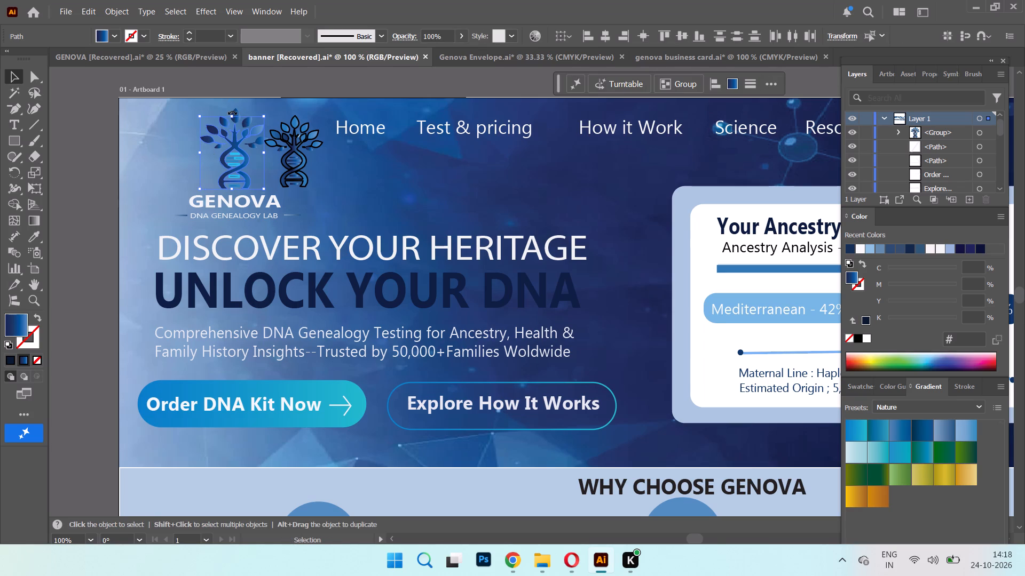
left_click(236, 121, "shift")
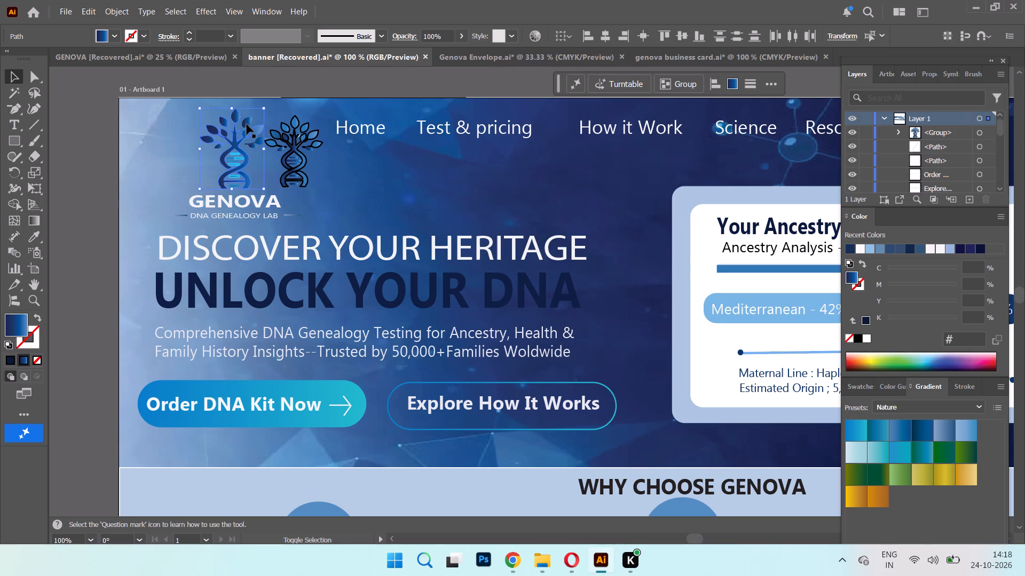
left_click(247, 124, "shift")
left_click(259, 142, "shift")
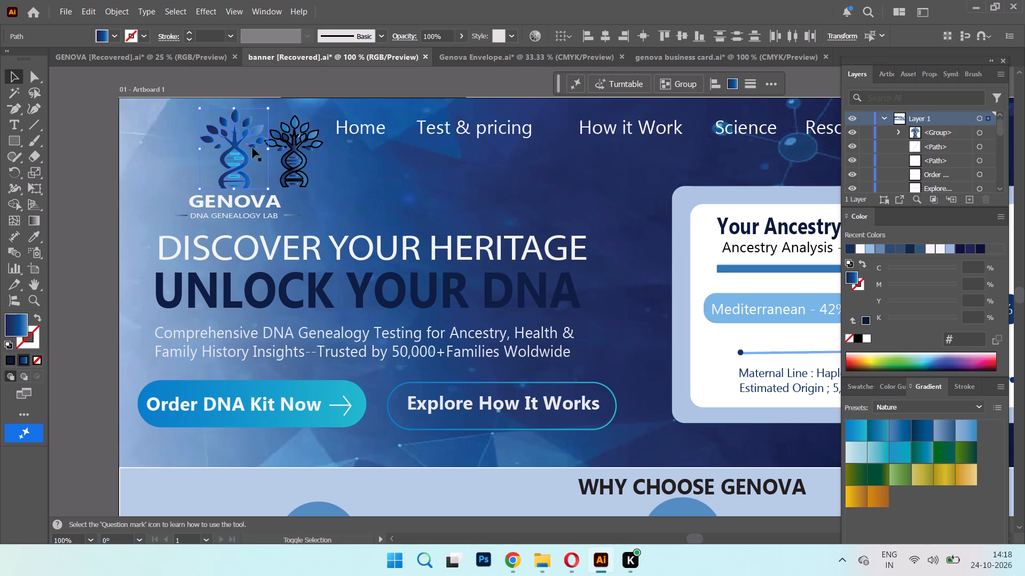
left_click(253, 148, "shift")
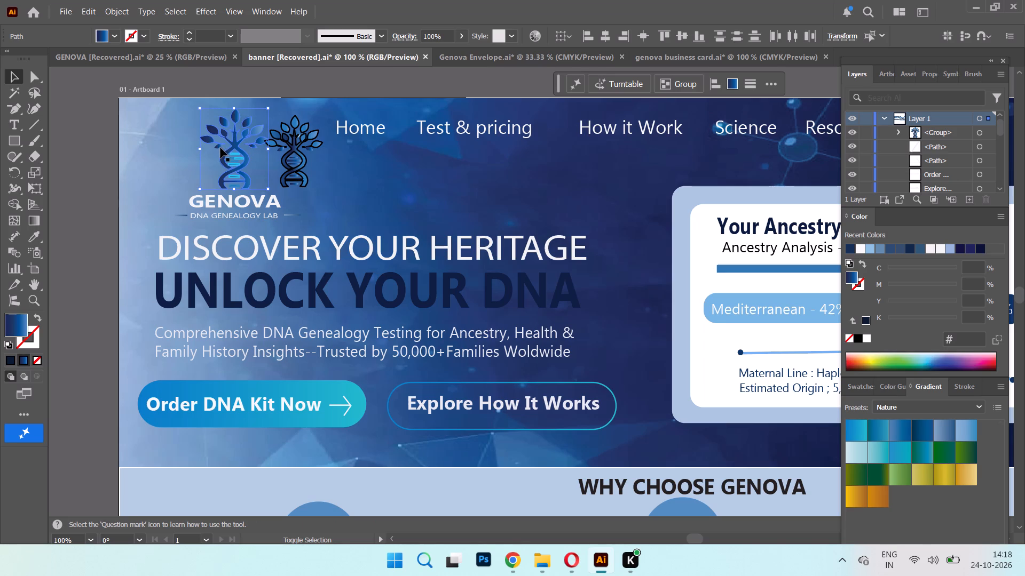
left_click(219, 147, "shift")
left_click(233, 155, "shift")
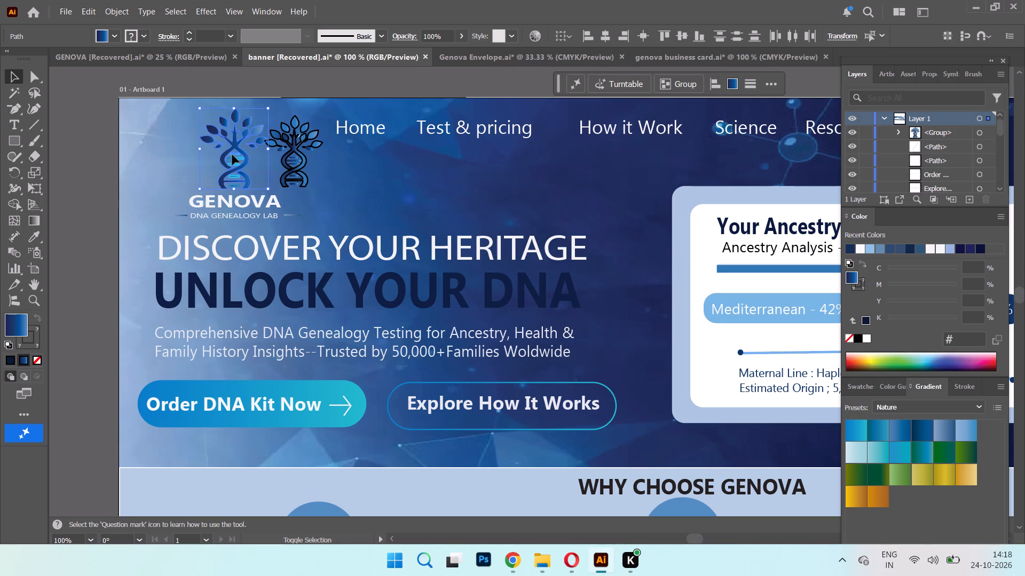
left_click(232, 158, "shift")
left_click(240, 158, "shift")
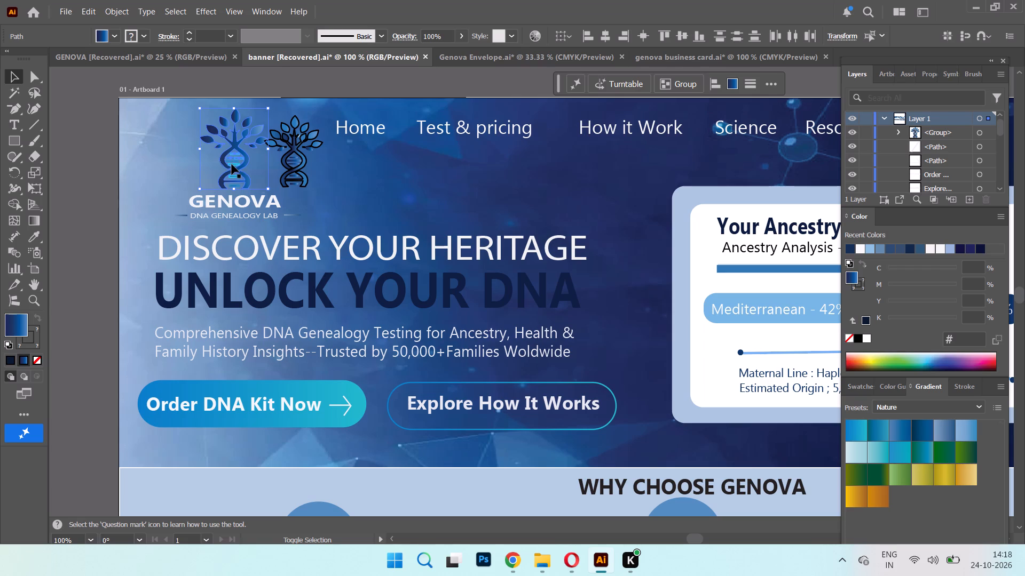
left_click(233, 165, "shift")
left_click(236, 177, "shift")
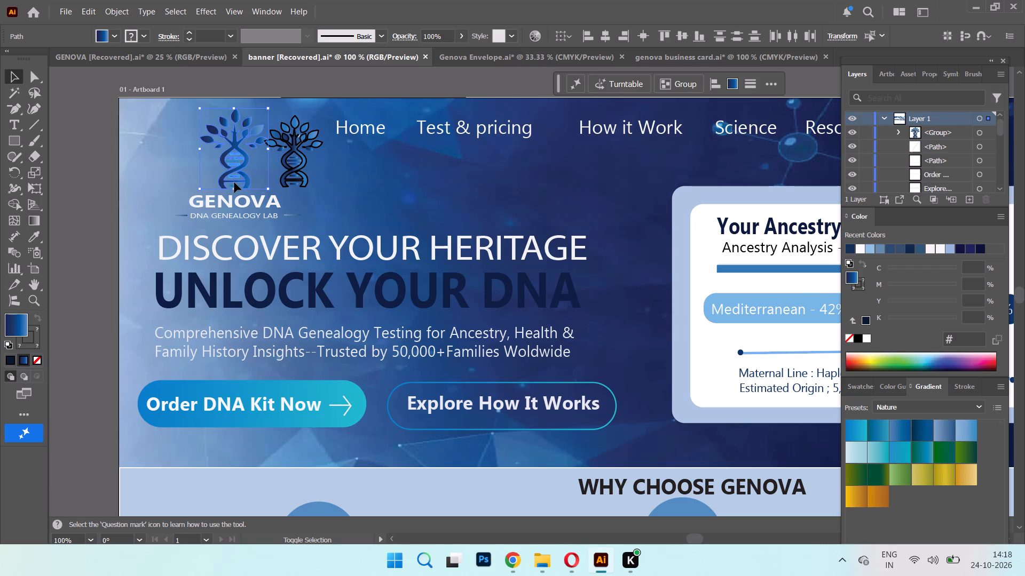
left_click(233, 186, "shift")
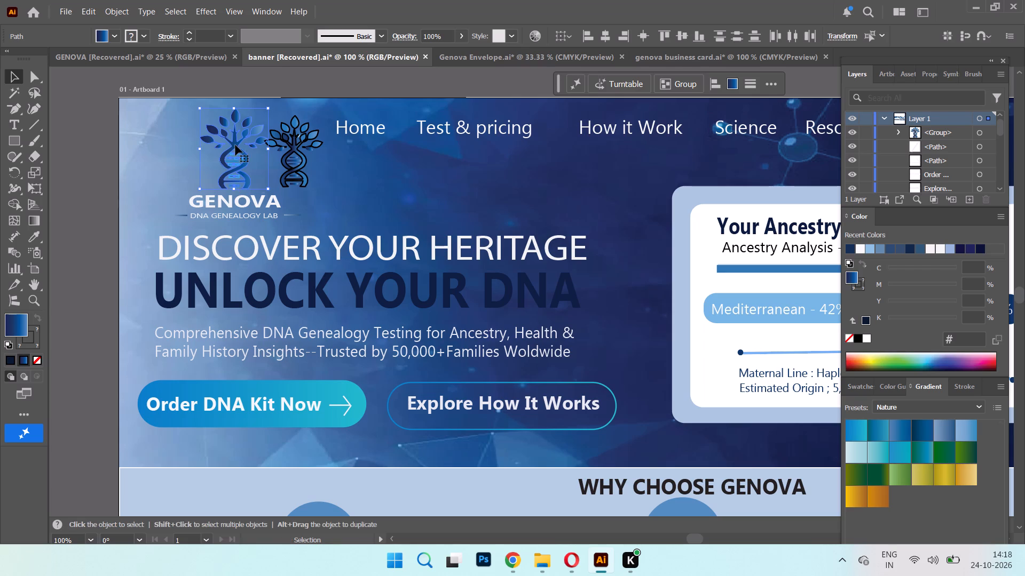
left_click_drag(235, 145, 83, 180)
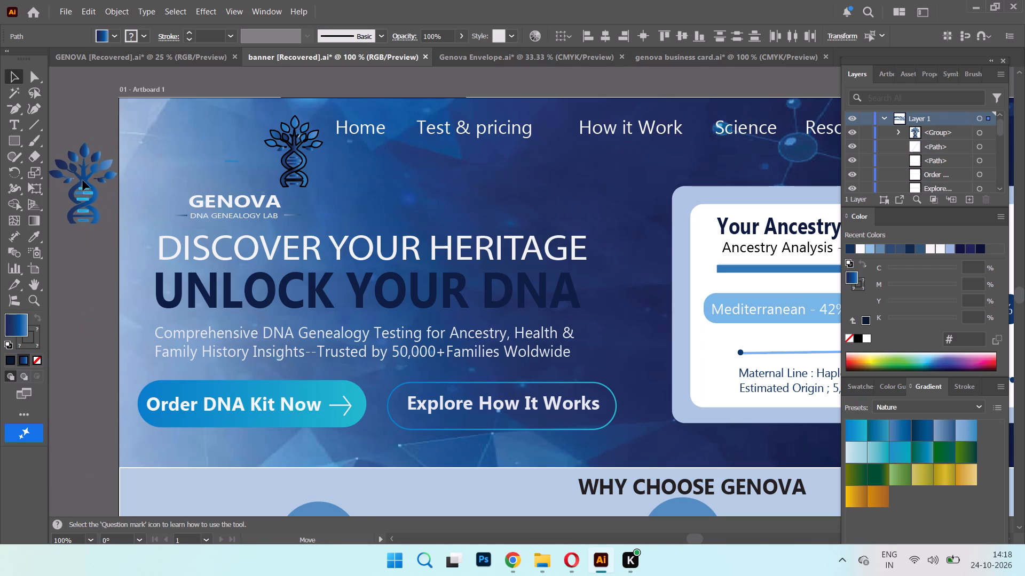
left_click_drag(83, 180, 79, 180)
left_click(683, 86)
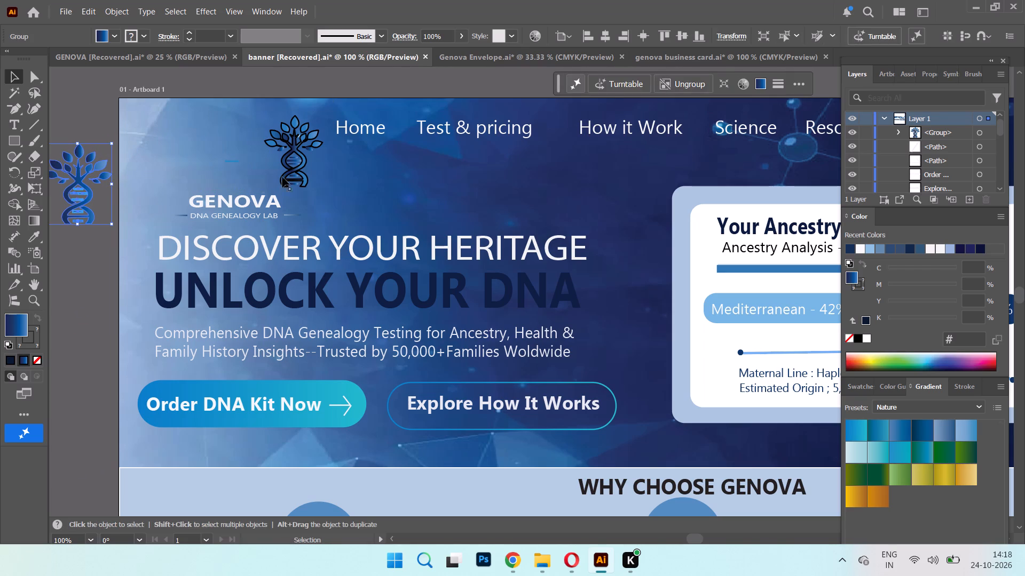
Move the pasted DNA-tree logo over the old logo beside the artboard and stretch it to match its height and width.
left_click(295, 147)
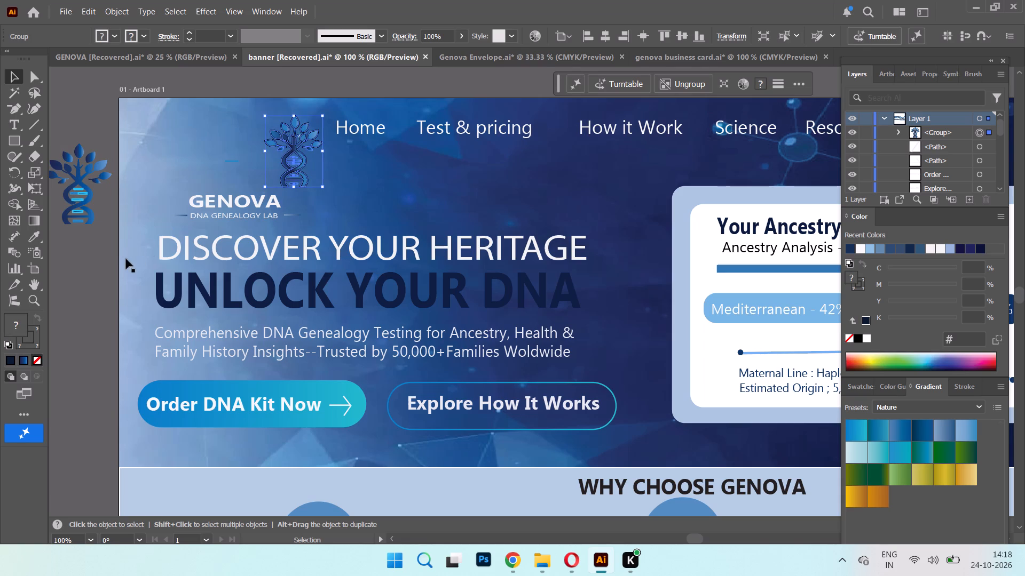
left_click_drag(294, 151, 286, 151)
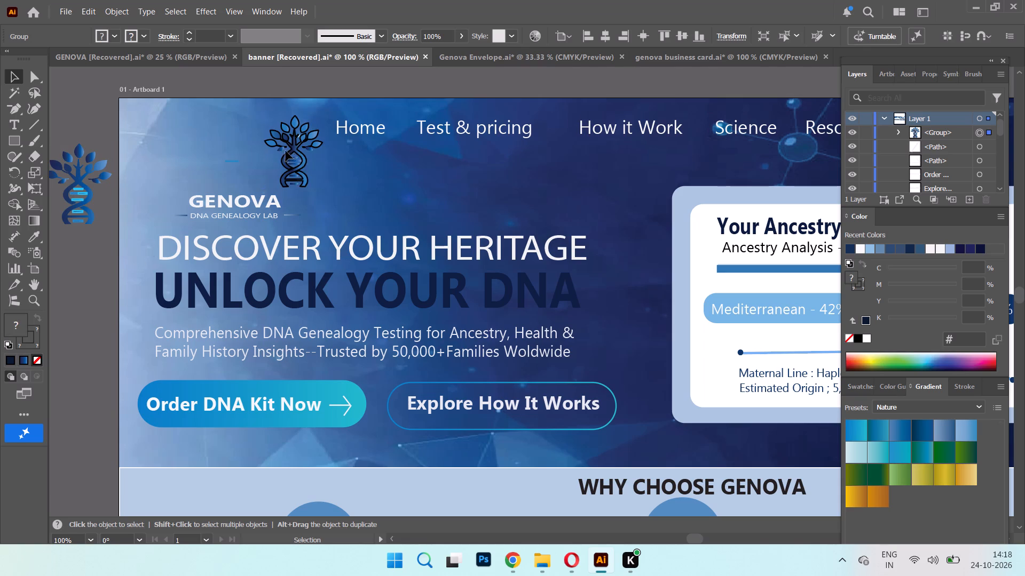
left_click_drag(286, 151, 83, 181)
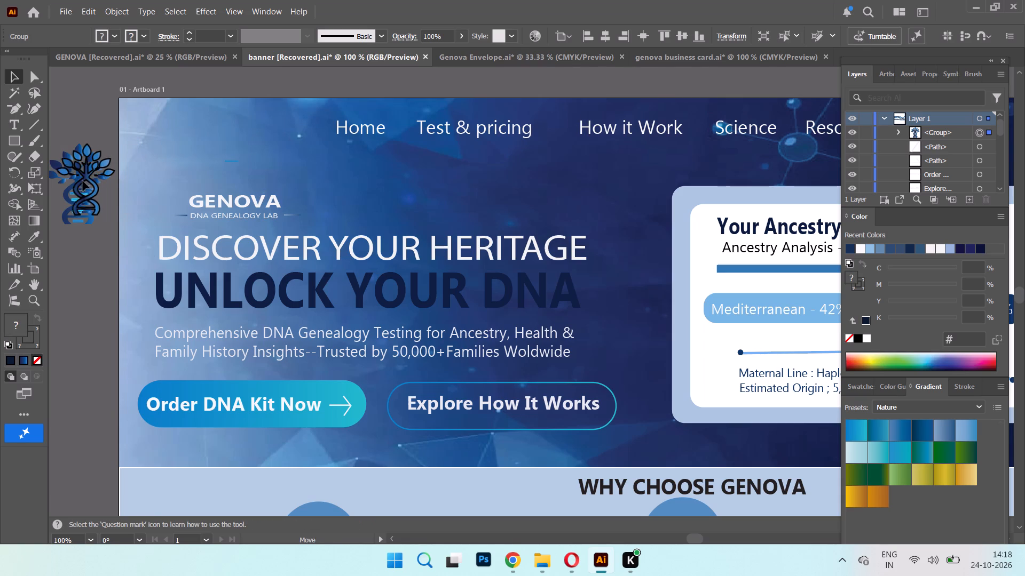
left_click_drag(83, 181, 77, 188)
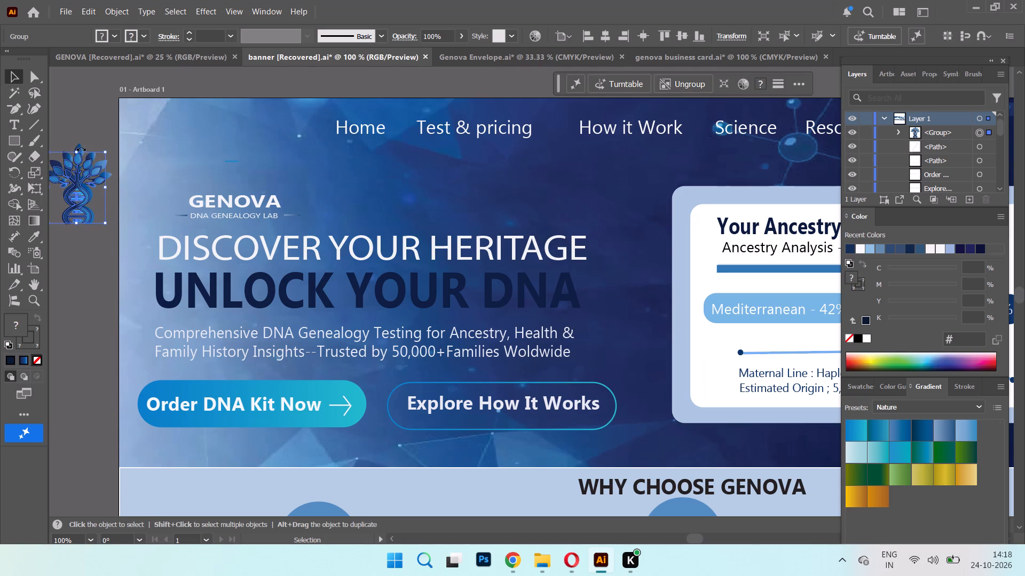
left_click_drag(80, 149, 82, 143)
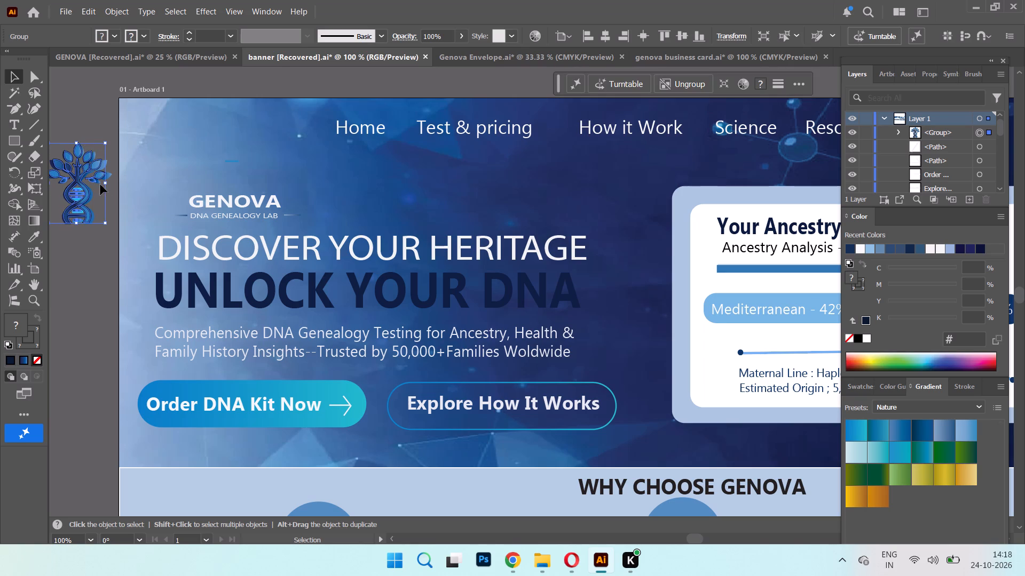
left_click_drag(102, 183, 113, 184)
Place the resized DNA-tree logo in the banner header, centred above the GENOVA wordmark.
left_click_drag(92, 191, 87, 191)
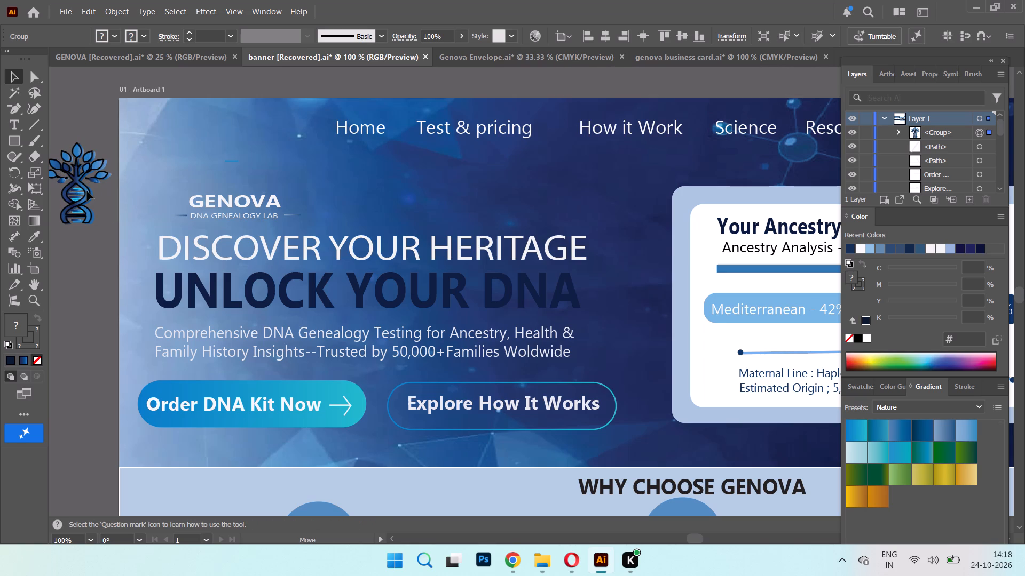
left_click_drag(87, 191, 222, 157)
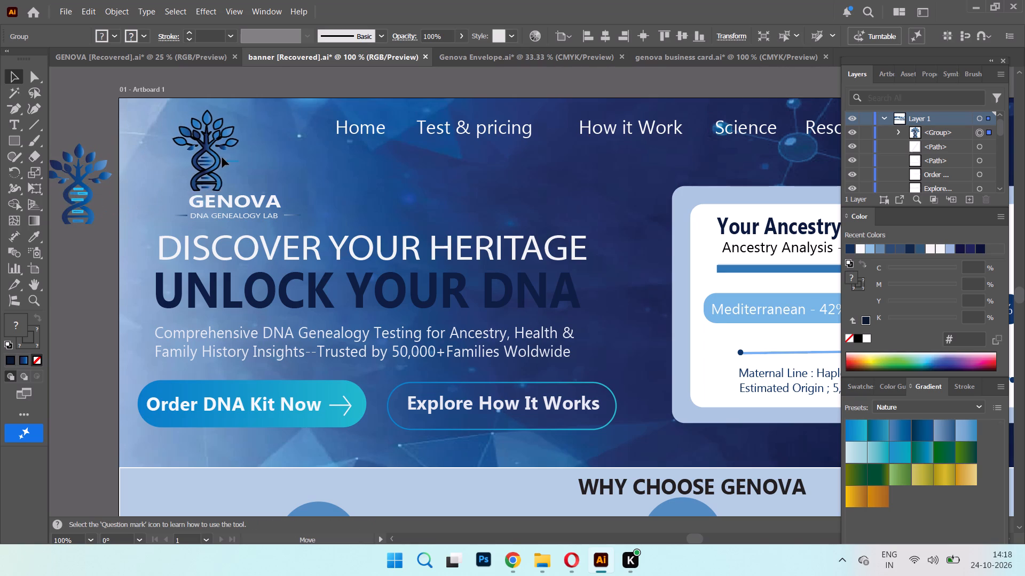
left_click_drag(222, 157, 243, 156)
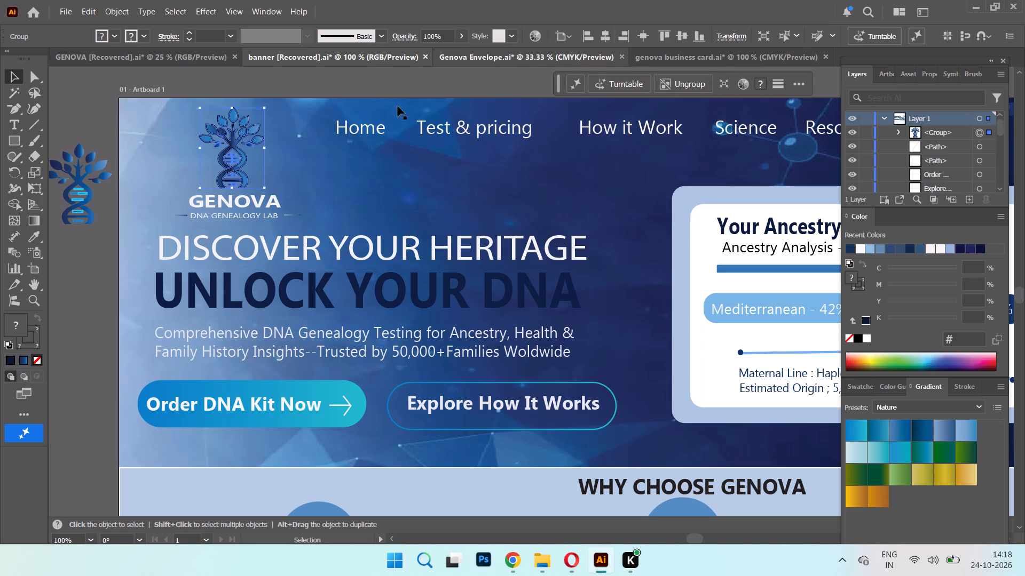
Ungroup the header DNA-tree logo and remove the trunk shape's black outline, keeping its blue gradient fill.
left_click(696, 83)
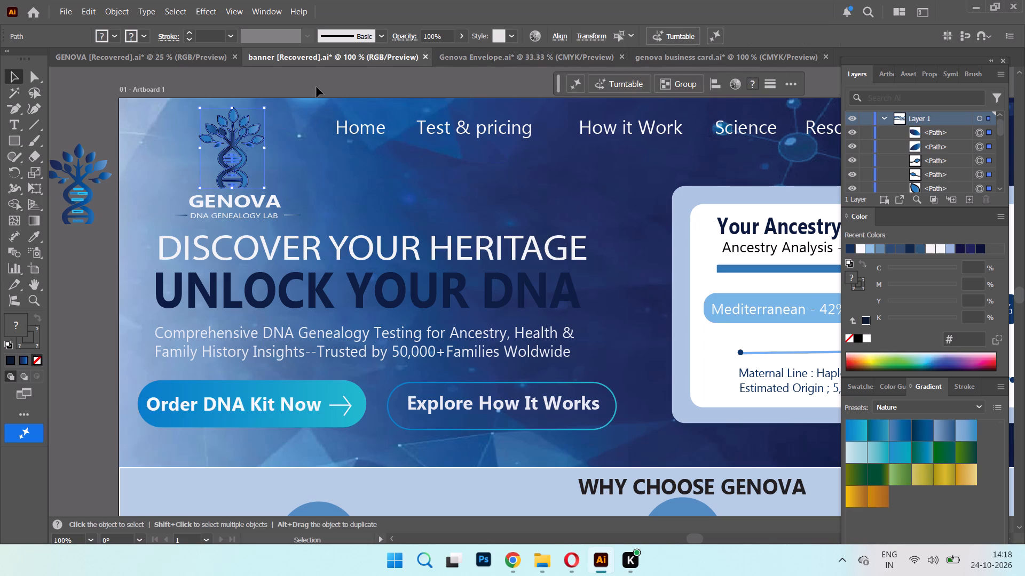
left_click(317, 87)
left_click(231, 116)
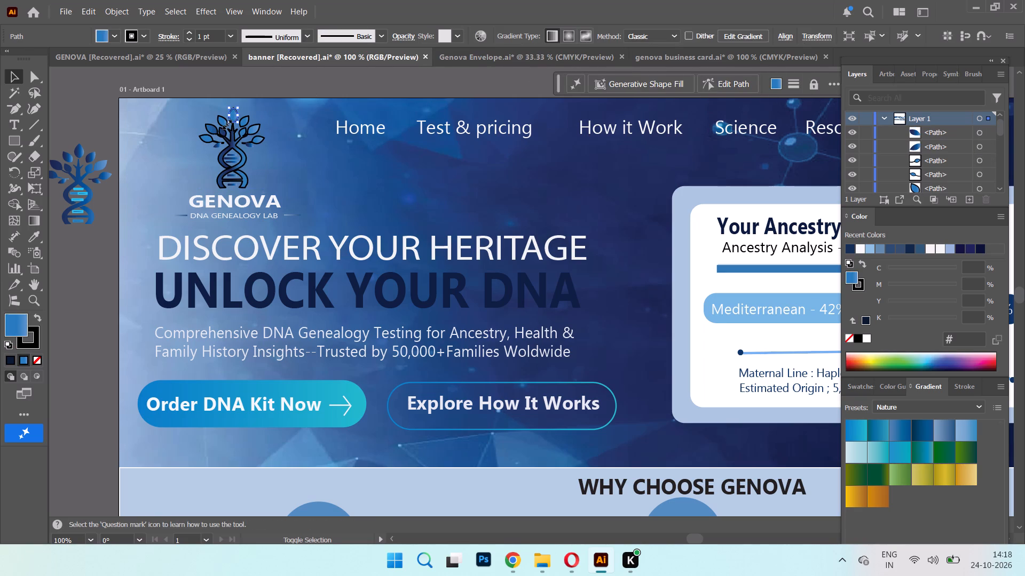
left_click(223, 155)
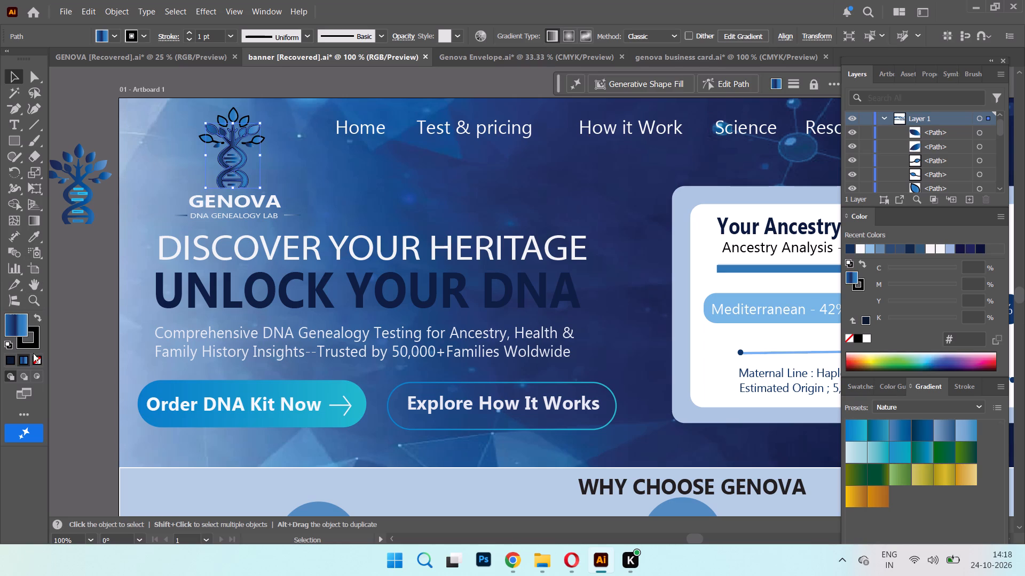
left_click(37, 360)
left_click(36, 315)
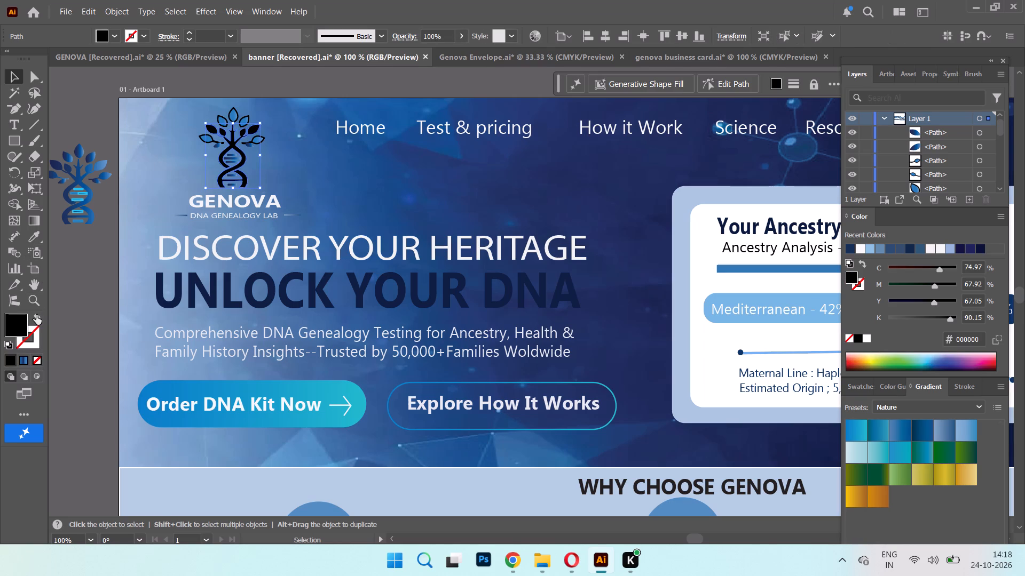
left_click(21, 362)
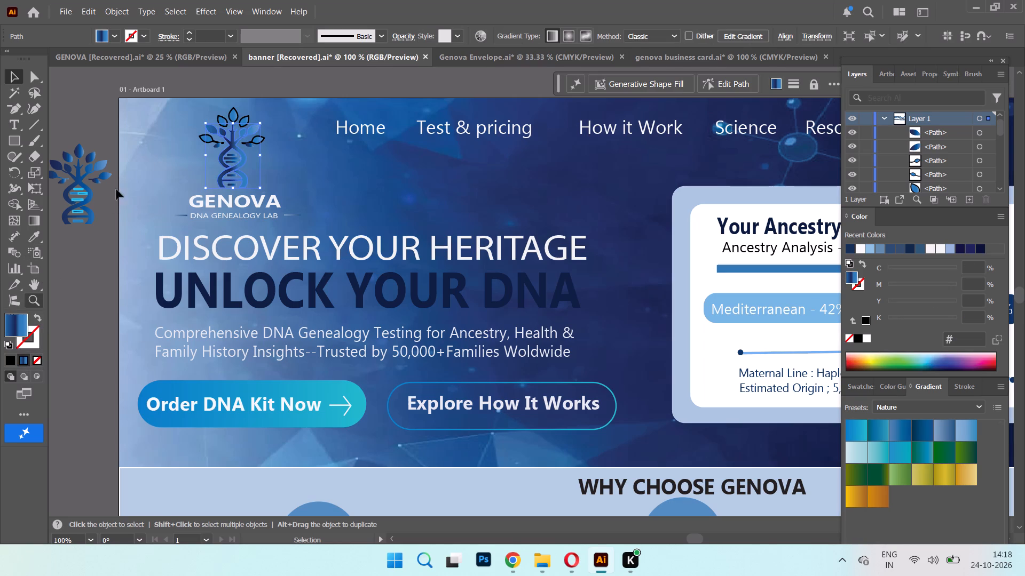
left_click(109, 238)
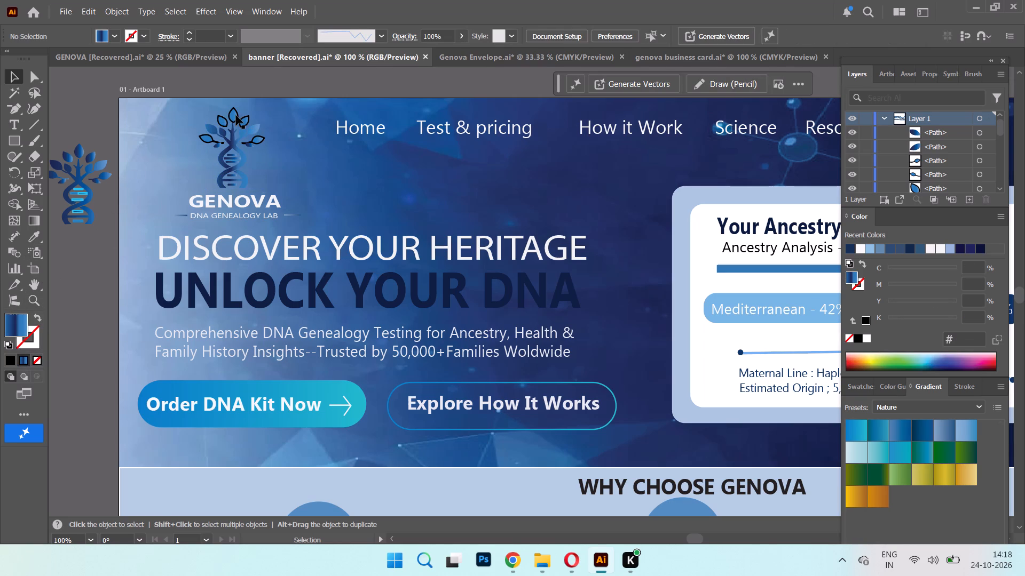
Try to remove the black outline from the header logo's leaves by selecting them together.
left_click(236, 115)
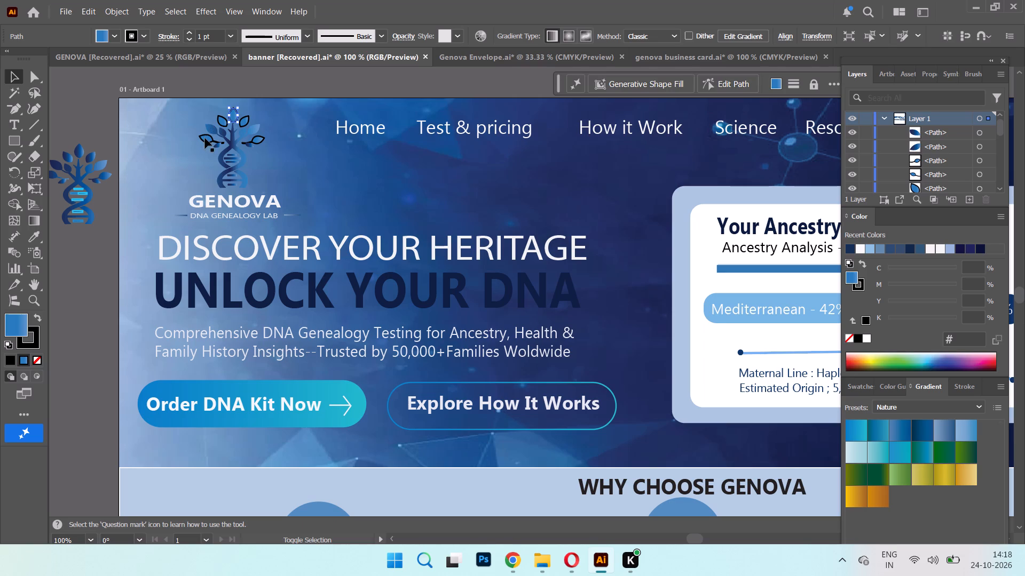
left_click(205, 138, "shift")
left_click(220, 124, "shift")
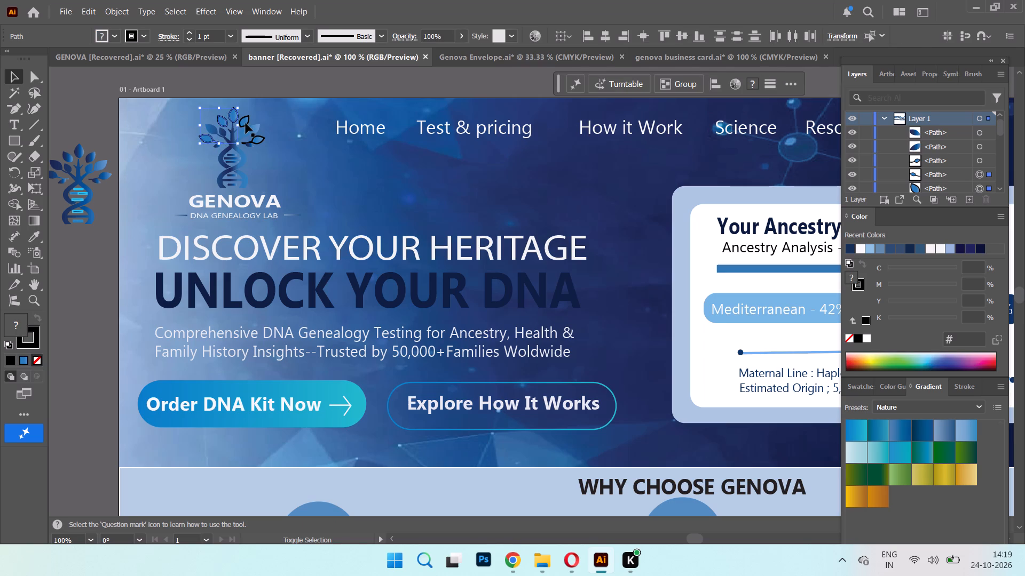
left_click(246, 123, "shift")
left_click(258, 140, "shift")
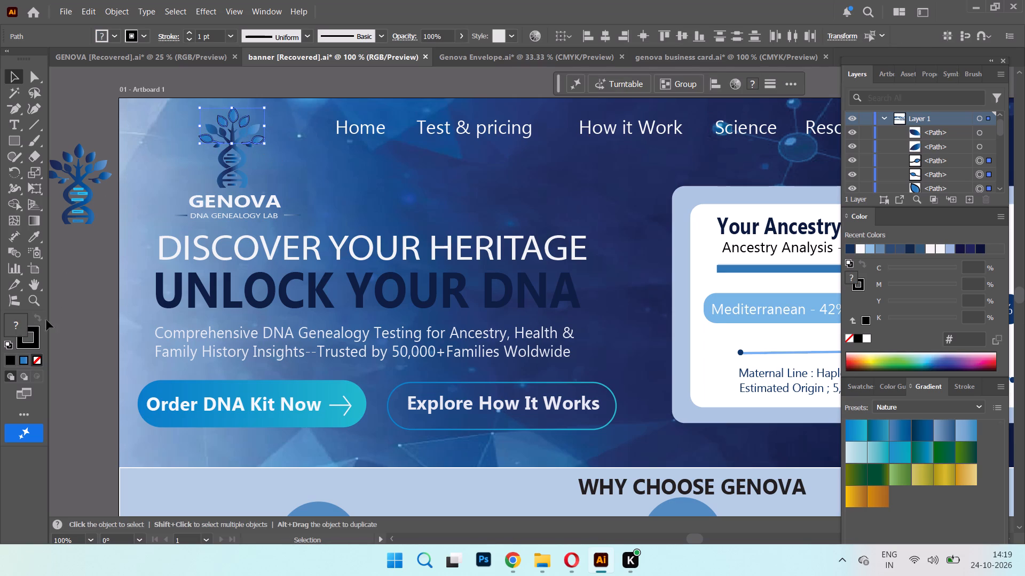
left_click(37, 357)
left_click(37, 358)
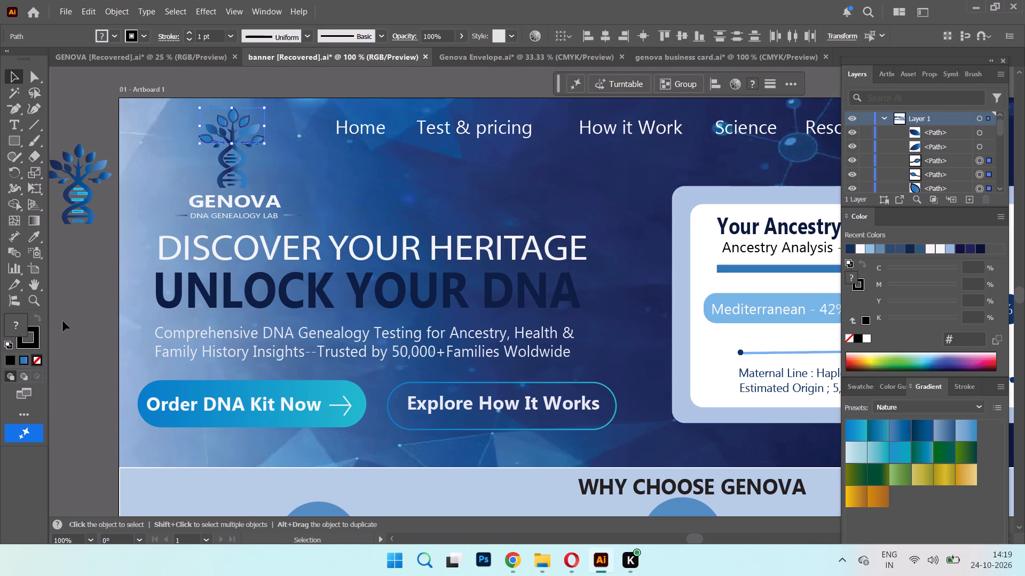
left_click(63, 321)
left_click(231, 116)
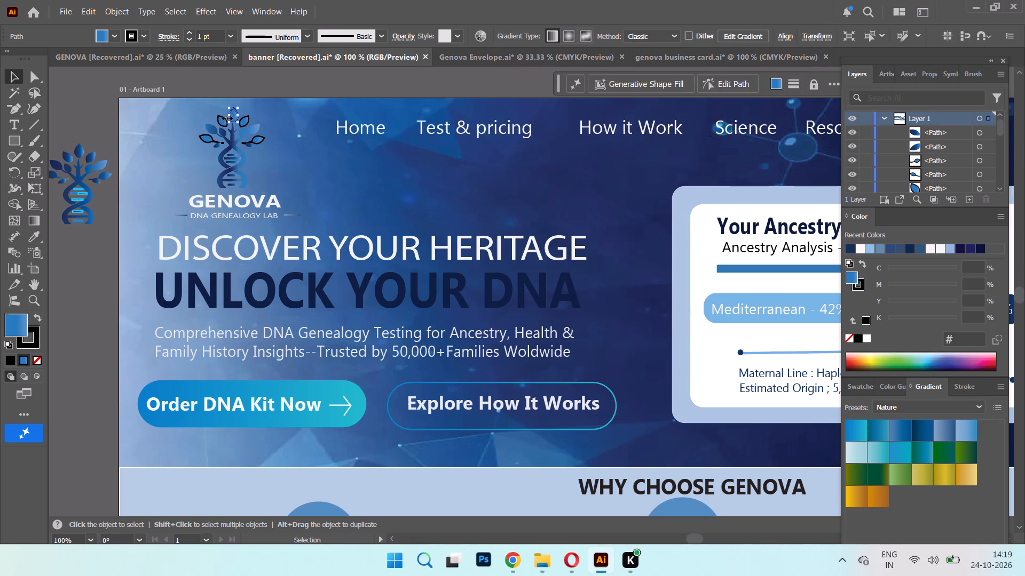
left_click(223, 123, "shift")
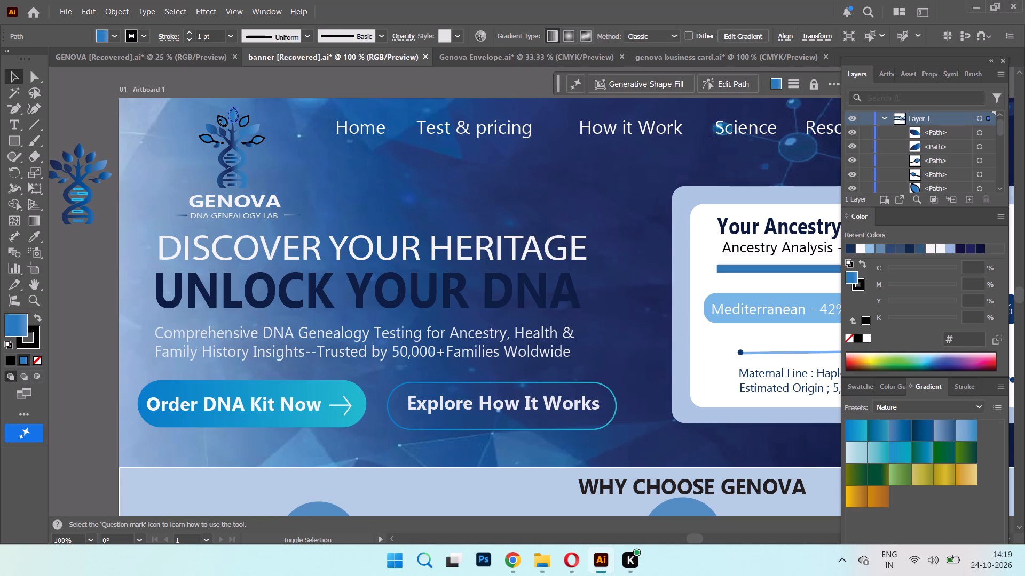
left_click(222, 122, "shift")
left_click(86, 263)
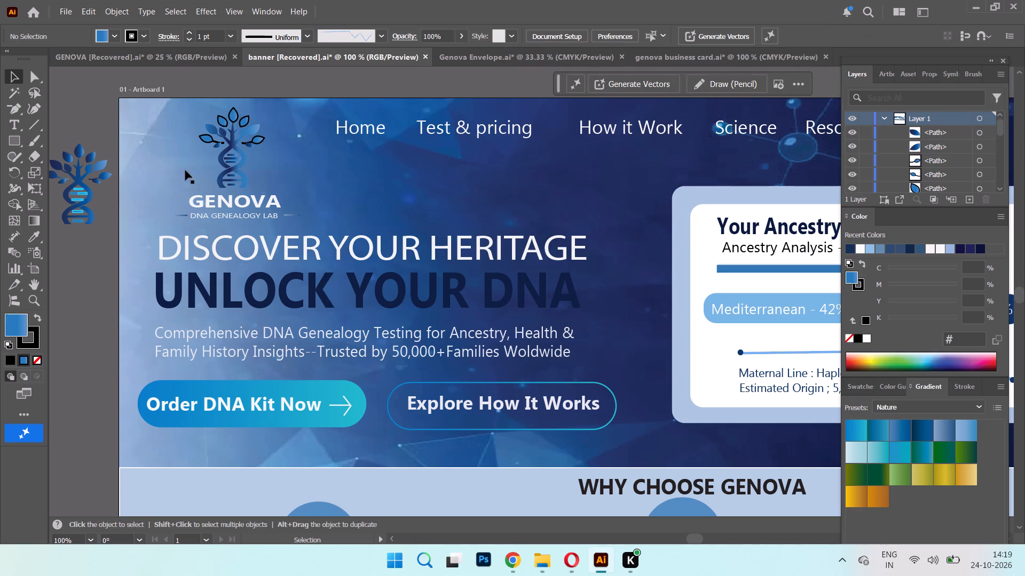
Remove the black outline from the header logo's lower-left leaf, keeping its blue gradient fill.
left_click(204, 141)
left_click(37, 358)
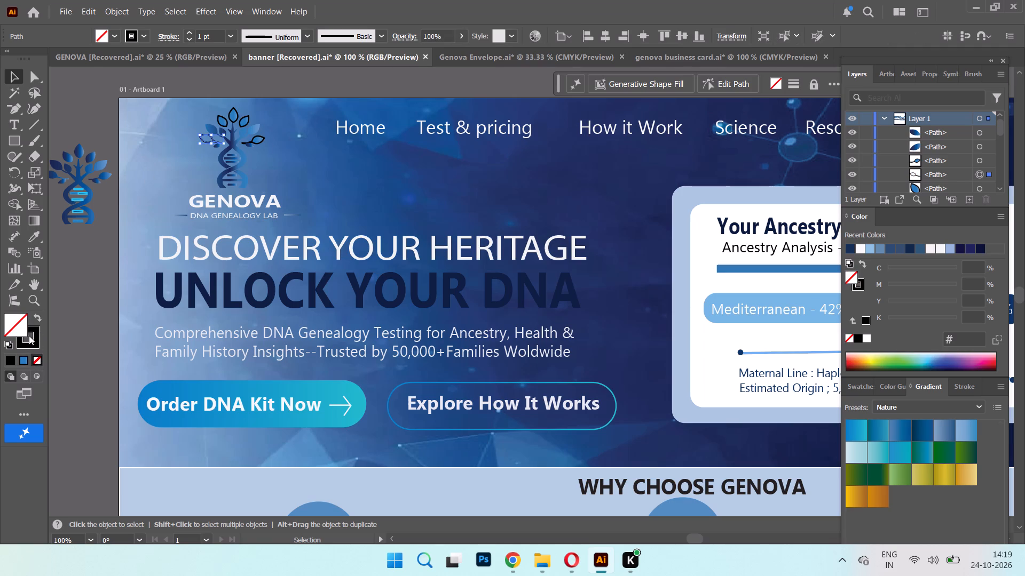
left_click(23, 358)
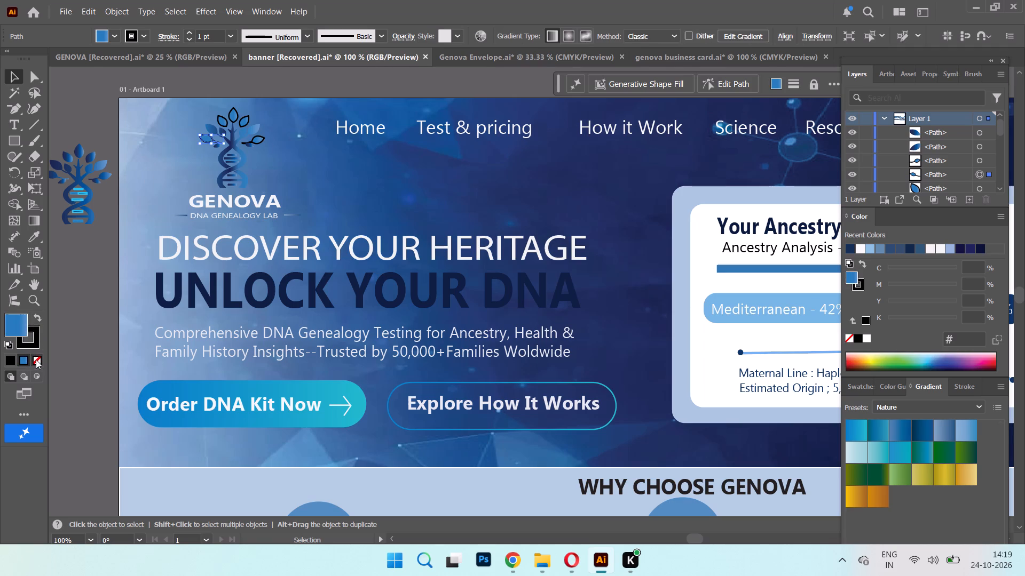
left_click(36, 359)
left_click(39, 318)
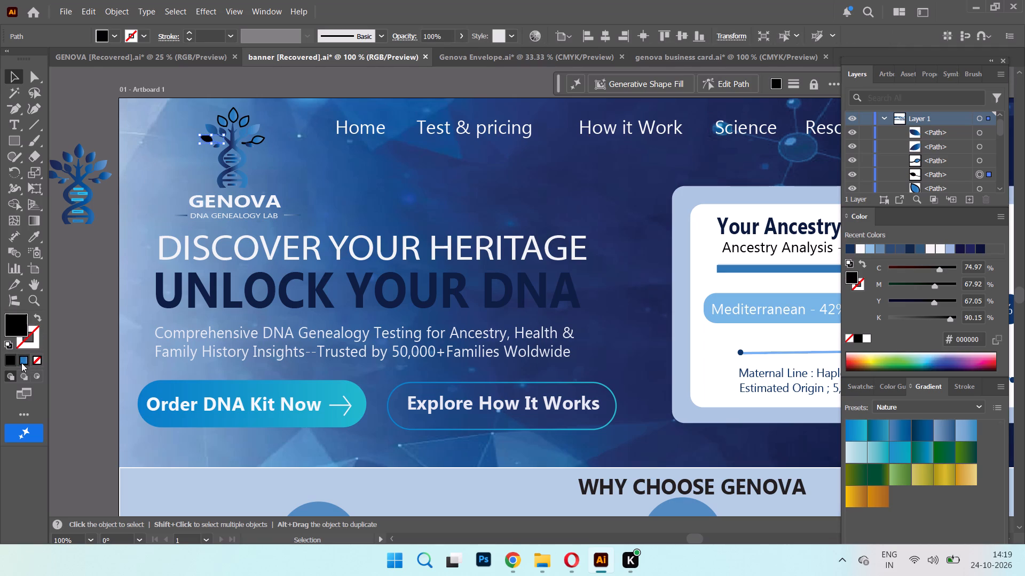
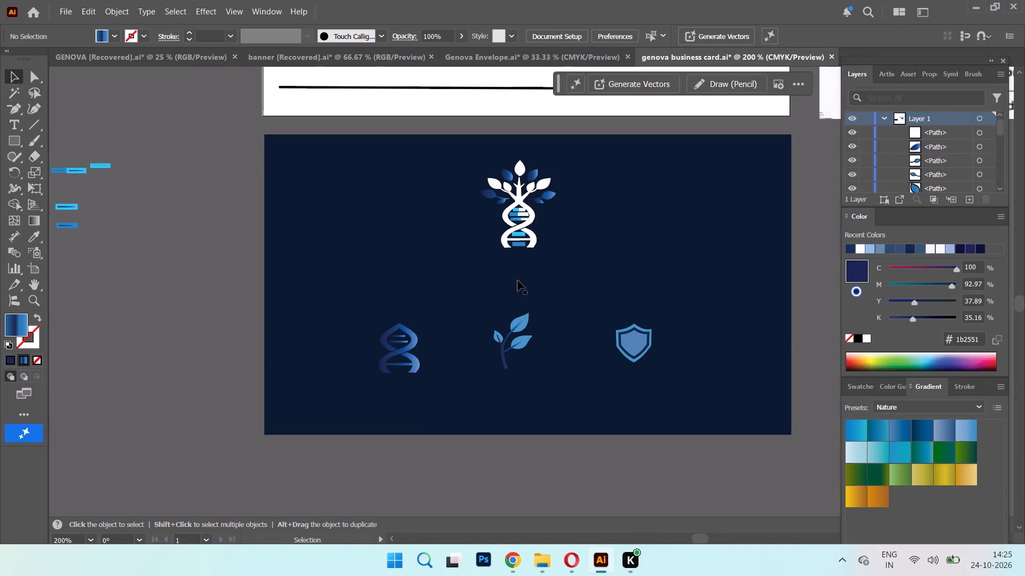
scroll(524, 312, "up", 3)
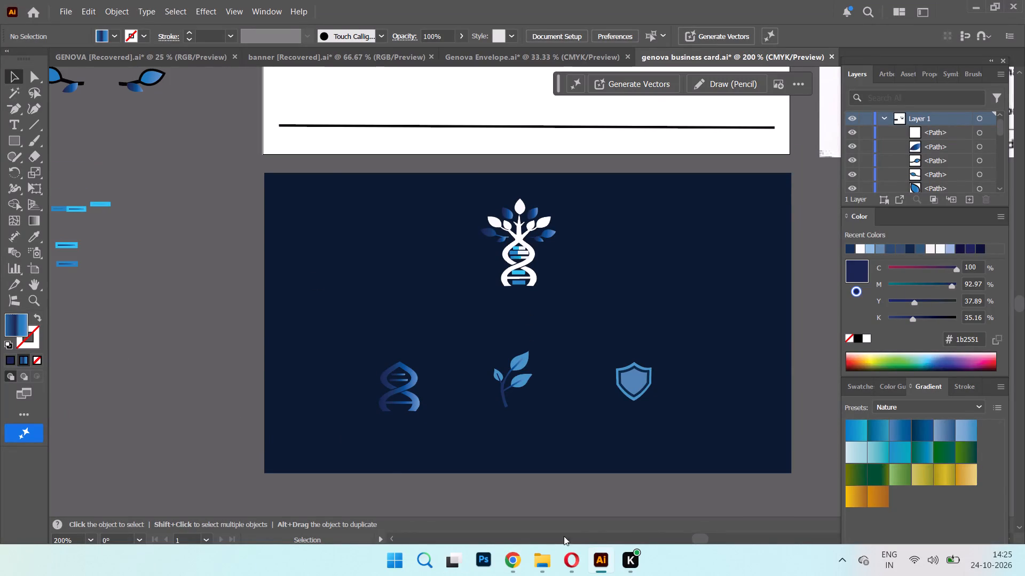